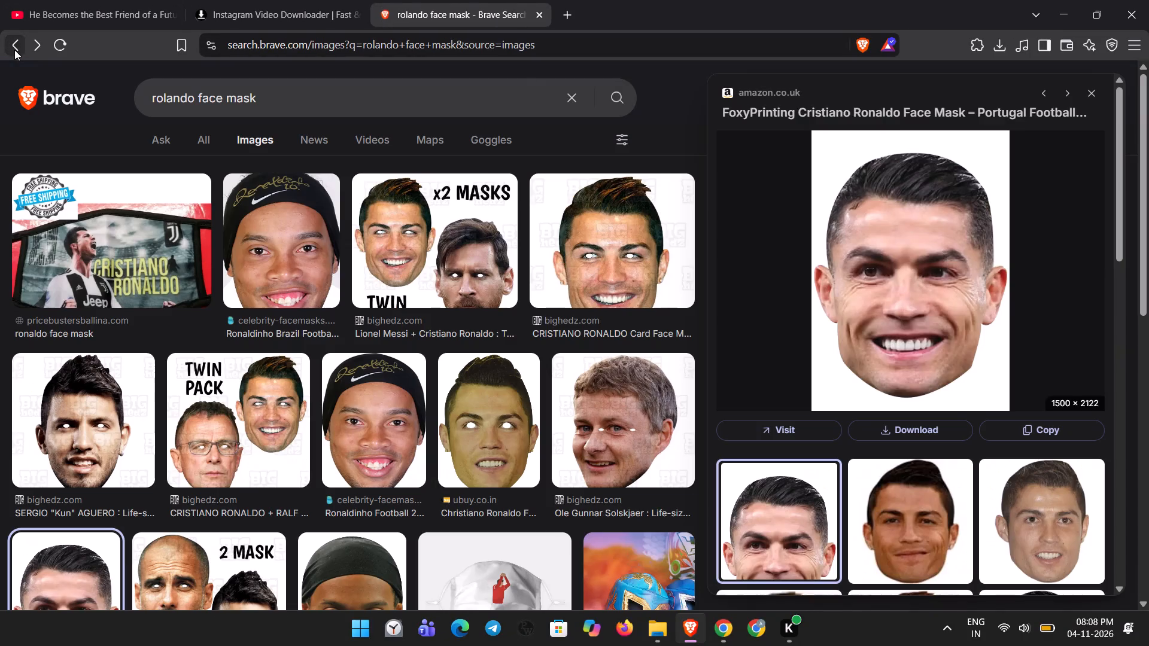
# Save the previewed FoxyPrinting Cristiano Ronaldo face mask image into the face folder inside Downloads > new video.
pyautogui.rightClick(895, 239)
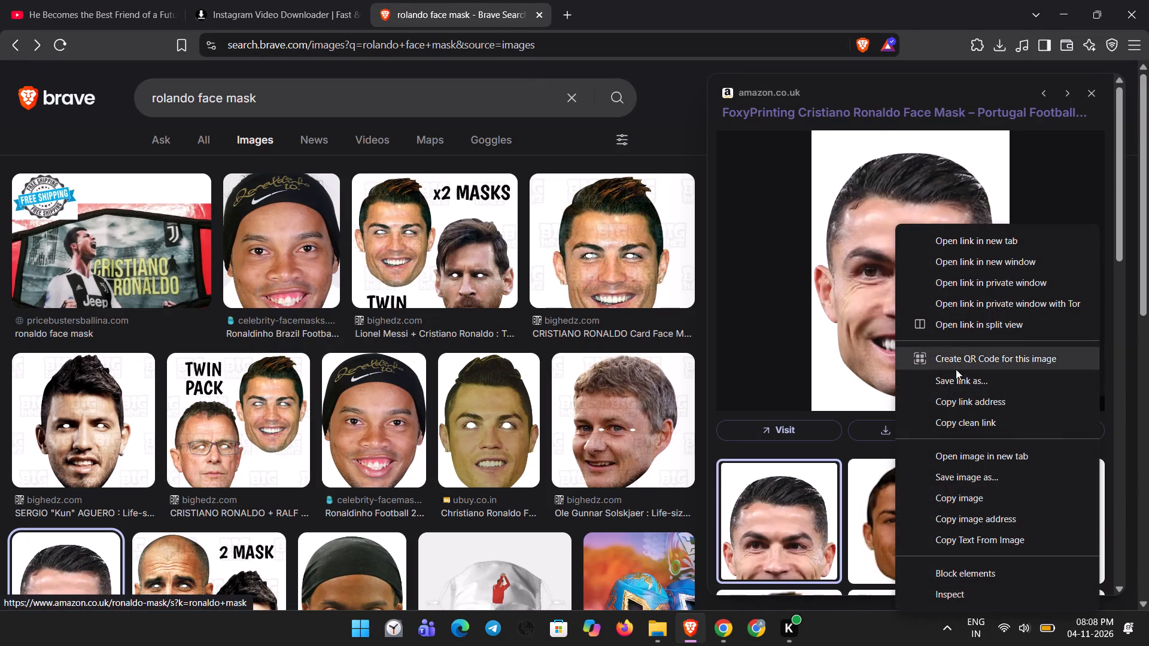
pyautogui.click(974, 479)
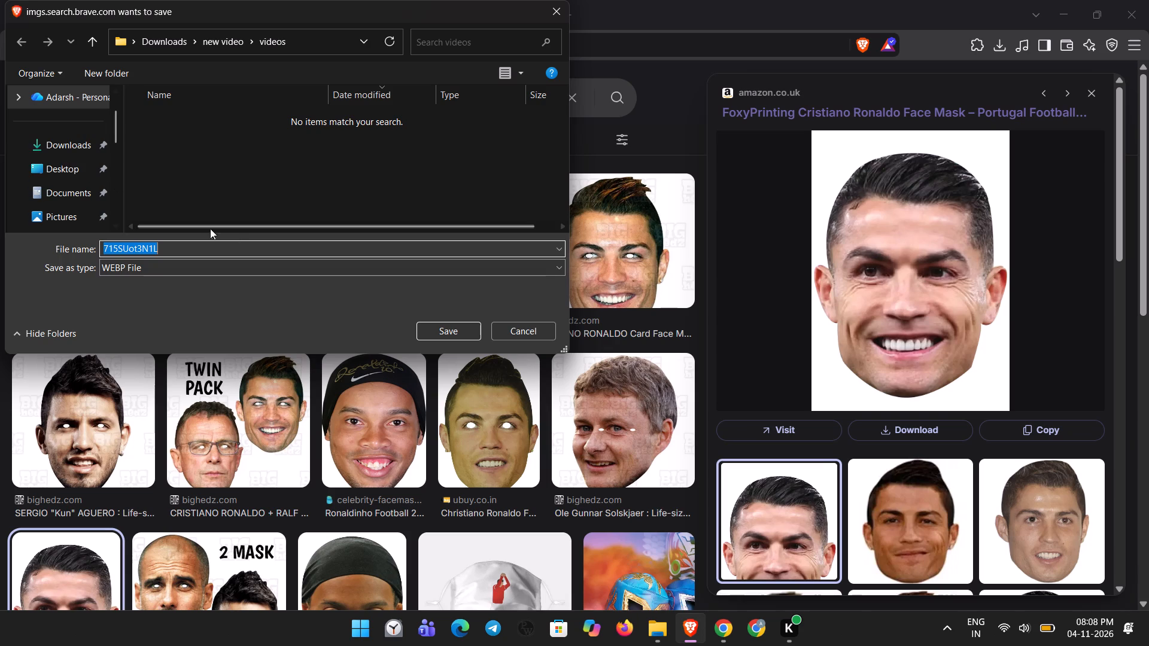
pyautogui.click(68, 144)
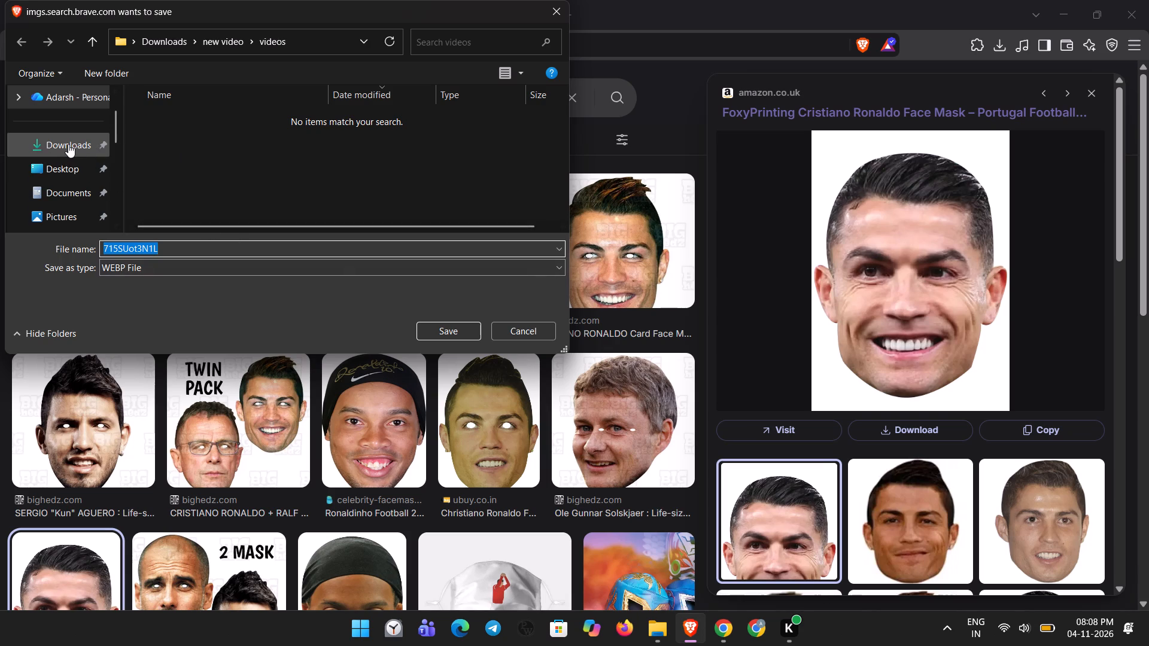
pyautogui.doubleClick(194, 120)
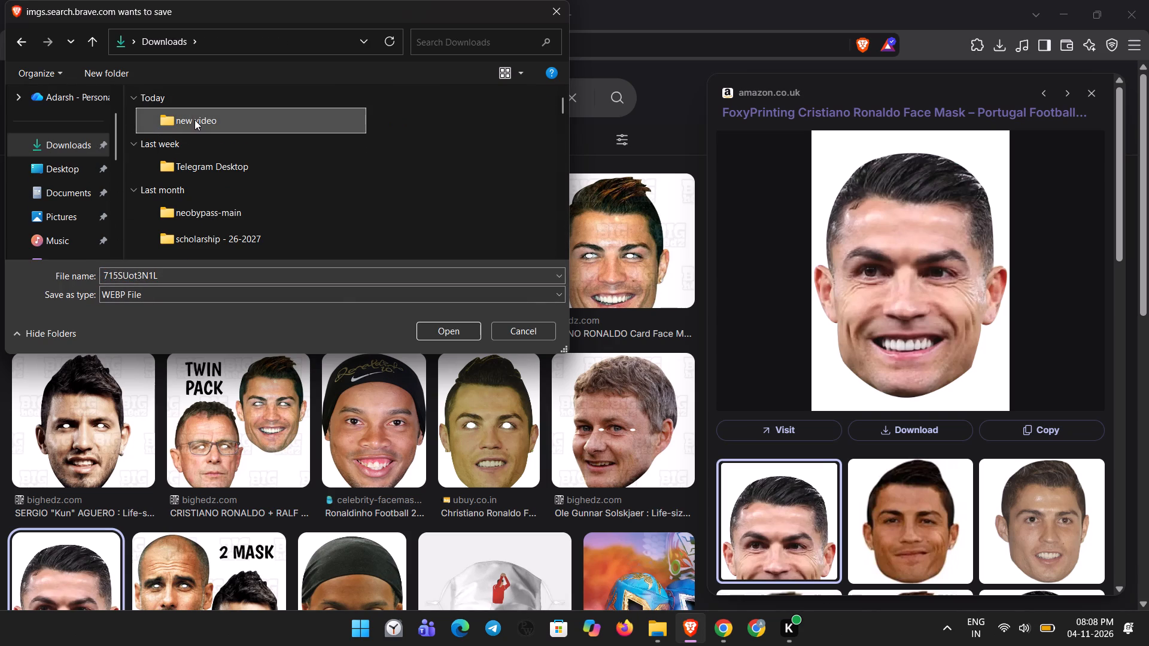
pyautogui.doubleClick(206, 139)
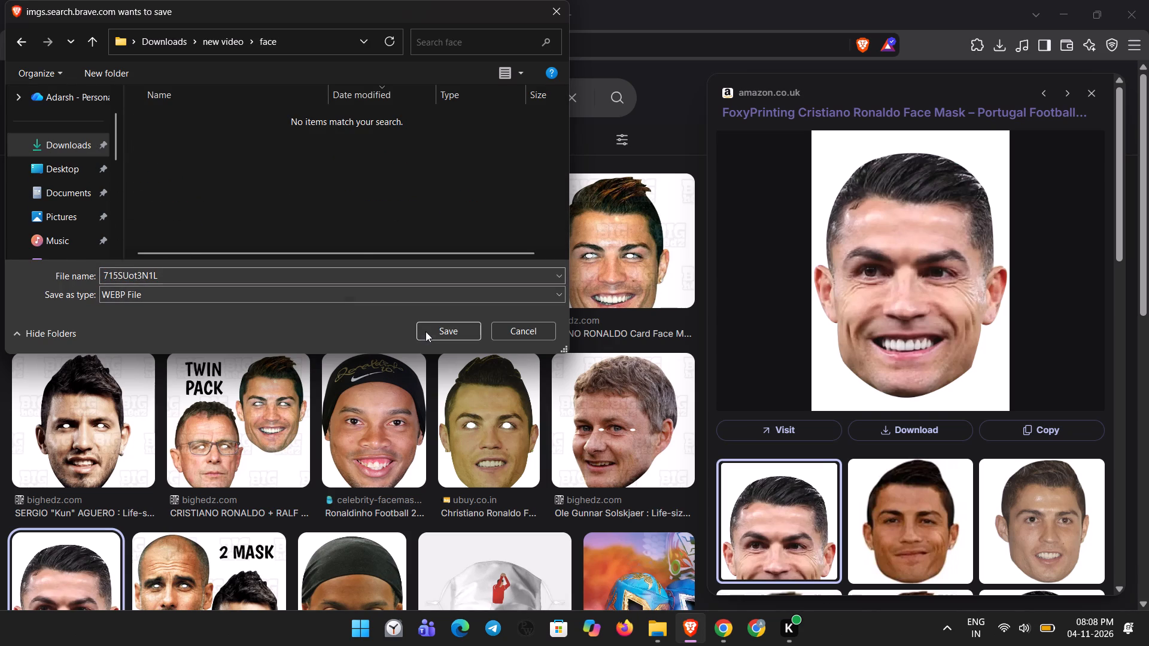
pyautogui.click(425, 331)
# Look through the Ronaldo face mask image results for other usable face pictures.
pyautogui.scroll(-4, 373, 306)
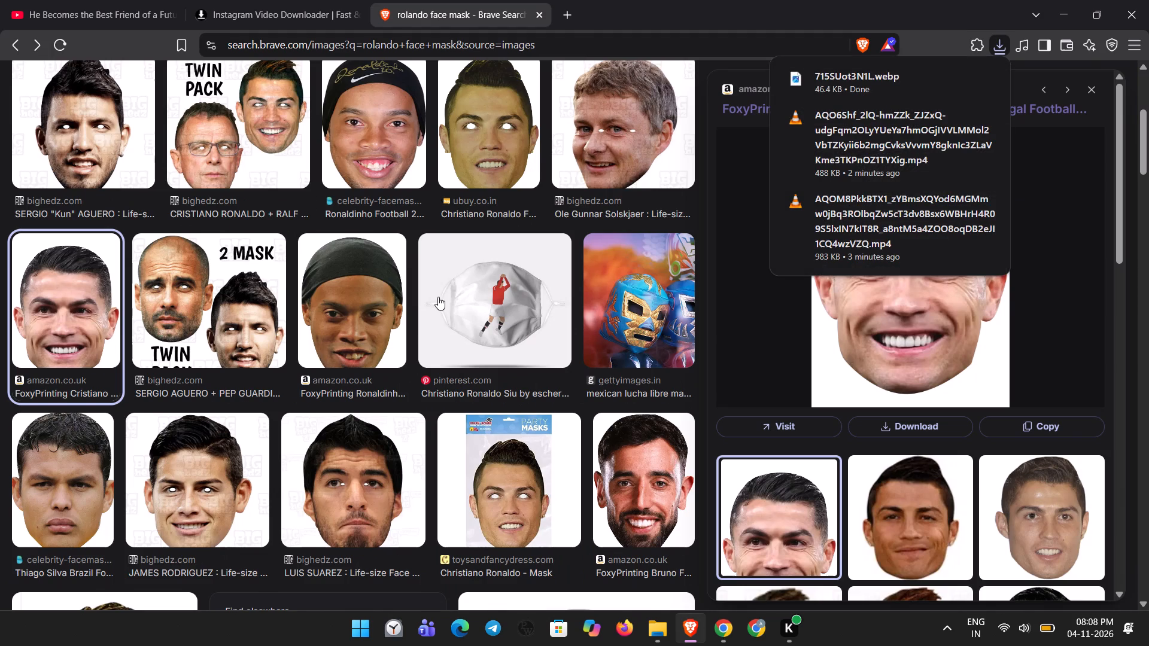
pyautogui.scroll(-6, 438, 297)
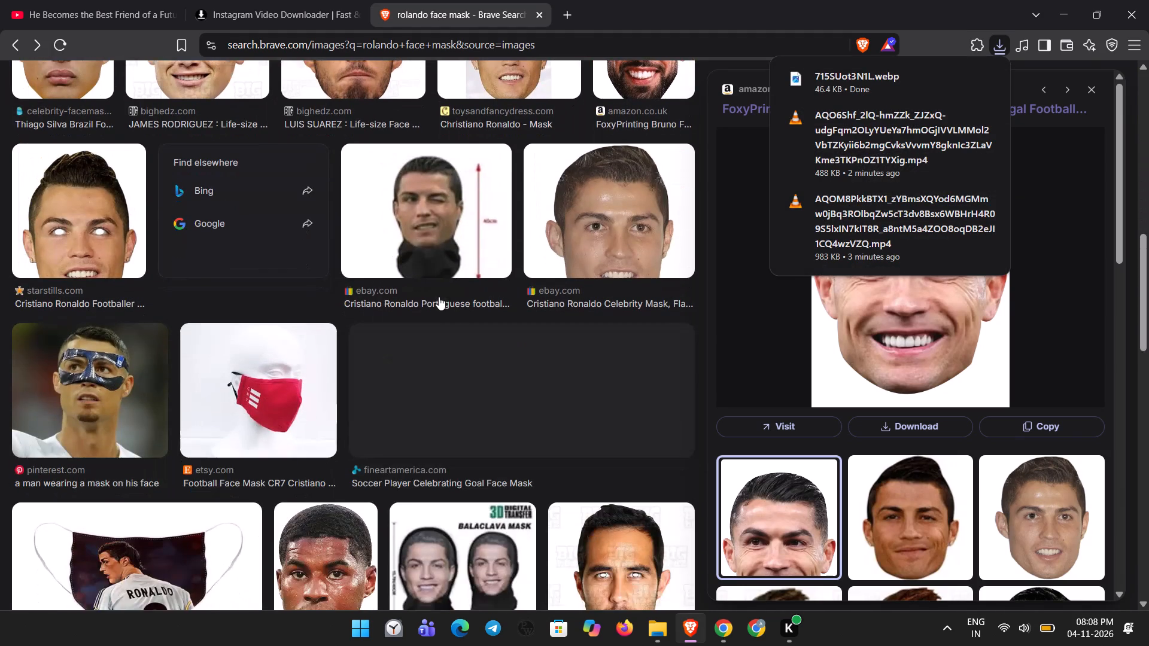
pyautogui.scroll(1, 439, 297)
pyautogui.scroll(-2, 439, 297)
pyautogui.scroll(14, 341, 257)
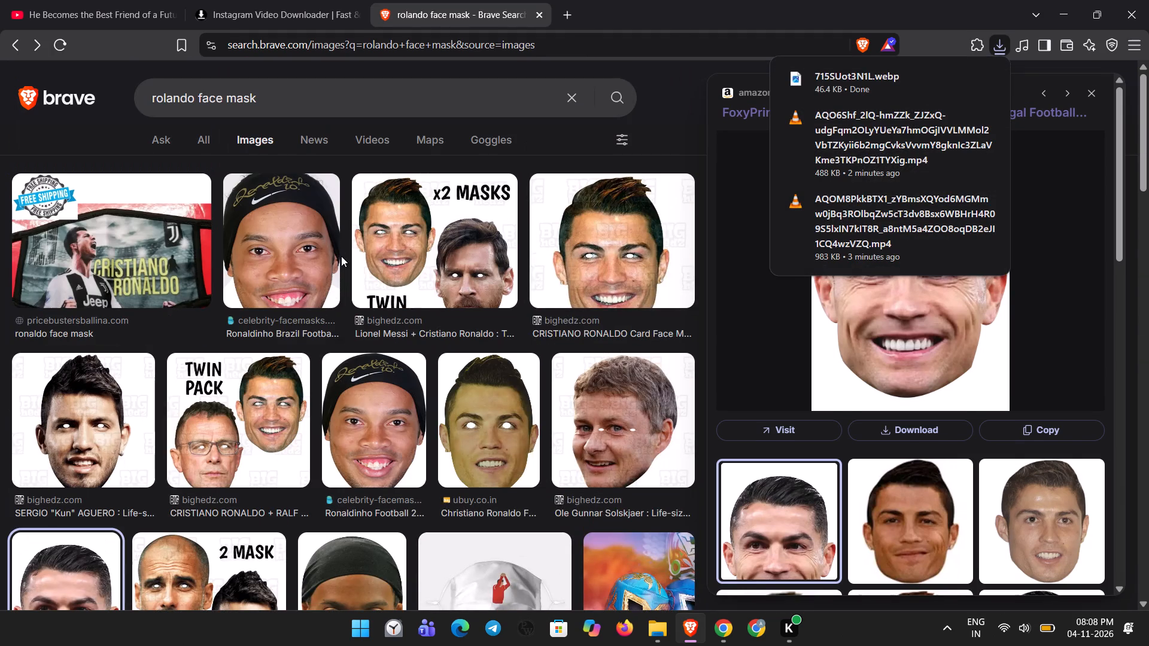
pyautogui.scroll(1, 341, 256)
# Change the image search to "messi face mask" and browse the results for a clean front-facing face.
pyautogui.doubleClick(162, 96)
pyautogui.write('messi')
pyautogui.press('Return')
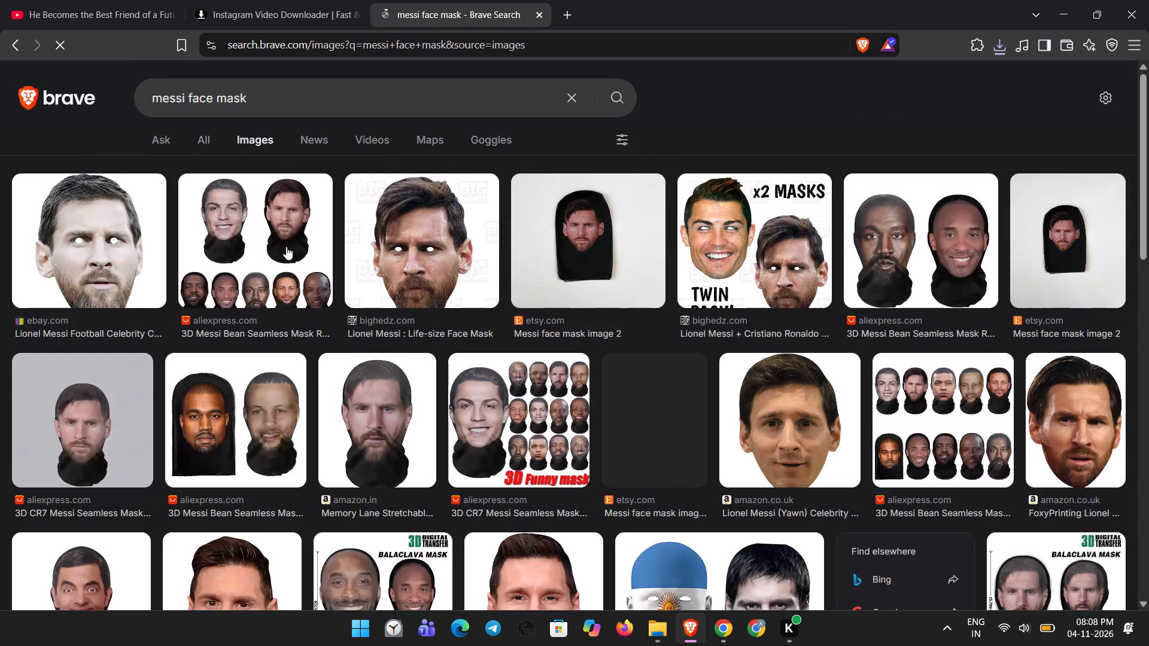
pyautogui.scroll(-4, 286, 246)
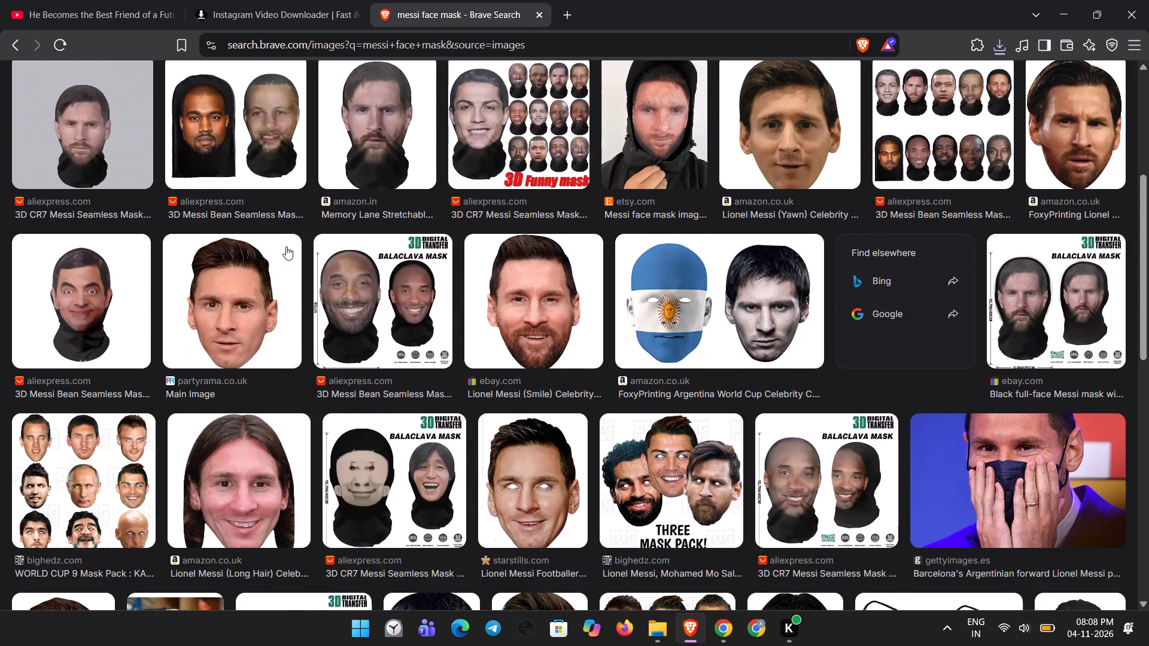
pyautogui.scroll(-1, 286, 246)
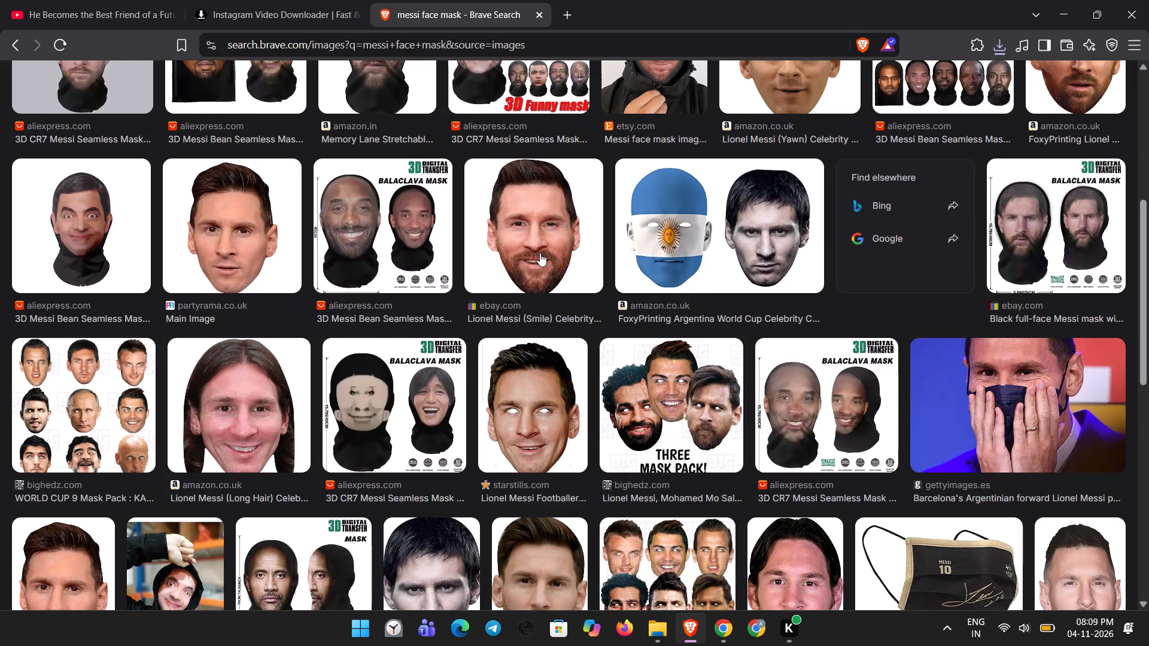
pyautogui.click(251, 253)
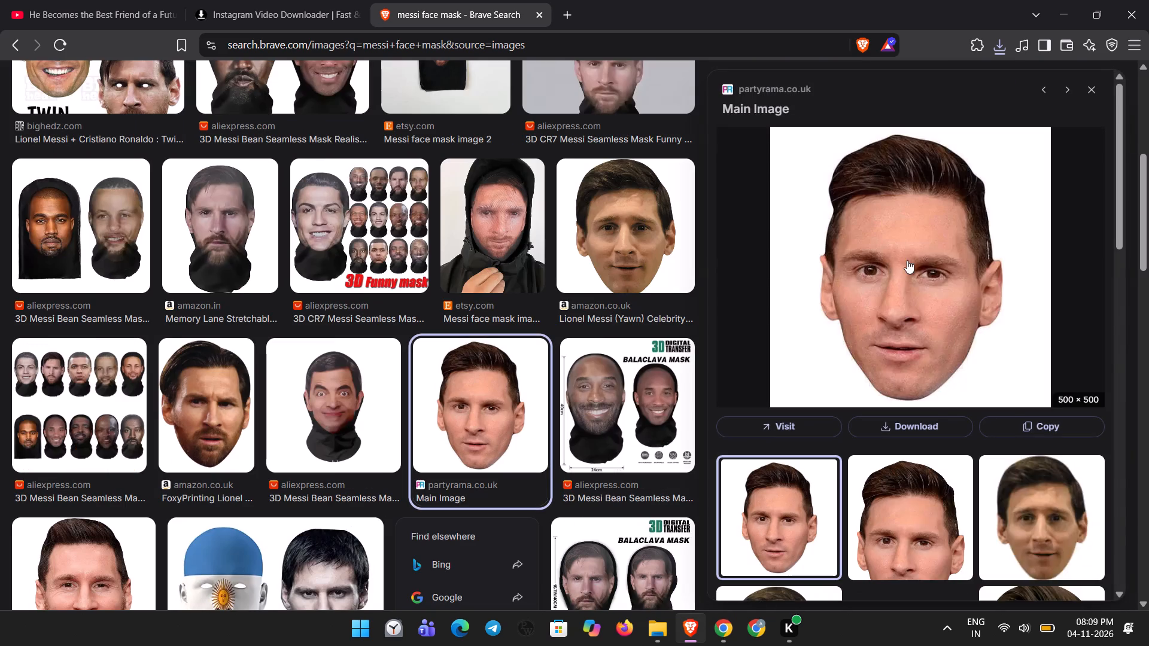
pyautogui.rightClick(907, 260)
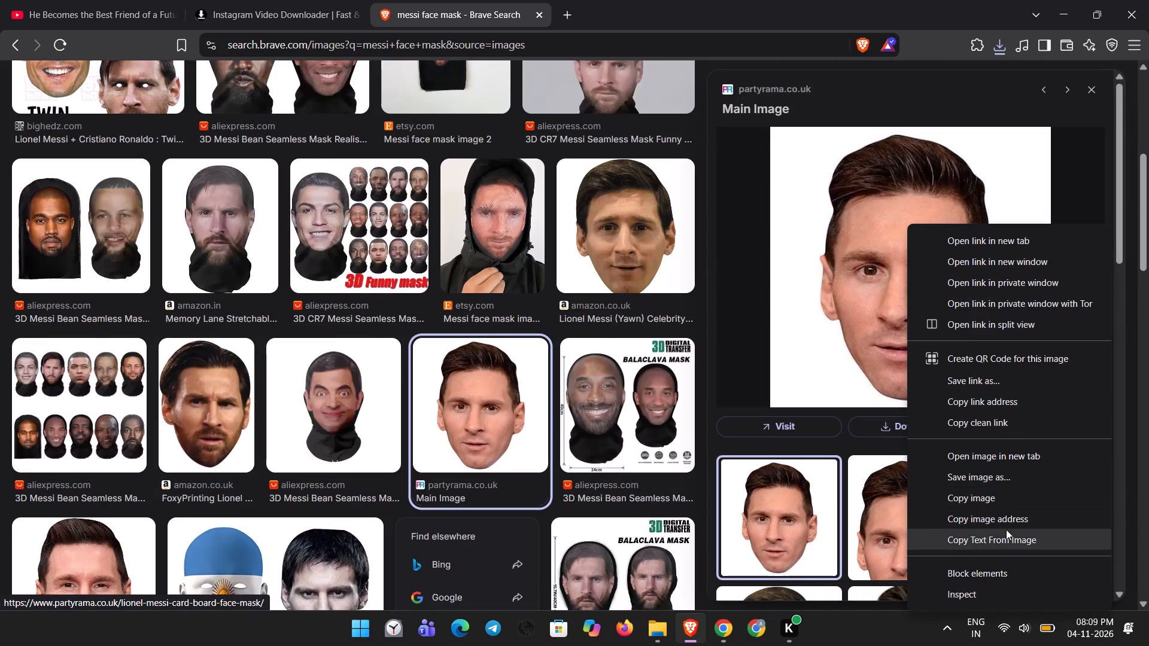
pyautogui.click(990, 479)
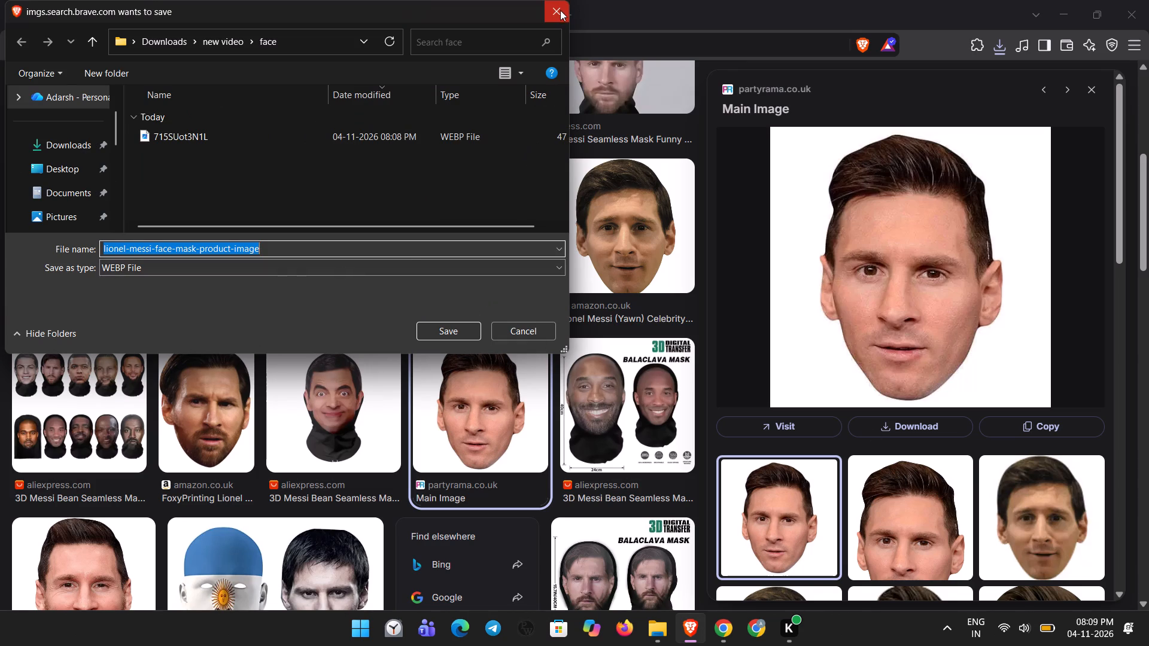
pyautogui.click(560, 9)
# Save the Lionel Messi (Yawn) celebrity mask image from amazon.co.uk into Downloads > new video > face.
pyautogui.click(624, 230)
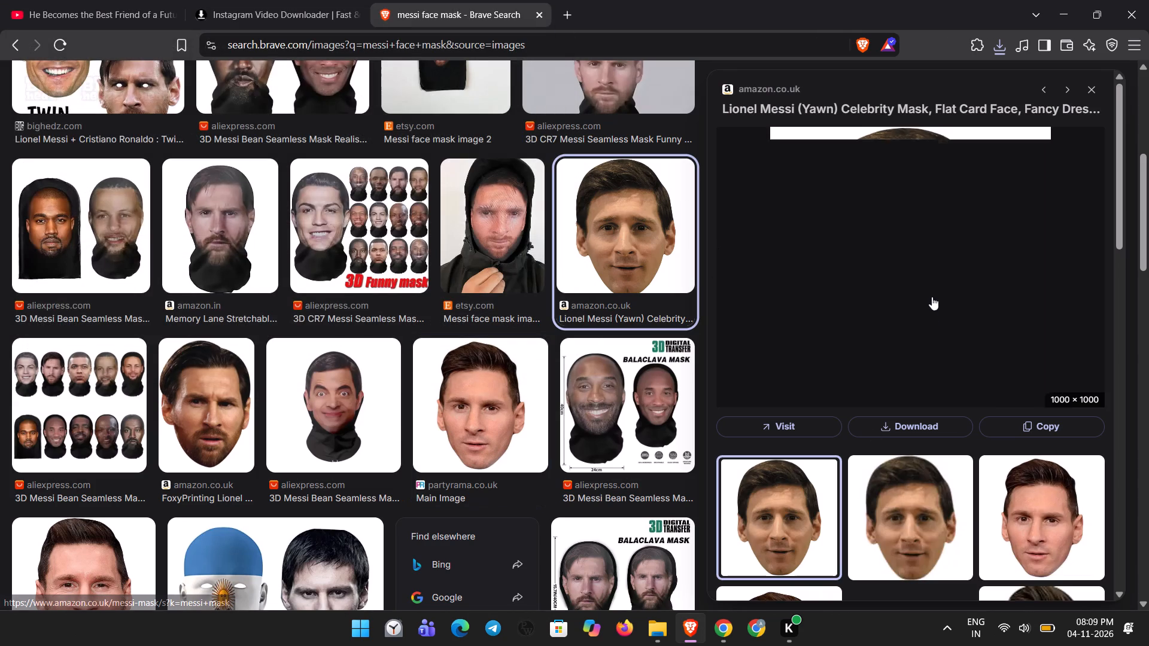
pyautogui.rightClick(931, 274)
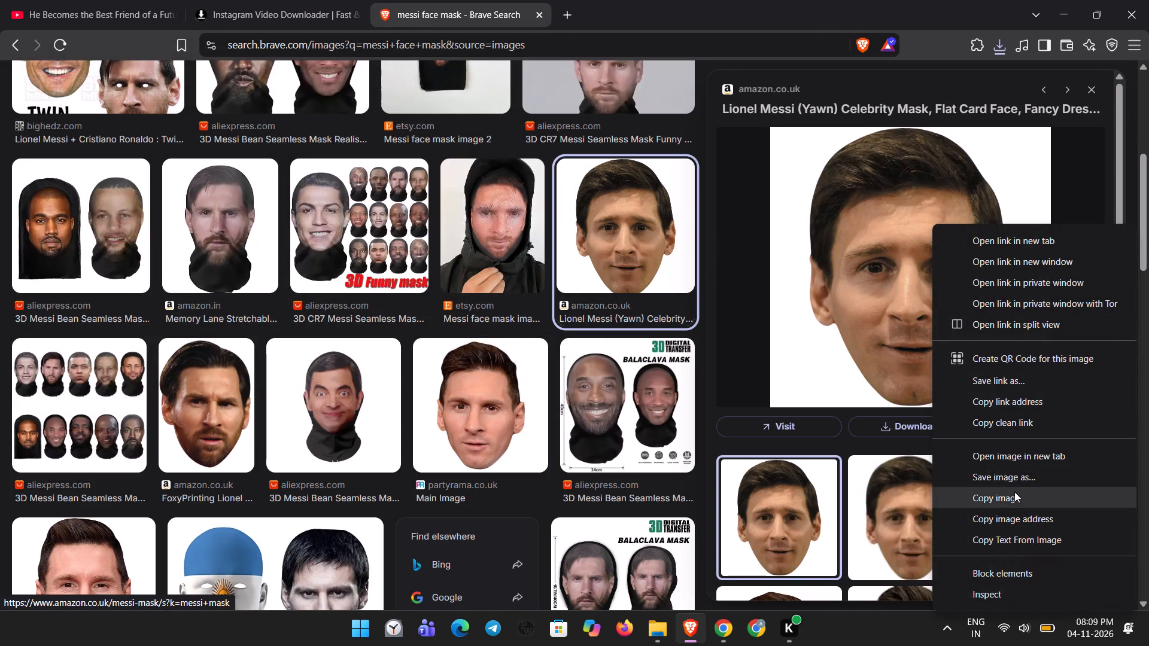
pyautogui.click(1014, 479)
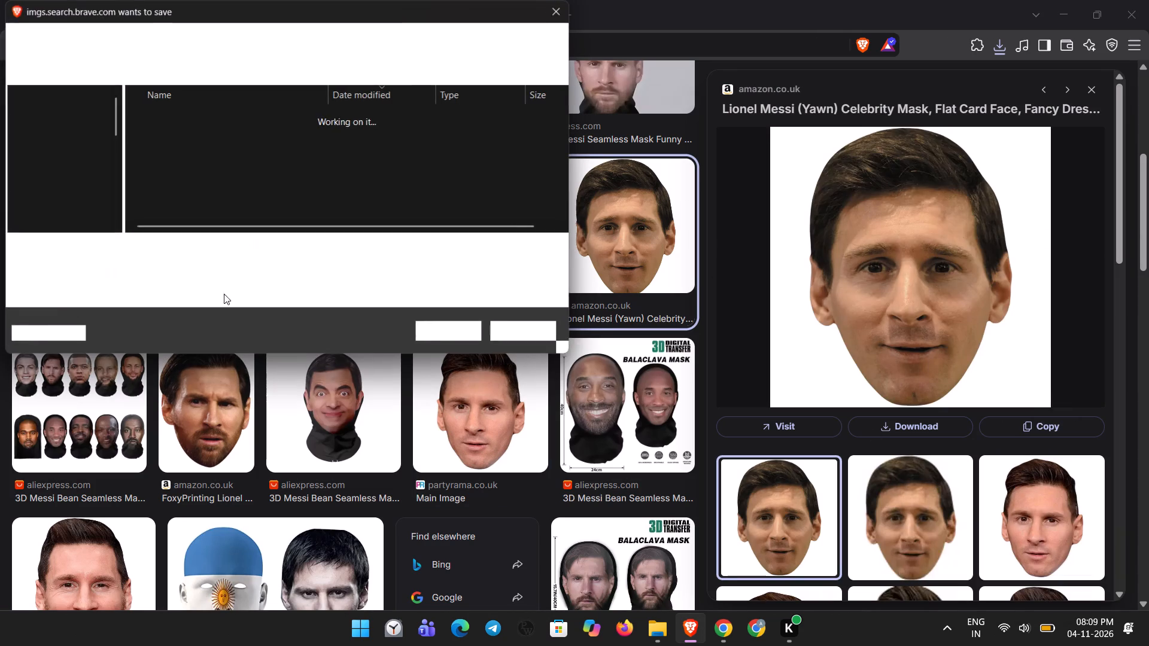
pyautogui.click(77, 146)
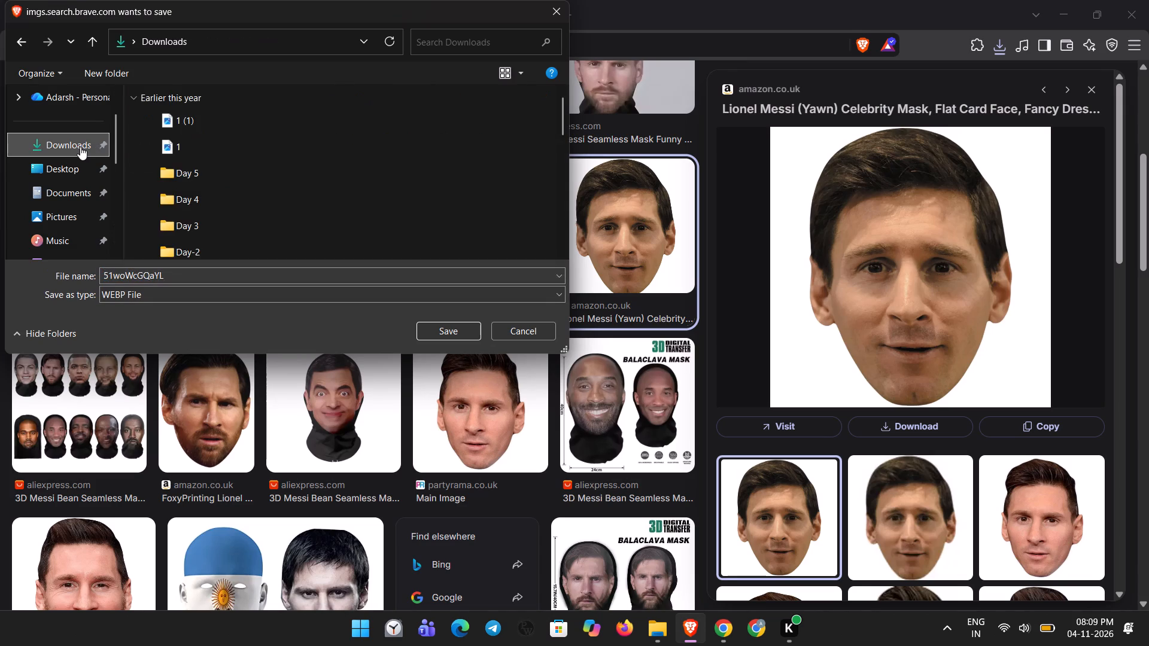
pyautogui.click(212, 126)
pyautogui.doubleClick(212, 125)
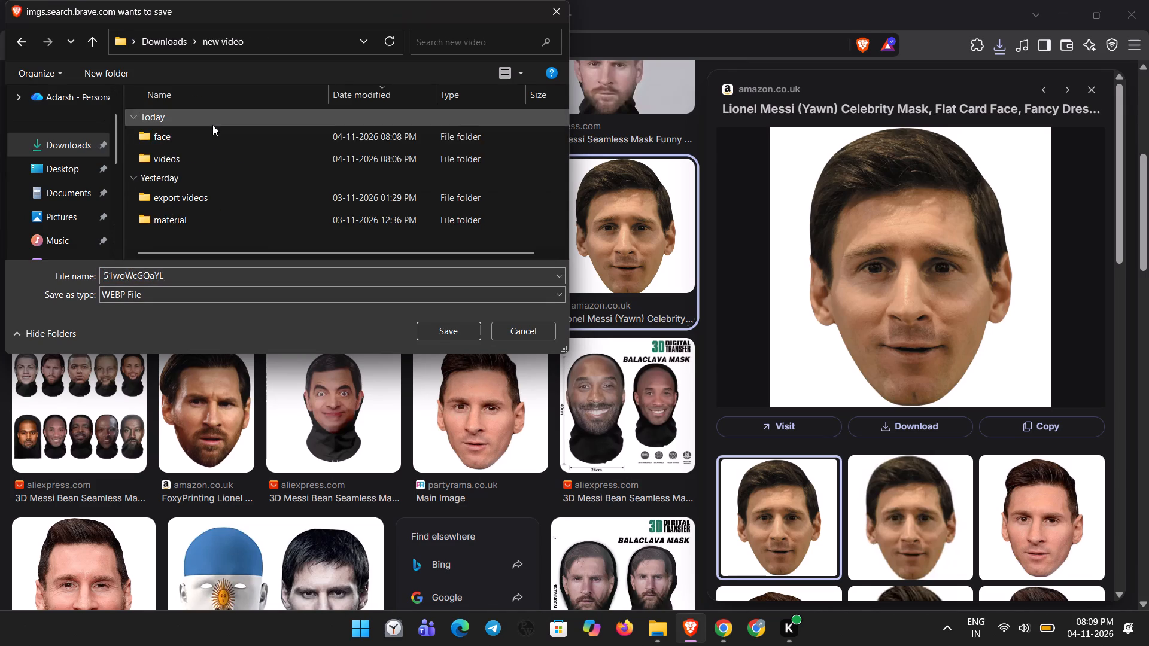
pyautogui.click(206, 132)
pyautogui.doubleClick(206, 132)
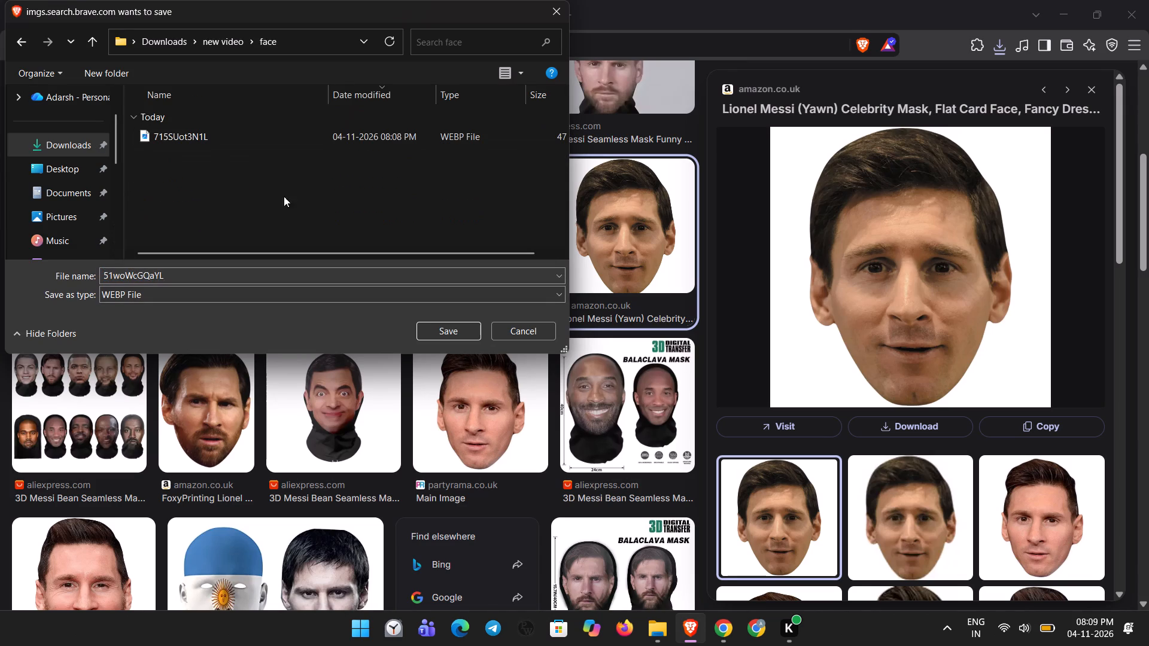
pyautogui.click(437, 328)
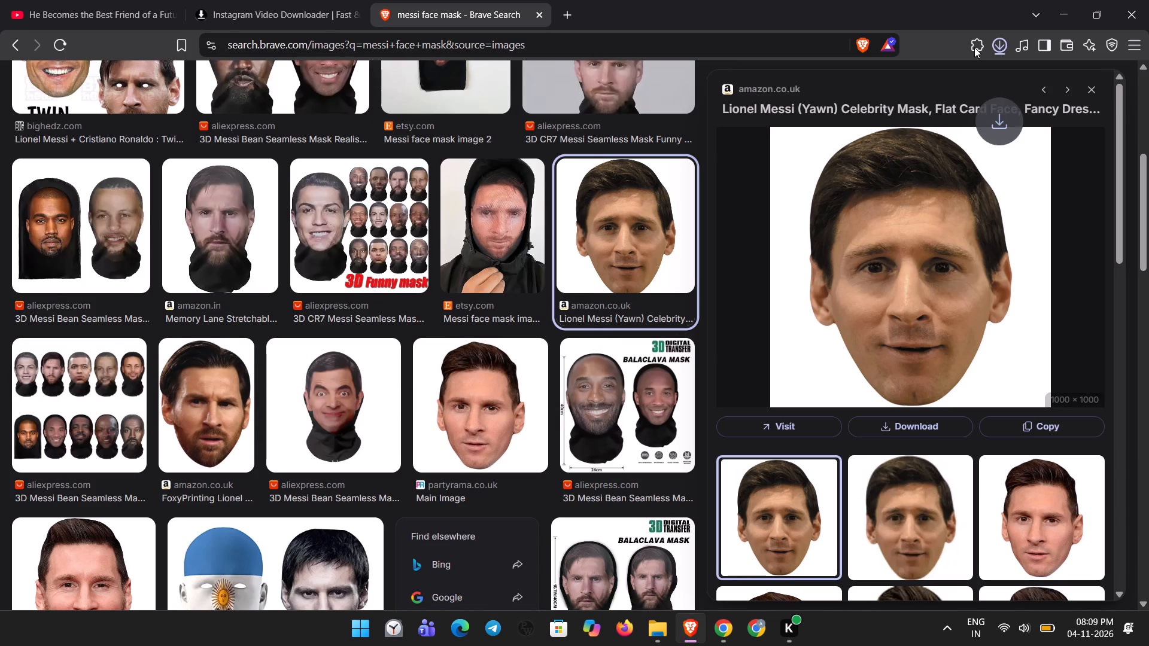
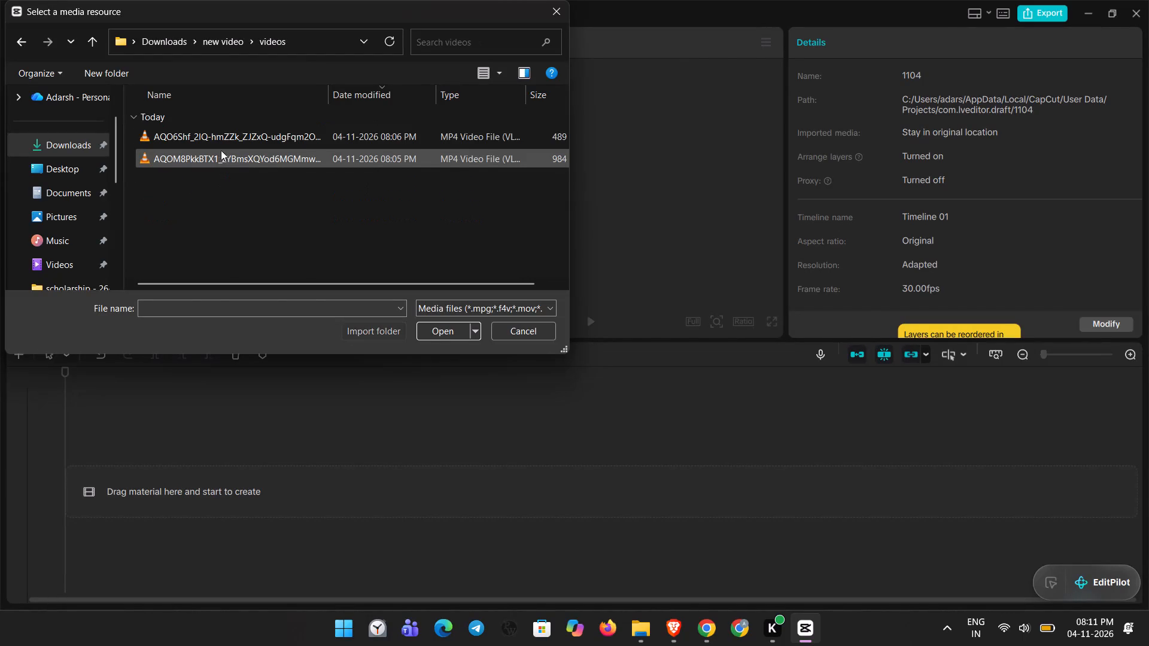
# Import the AQO6Shf_2IQ MP4 video from the Downloads > new video > videos folder into the project media.
pyautogui.click(226, 140)
pyautogui.doubleClick(226, 140)
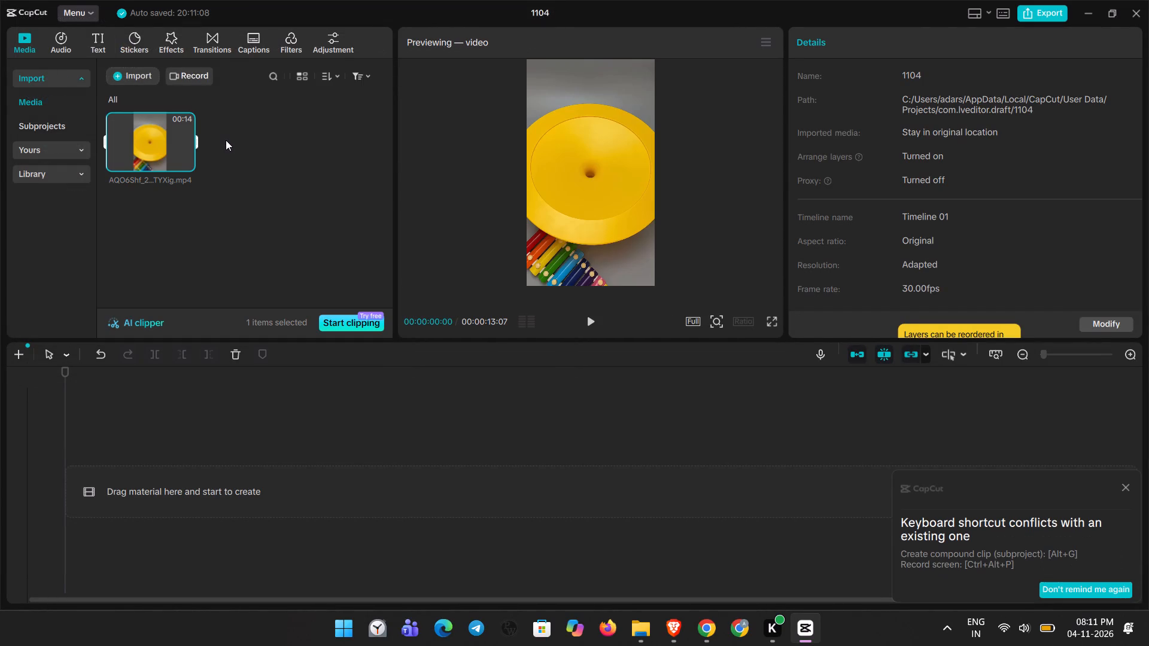
# Place the imported AQO6Shf video at the start of the empty timeline, select the clip and dismiss the shortcut conflict notice.
pyautogui.moveTo(125, 136); pyautogui.dragTo(148, 482)
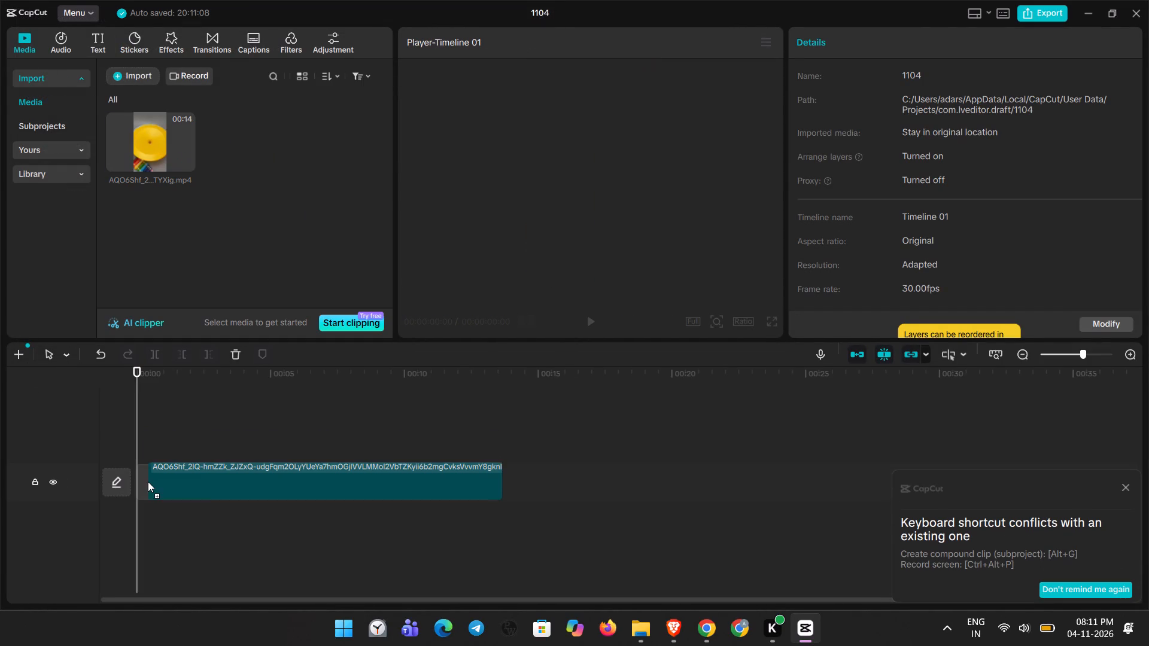
pyautogui.moveTo(148, 482); pyautogui.dragTo(148, 486)
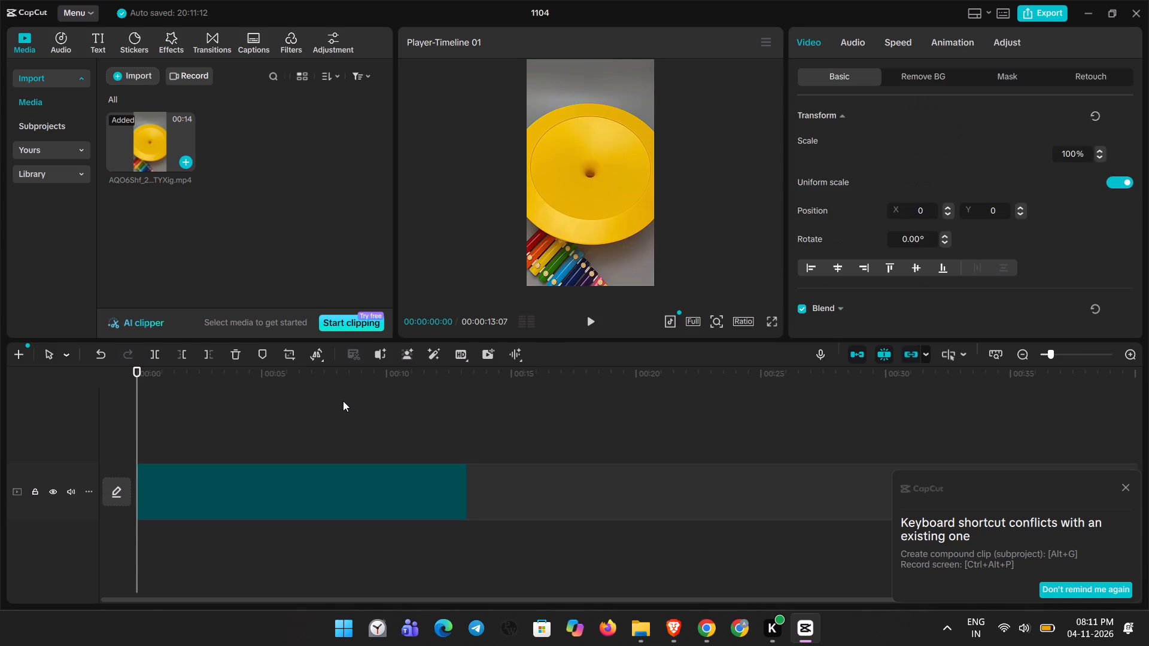
pyautogui.click(385, 503)
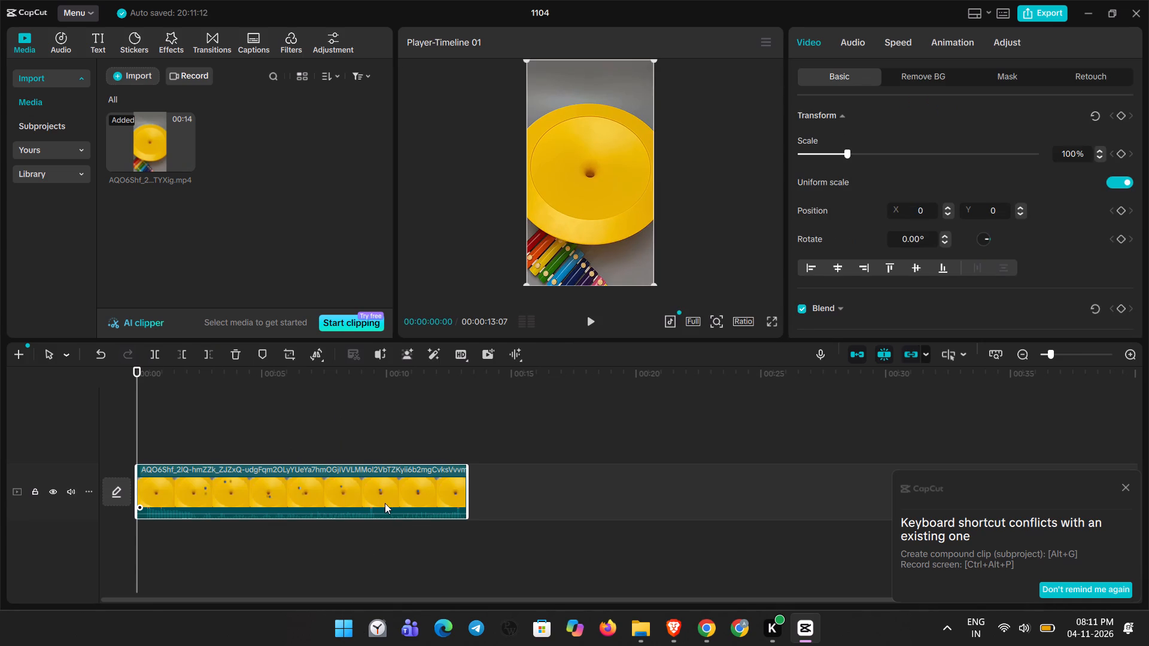
pyautogui.click(1129, 486)
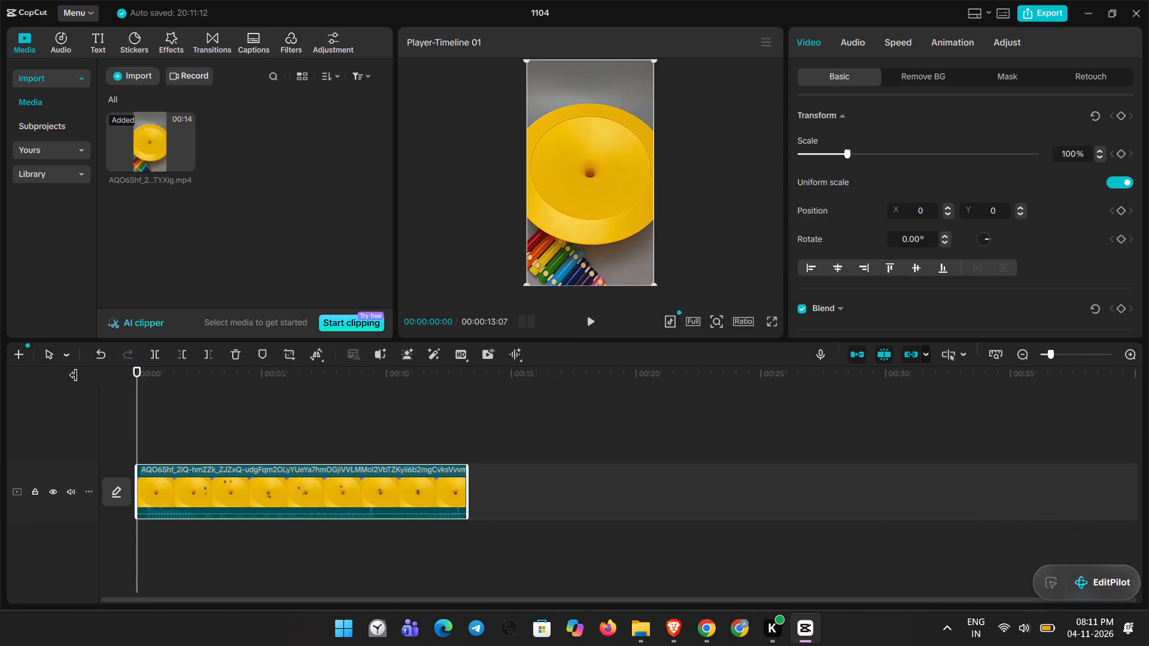
# Switch to the Brave browser and search the web for "round start sound download" in the new tab.
pyautogui.click(674, 643)
pyautogui.click(567, 12)
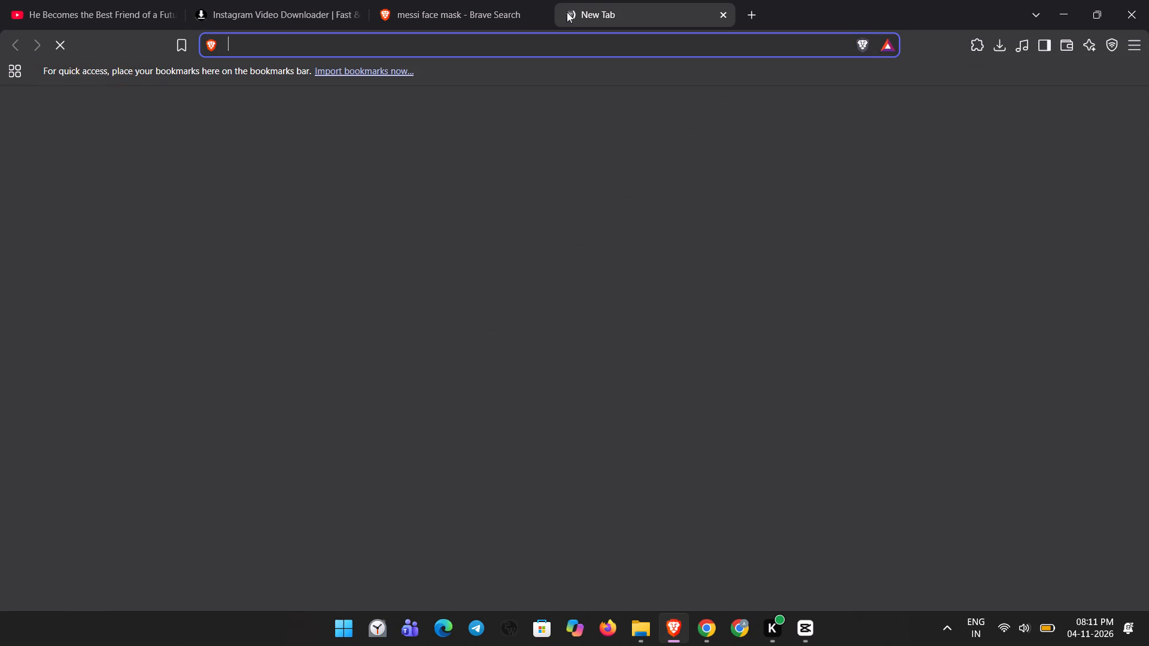
pyautogui.write('round')
pyautogui.press('space')
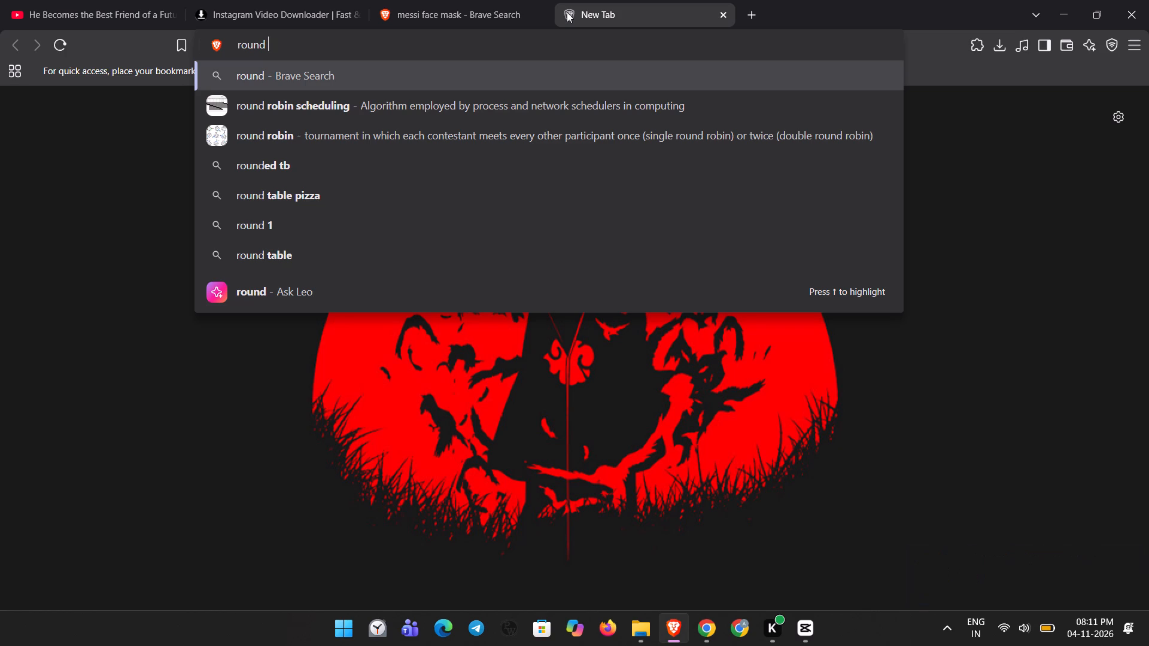
pyautogui.write('satrat')
pyautogui.press('BackSpace')
pyautogui.press('BackSpace')
pyautogui.press('BackSpace')
pyautogui.press('BackSpace')
pyautogui.press('BackSpace')
pyautogui.write('tart sound downlaod')
pyautogui.press('Return')
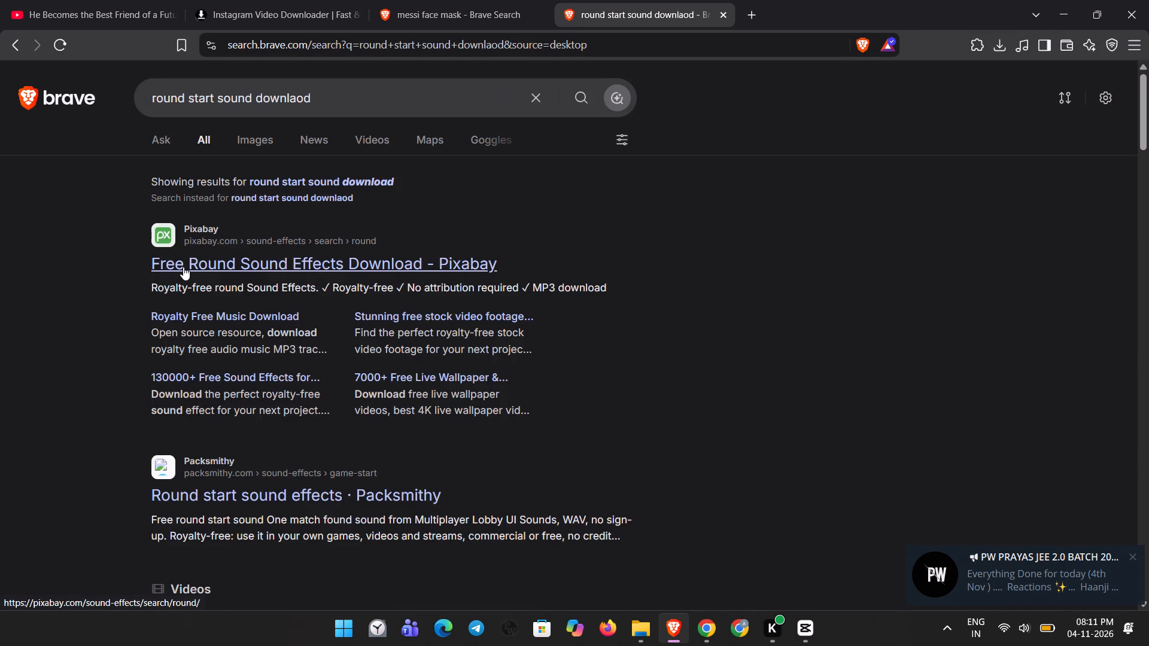
# Open the Pixabay round sound effects result, preview the Round 1 and Short Round sounds, and return to the results.
pyautogui.click(183, 267)
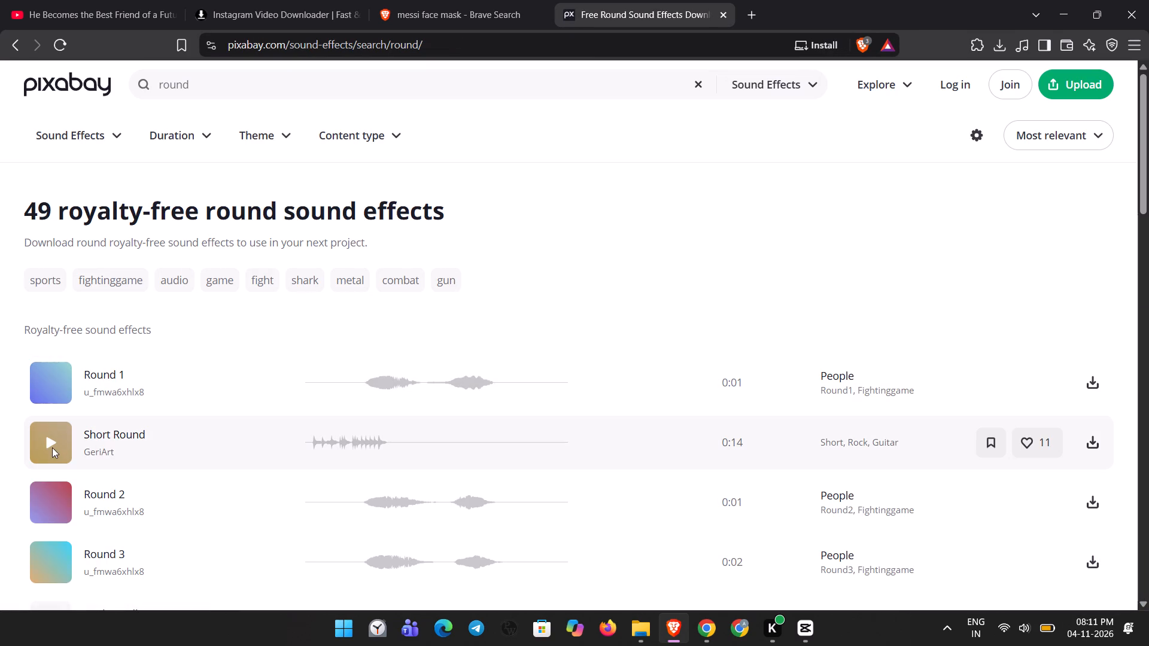
pyautogui.click(51, 377)
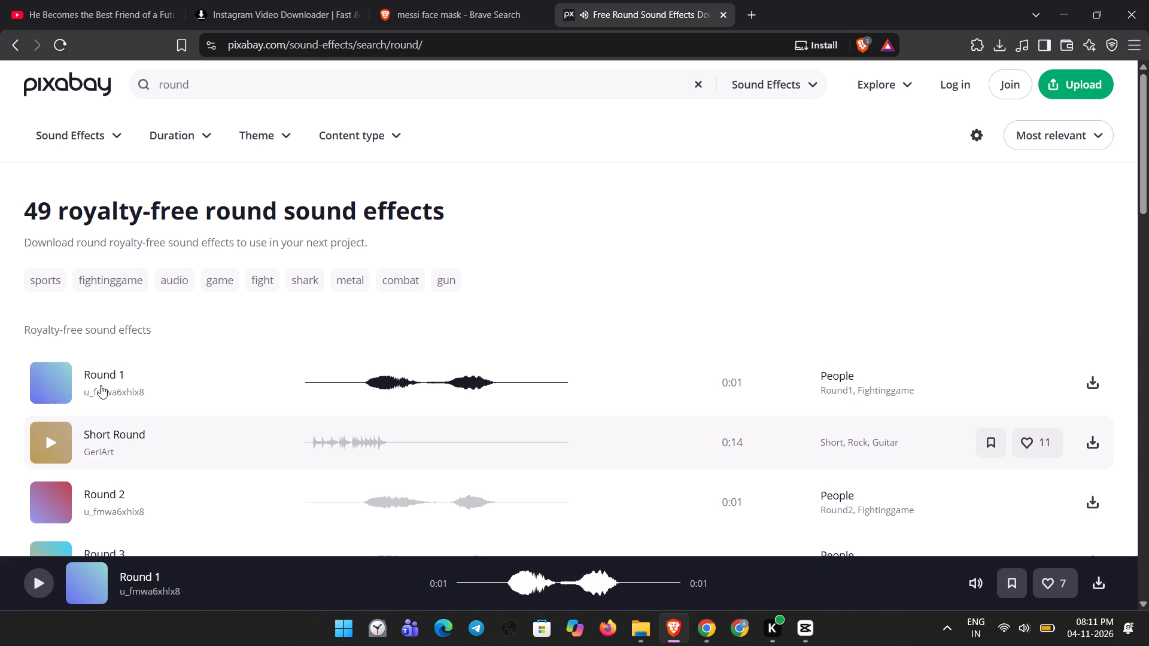
pyautogui.click(50, 441)
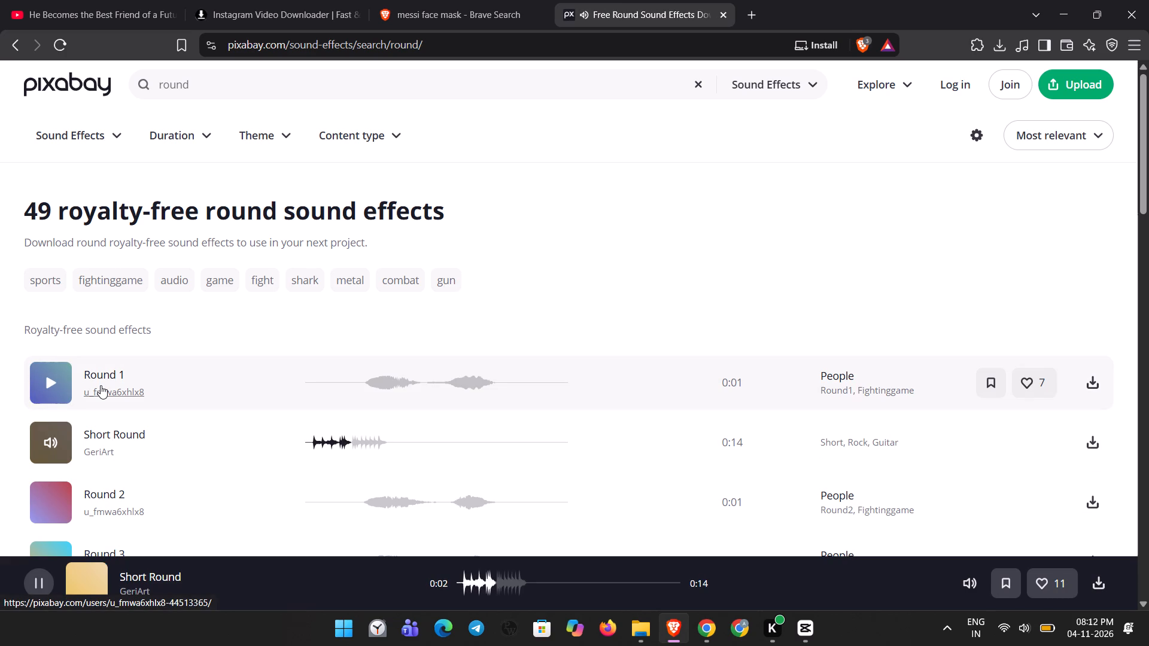
pyautogui.click(5, 45)
# Open Packsmithy's round start sound effects page, listen to Turn Start and Match Found, and return to the results.
pyautogui.scroll(-2, 258, 373)
pyautogui.click(260, 353)
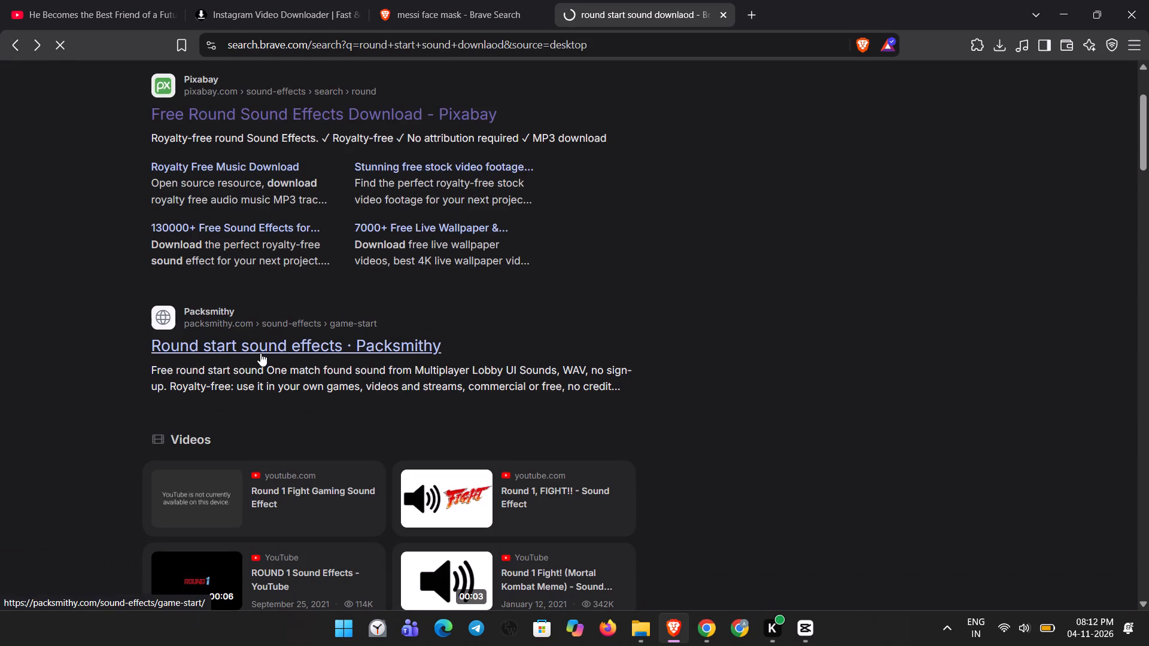
pyautogui.click(278, 388)
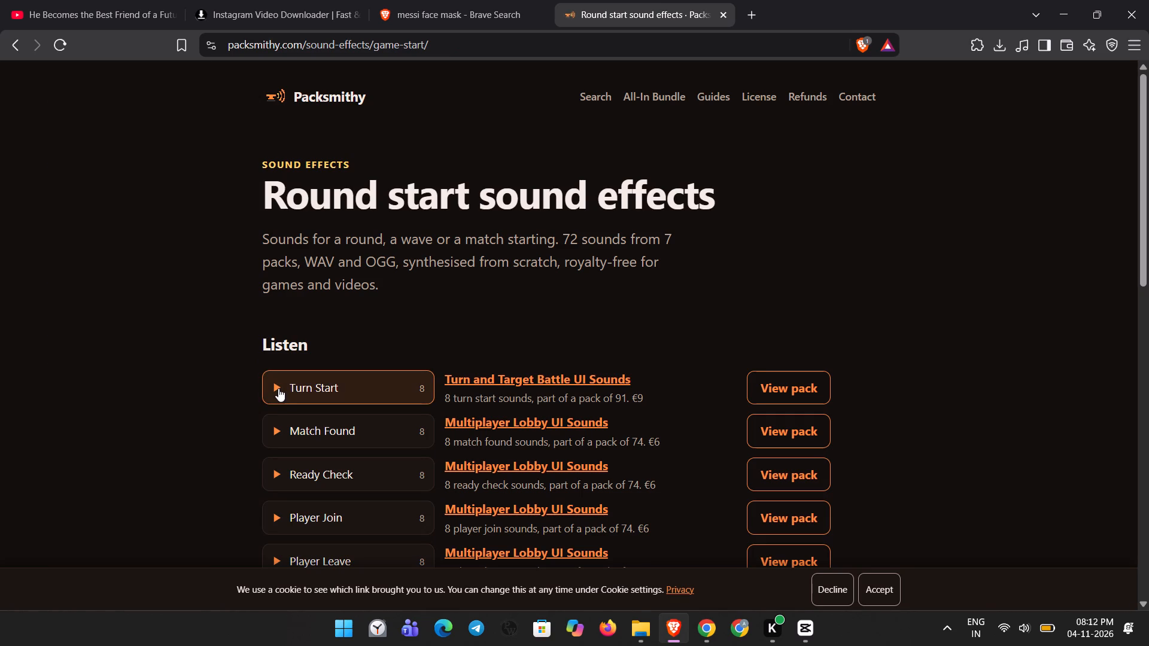
pyautogui.click(273, 391)
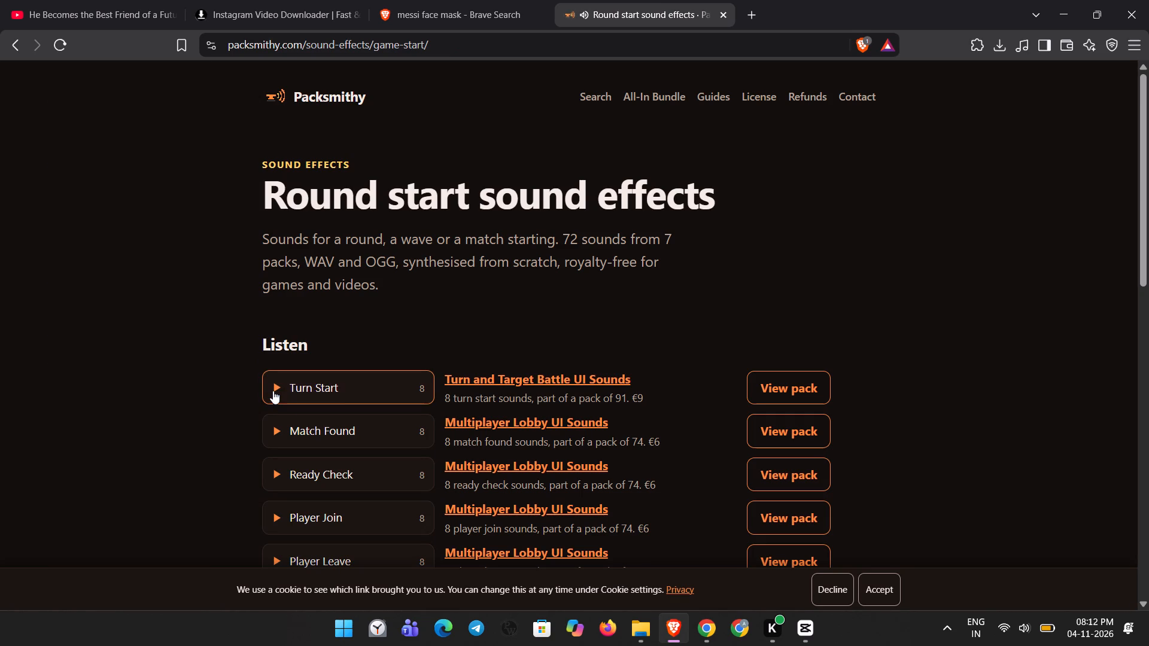
pyautogui.click(273, 391)
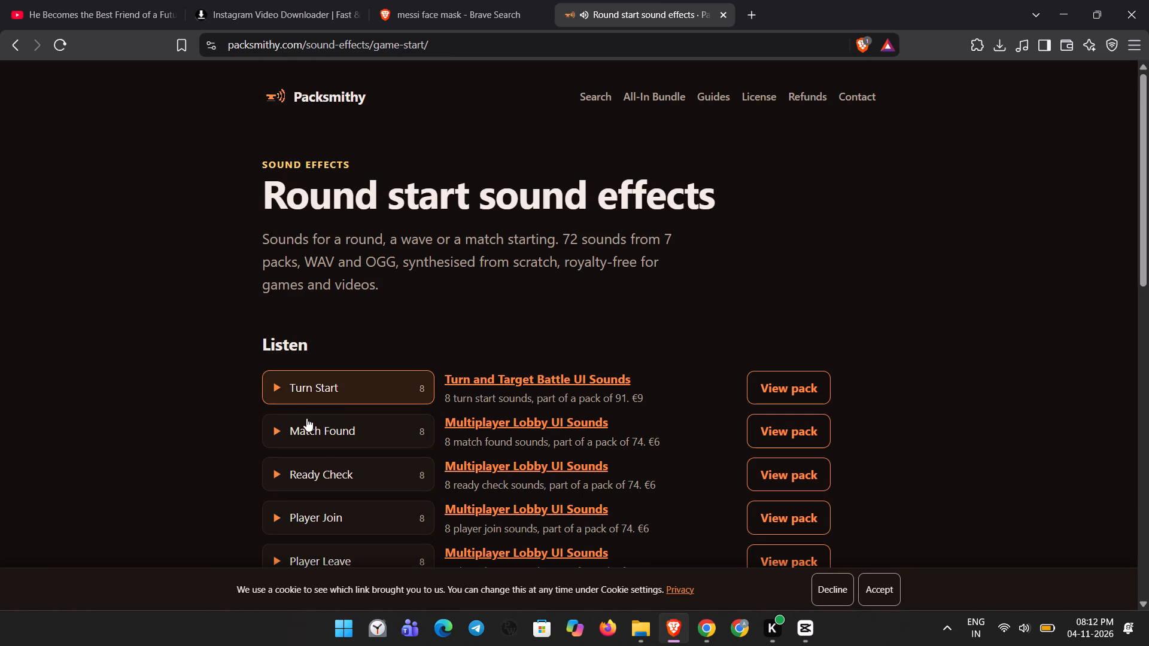
pyautogui.click(308, 429)
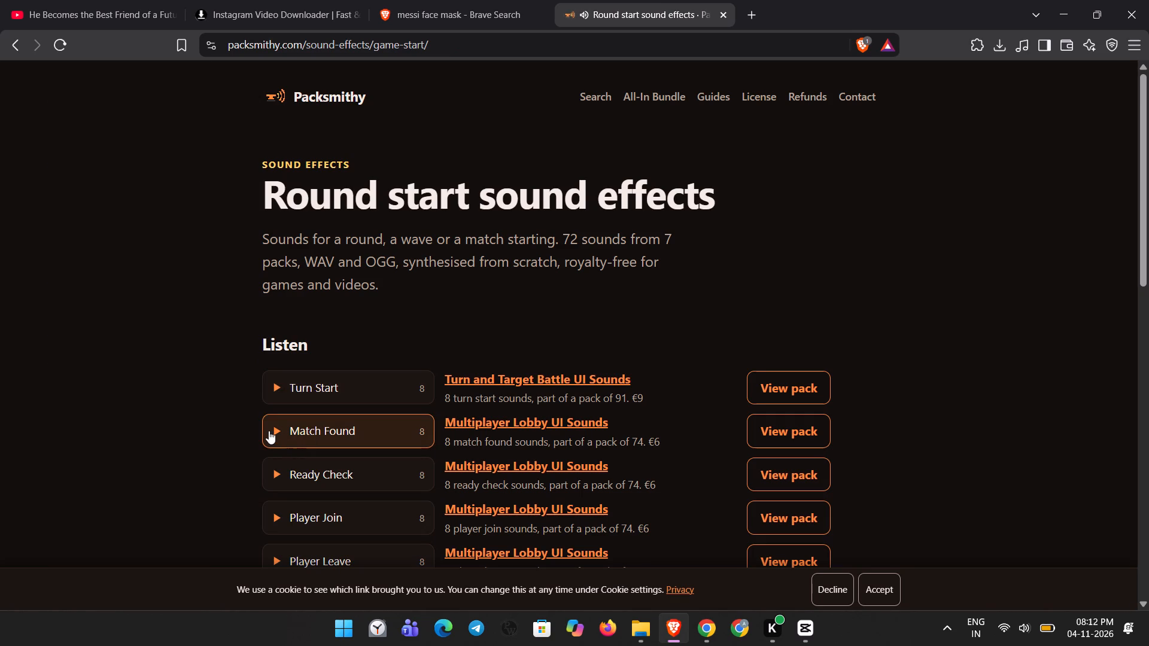
pyautogui.click(273, 431)
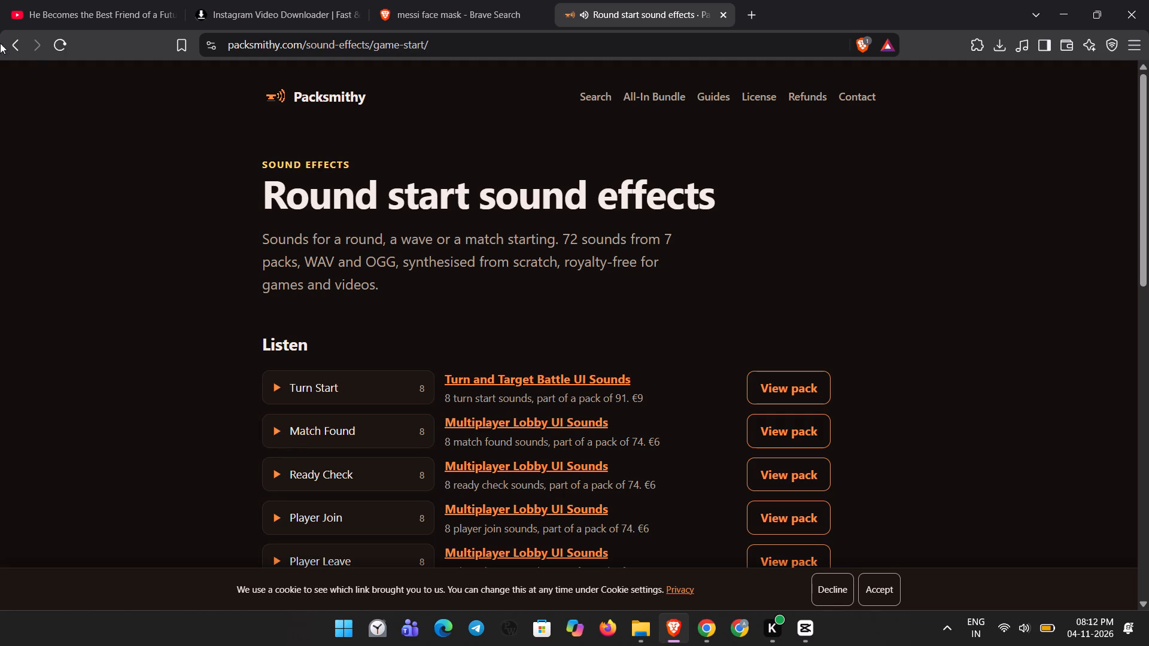
pyautogui.click(16, 54)
# Check the remaining results and refine the web search to "round start sound free download".
pyautogui.scroll(-3, 373, 334)
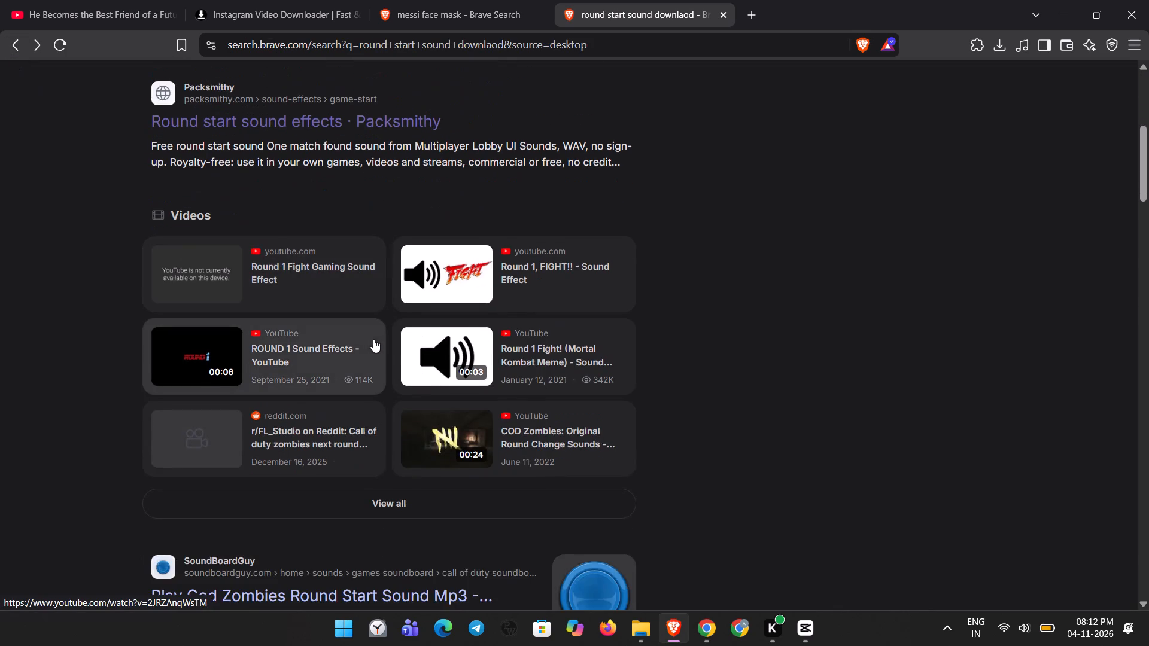
pyautogui.scroll(-4, 373, 339)
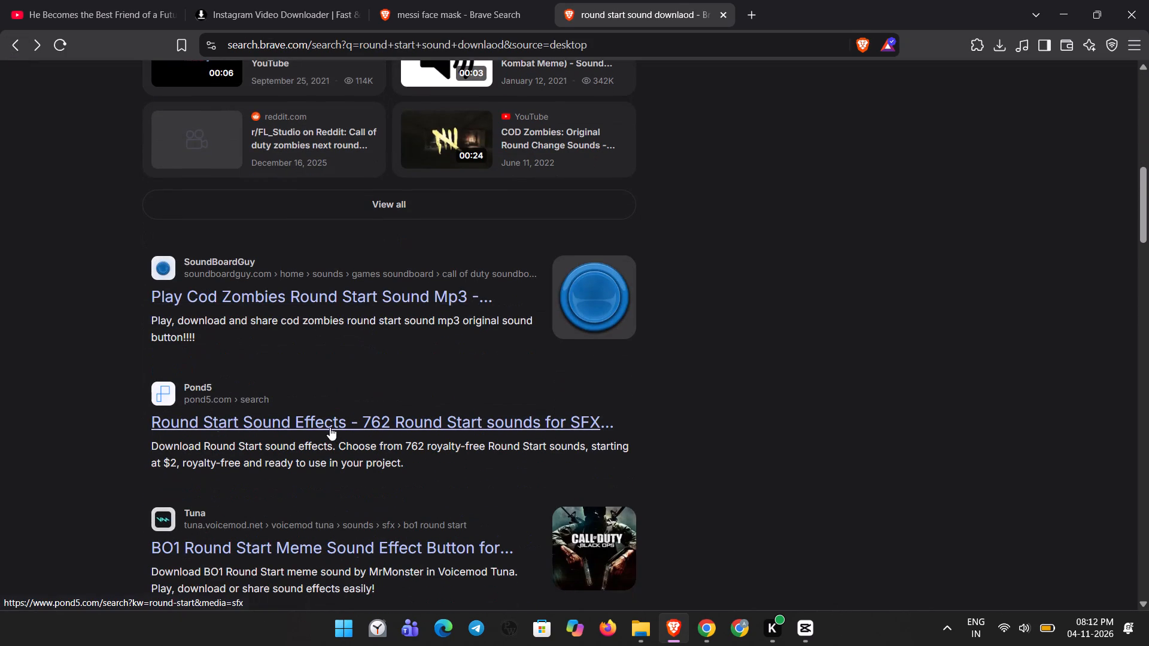
pyautogui.scroll(10, 330, 427)
pyautogui.click(345, 98)
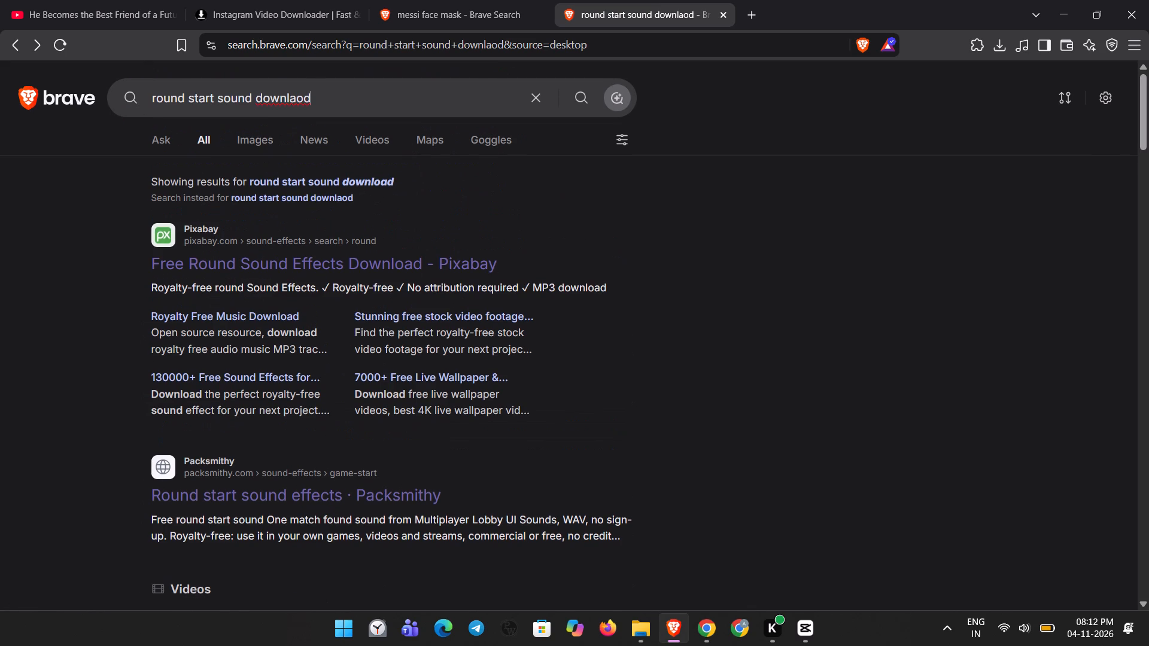
pyautogui.click(253, 97)
pyautogui.press('space')
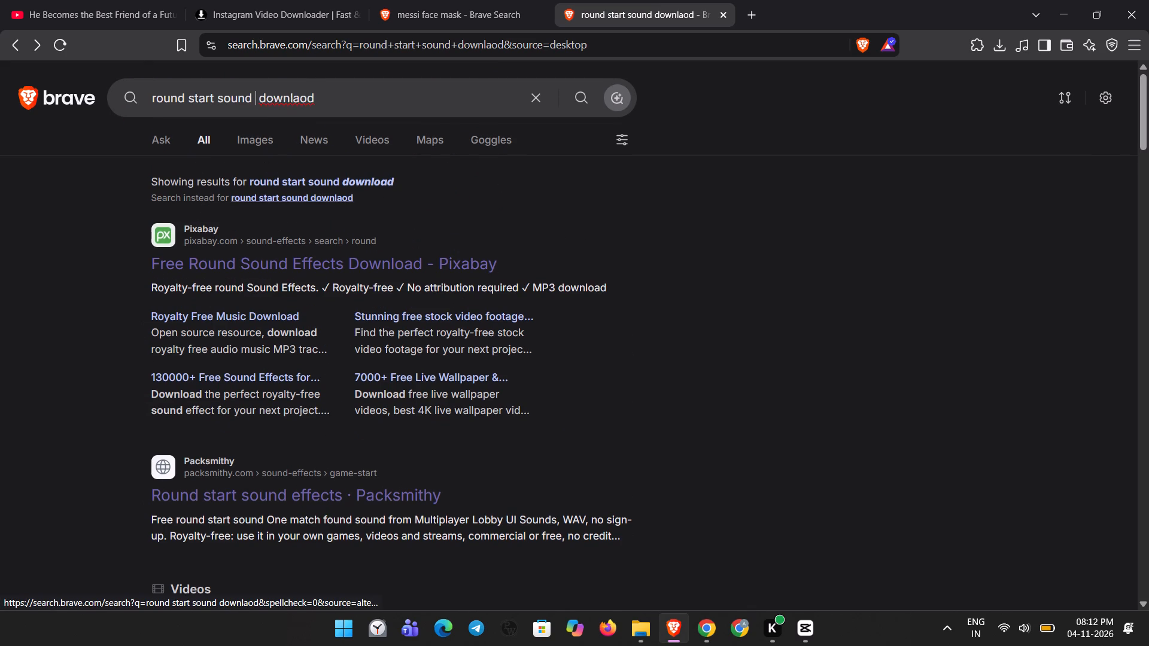
pyautogui.write('free')
pyautogui.press('Return')
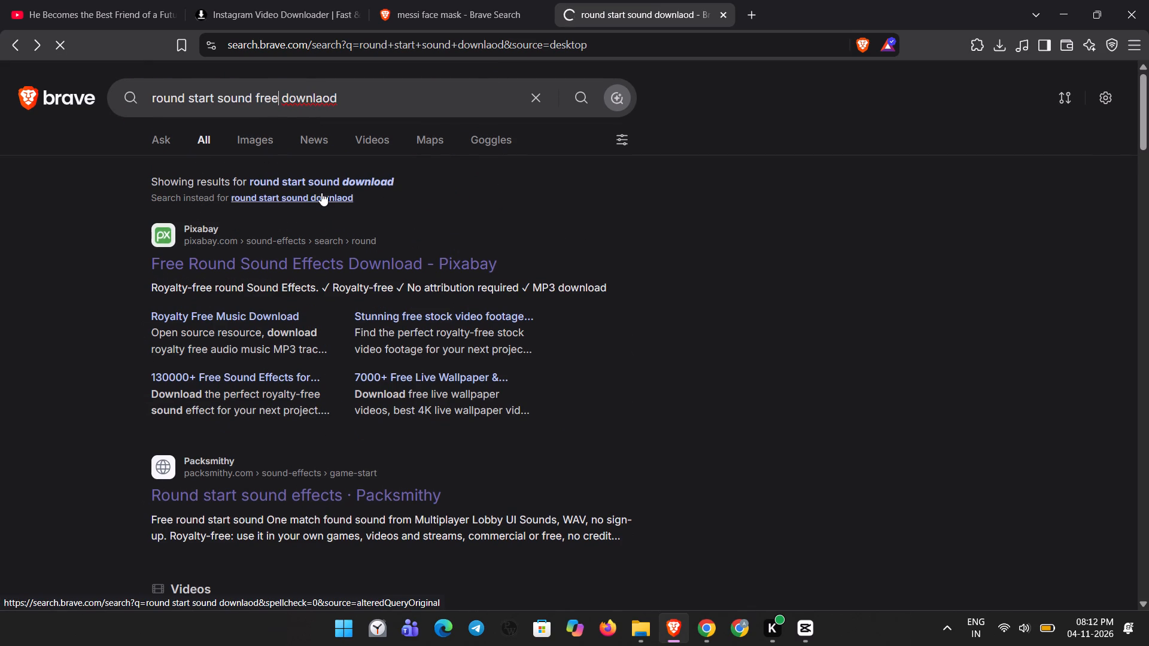
pyautogui.click(367, 184)
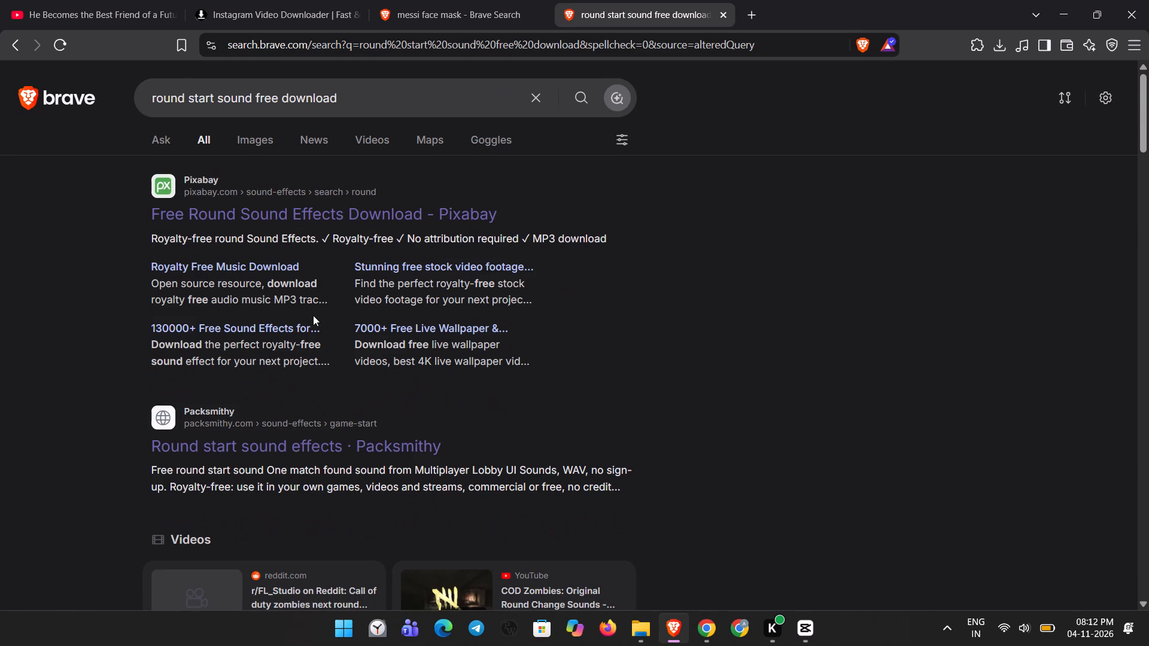
# Open the YouTube result for the Boxing Bell Round Start Sound Effect and return to the search results.
pyautogui.scroll(-11, 313, 315)
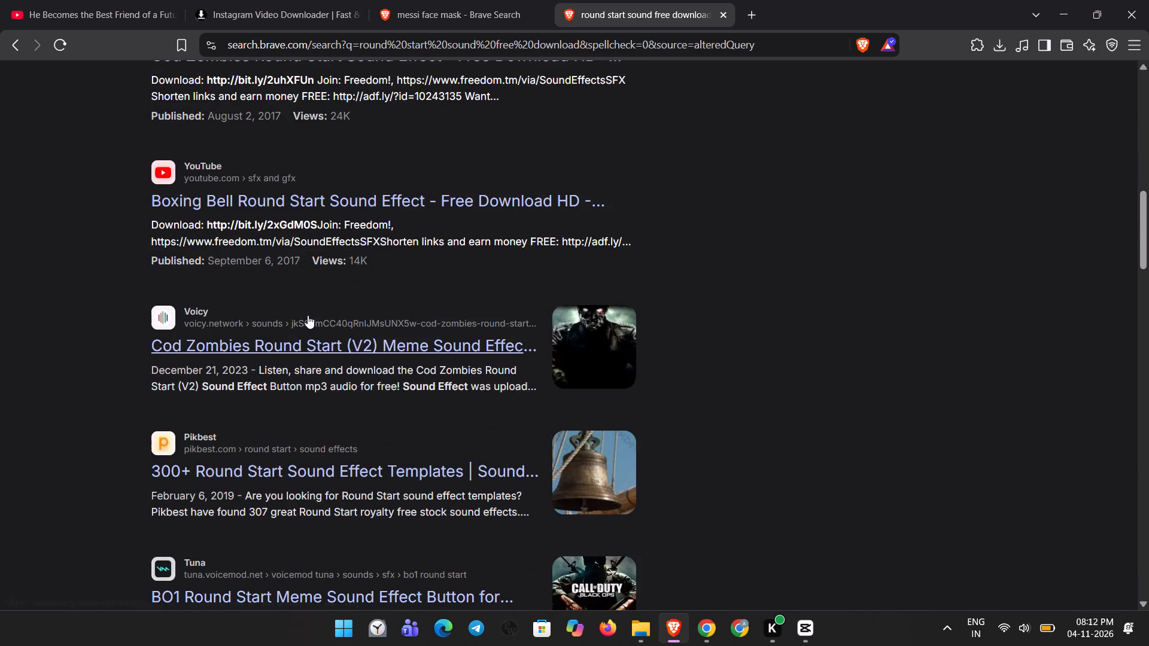
pyautogui.click(367, 201)
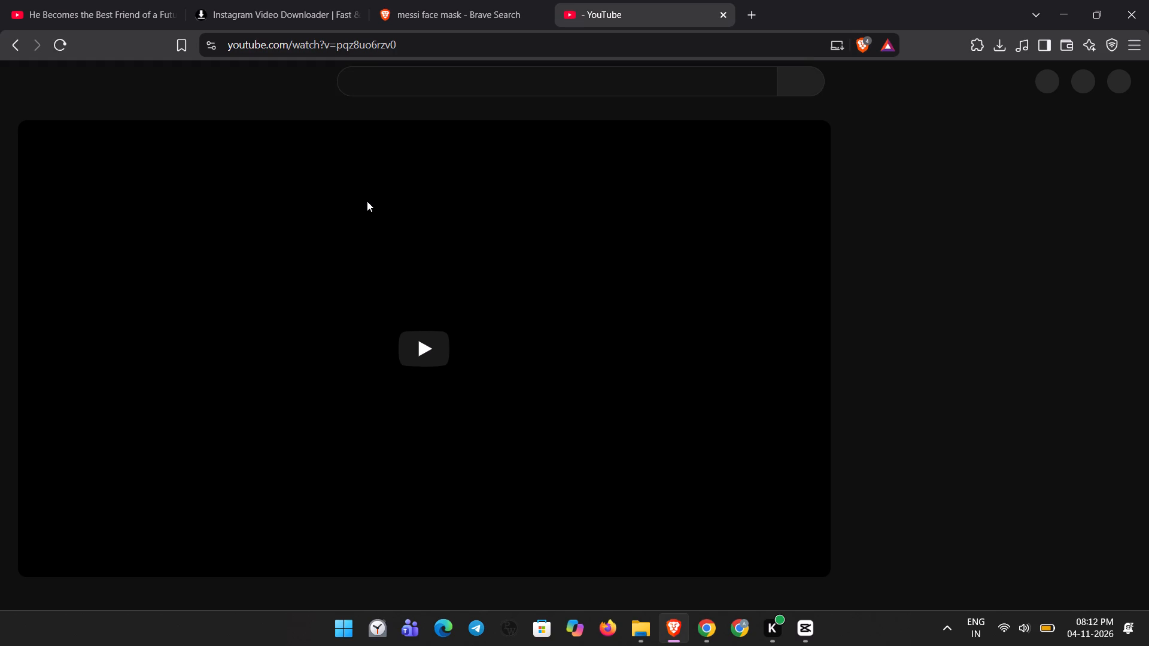
pyautogui.click(463, 0)
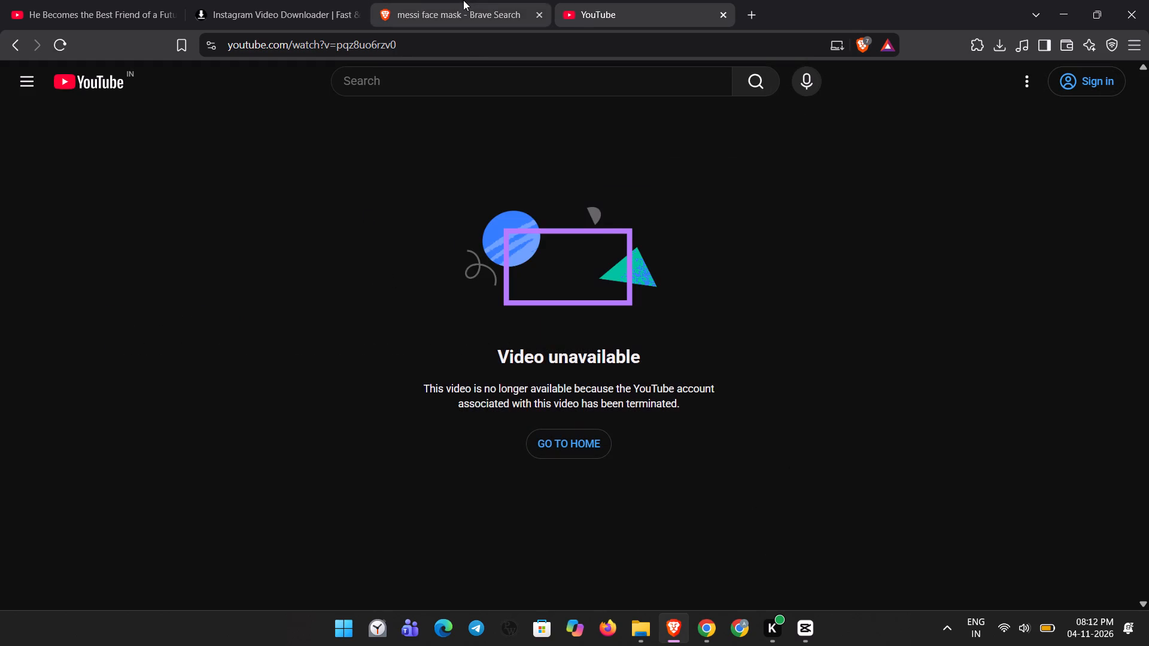
pyautogui.click(590, 0)
pyautogui.click(15, 45)
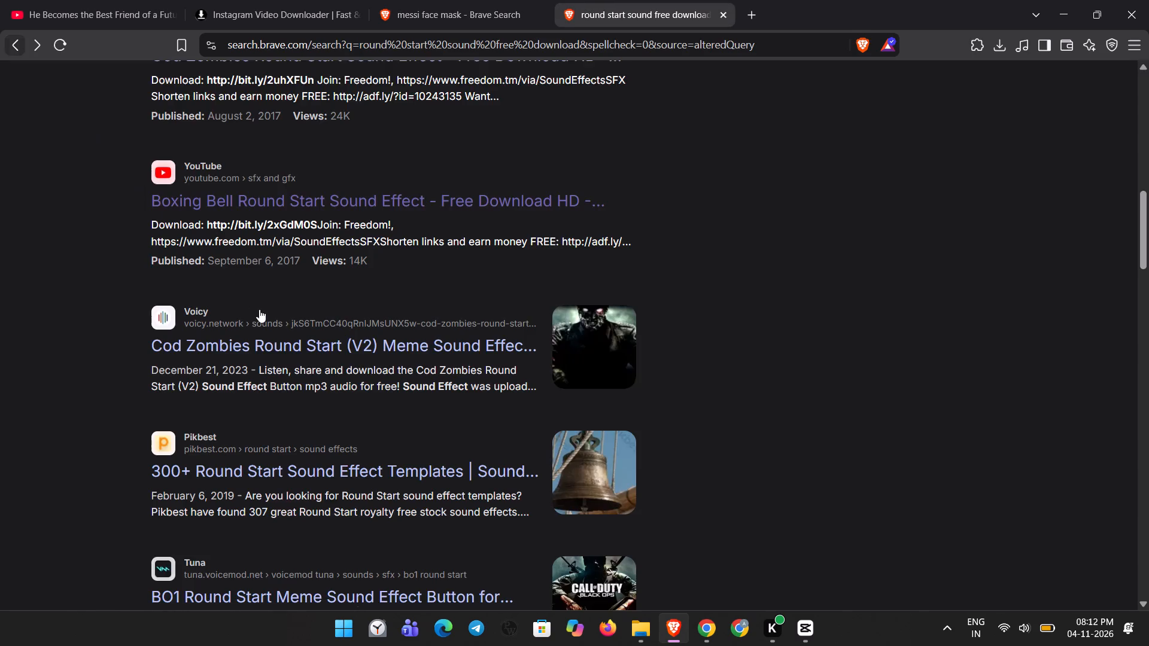
# Preview Pikbest's boxing round bell, game-ready countdown and game start countdown sounds, then return to the search results.
pyautogui.scroll(-4, 259, 309)
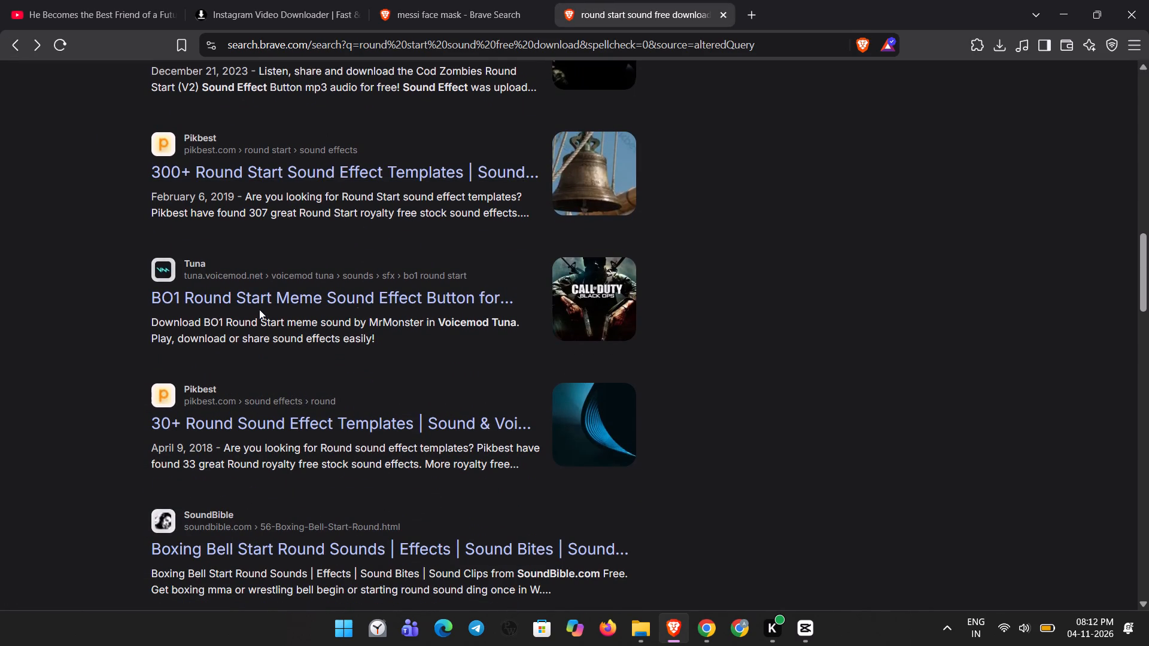
pyautogui.click(367, 171)
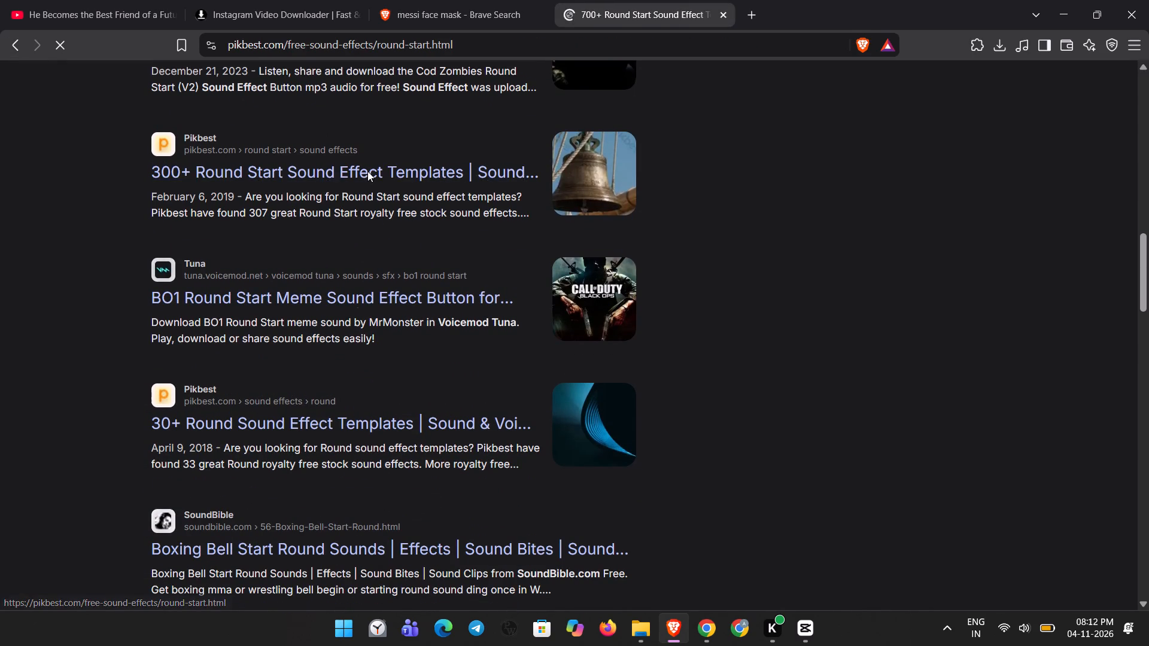
pyautogui.click(147, 286)
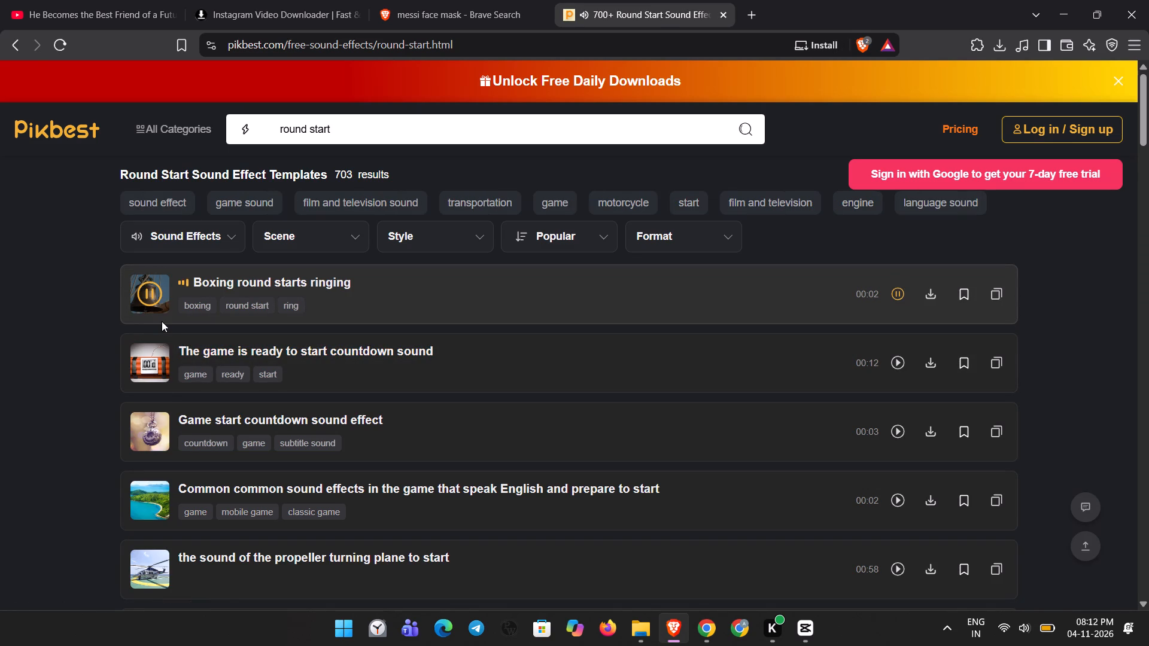
pyautogui.click(147, 347)
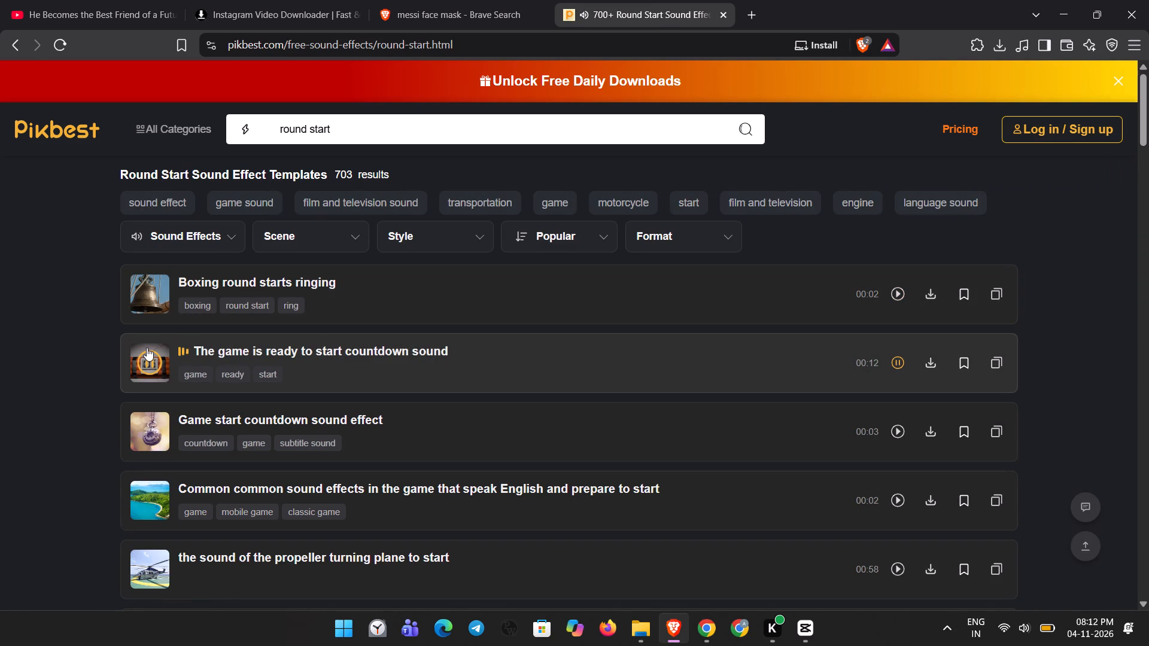
pyautogui.click(141, 358)
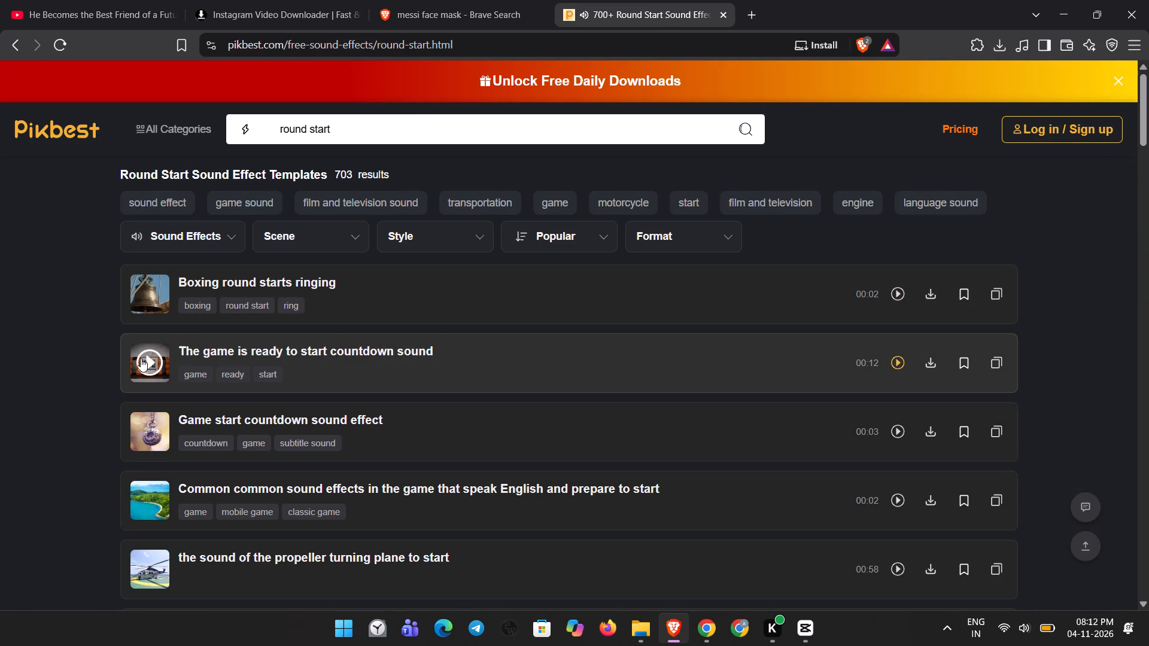
pyautogui.click(135, 428)
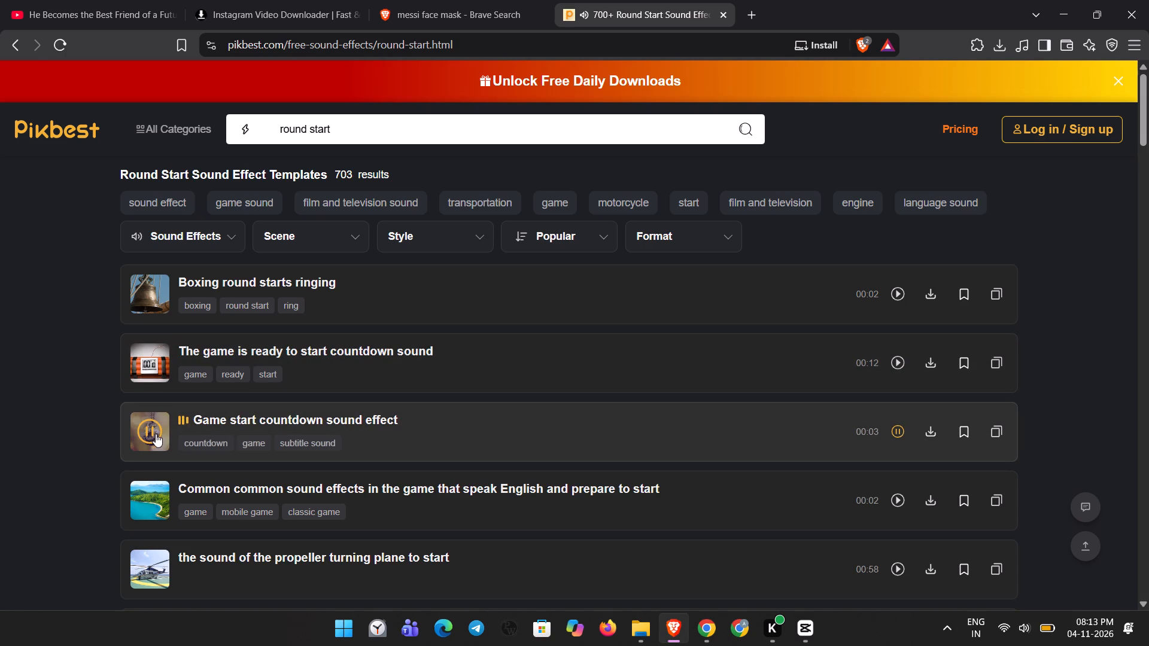
pyautogui.click(13, 48)
# Open SoundBible's Boxing Bell Start Round page and play the bell sound preview.
pyautogui.scroll(-4, 218, 400)
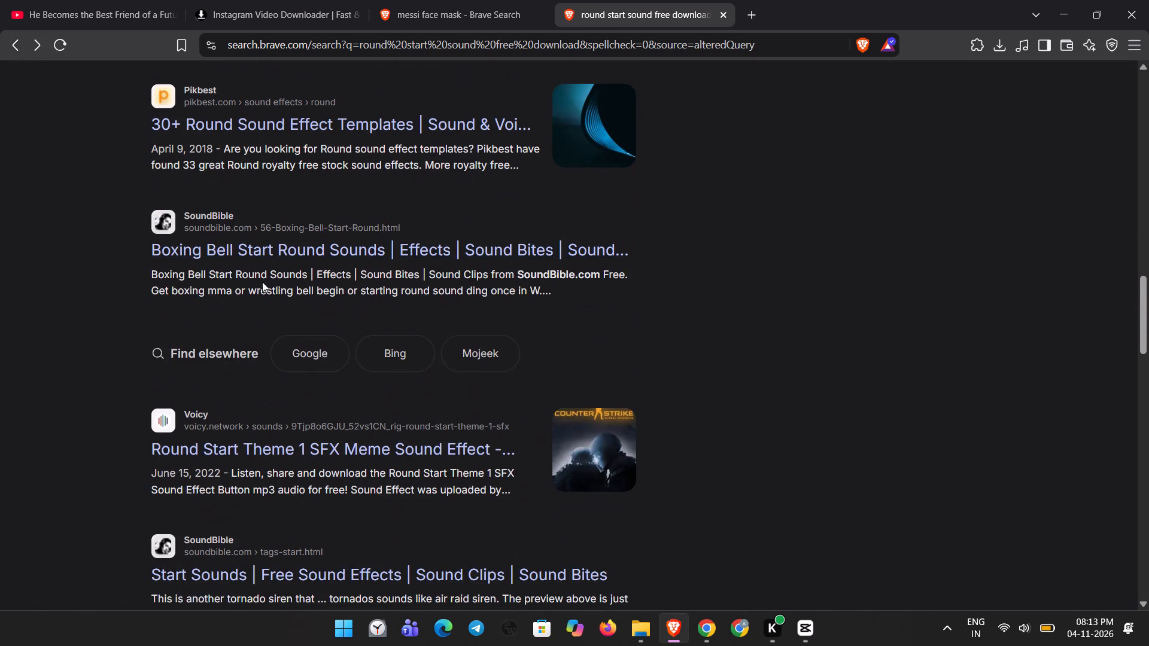
pyautogui.click(264, 250)
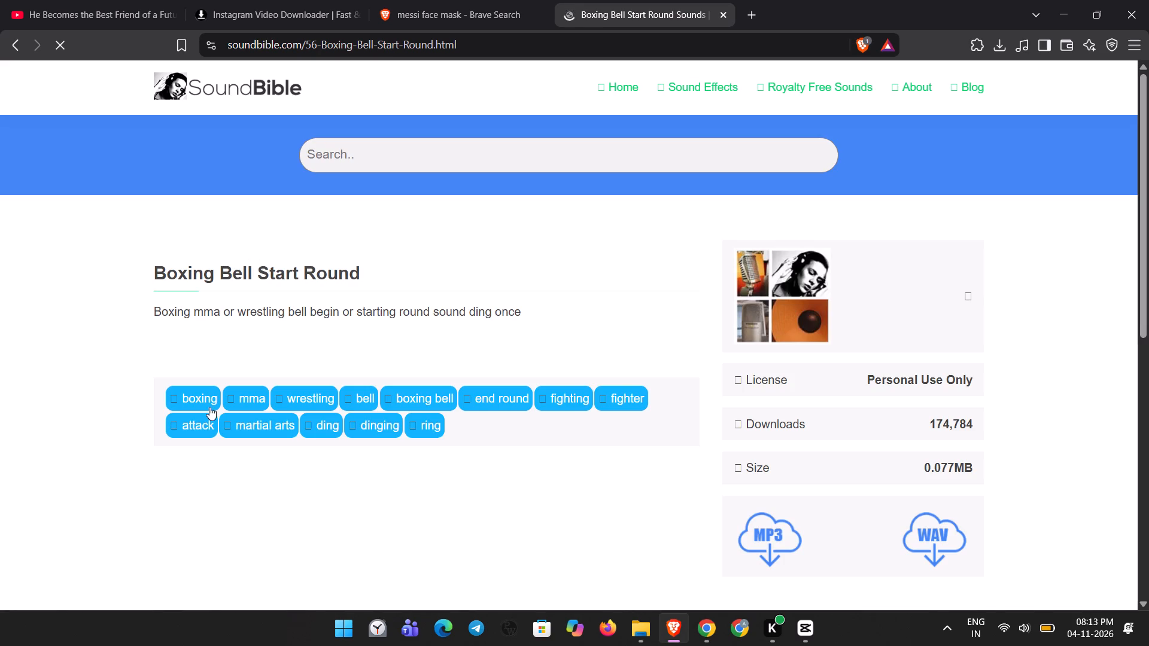
pyautogui.scroll(-4, 206, 403)
pyautogui.scroll(2, 216, 352)
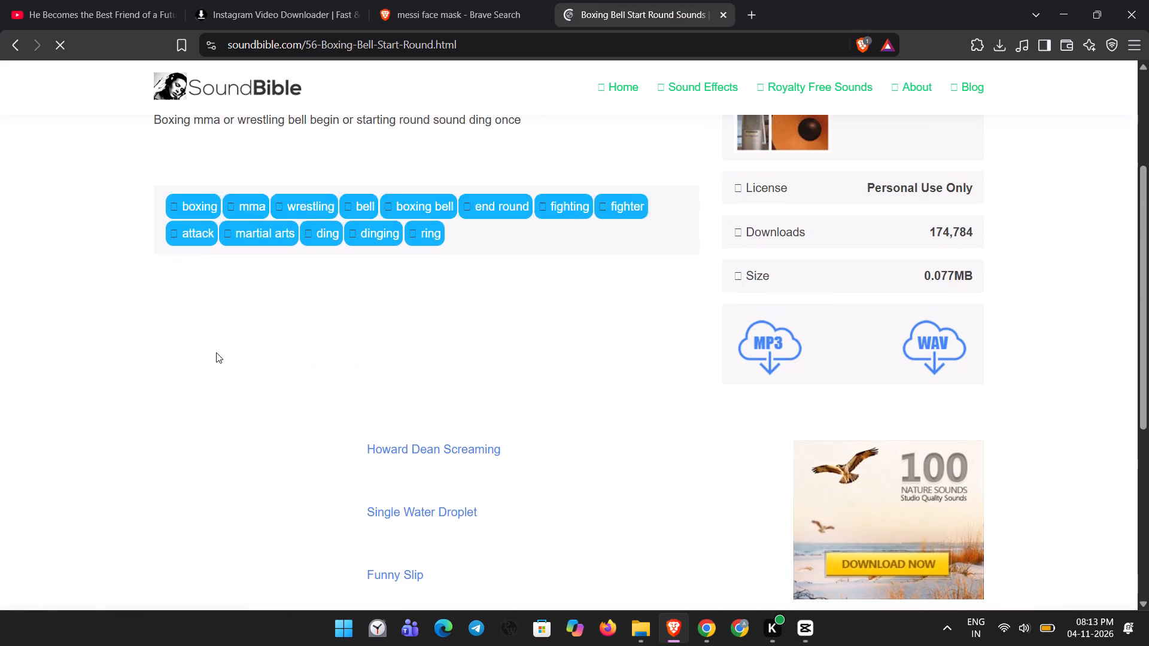
pyautogui.click(183, 298)
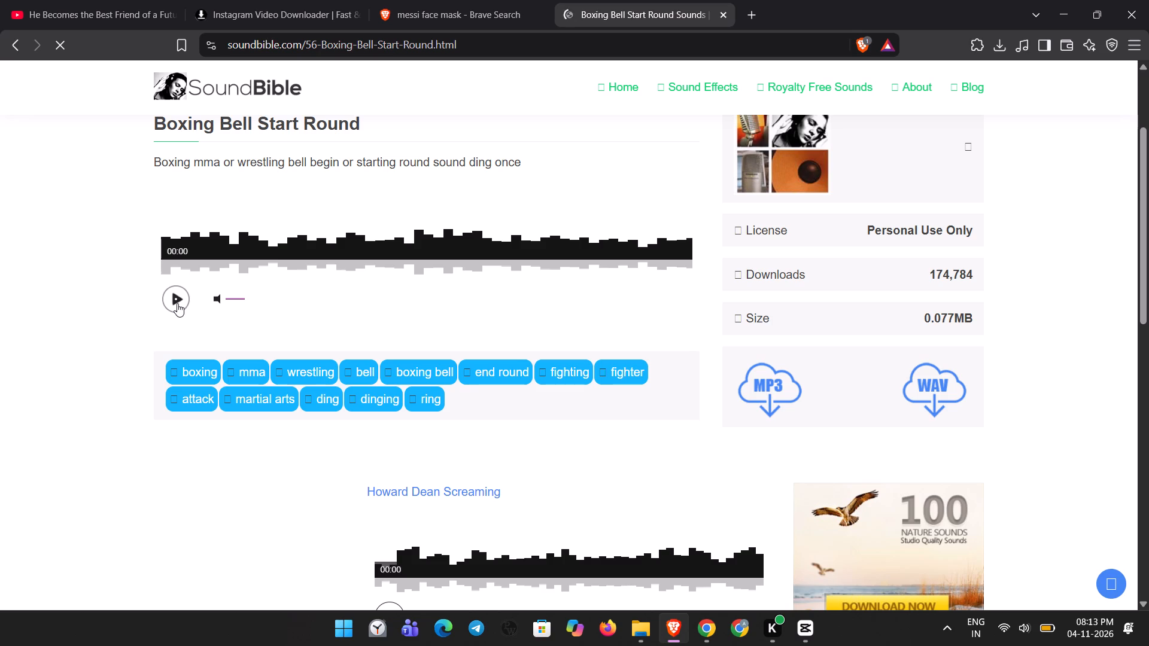
pyautogui.click(177, 303)
pyautogui.click(251, 260)
pyautogui.click(163, 270)
pyautogui.tripleClick(172, 299)
pyautogui.scroll(-3, 288, 276)
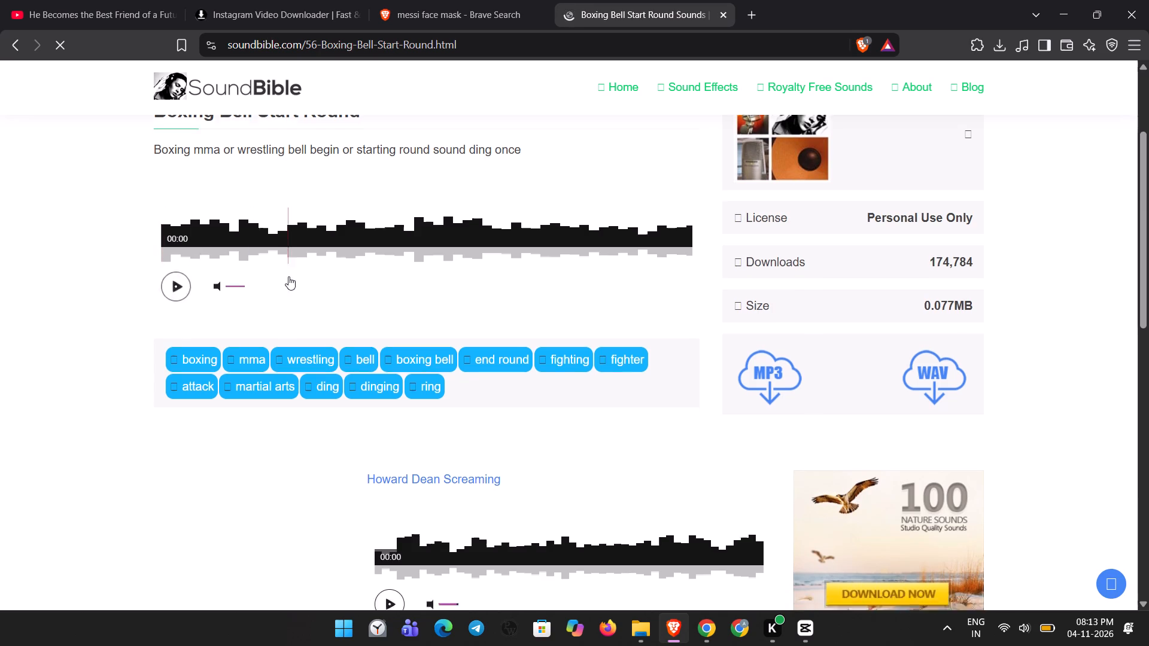
pyautogui.scroll(-3, 288, 276)
pyautogui.scroll(5, 339, 205)
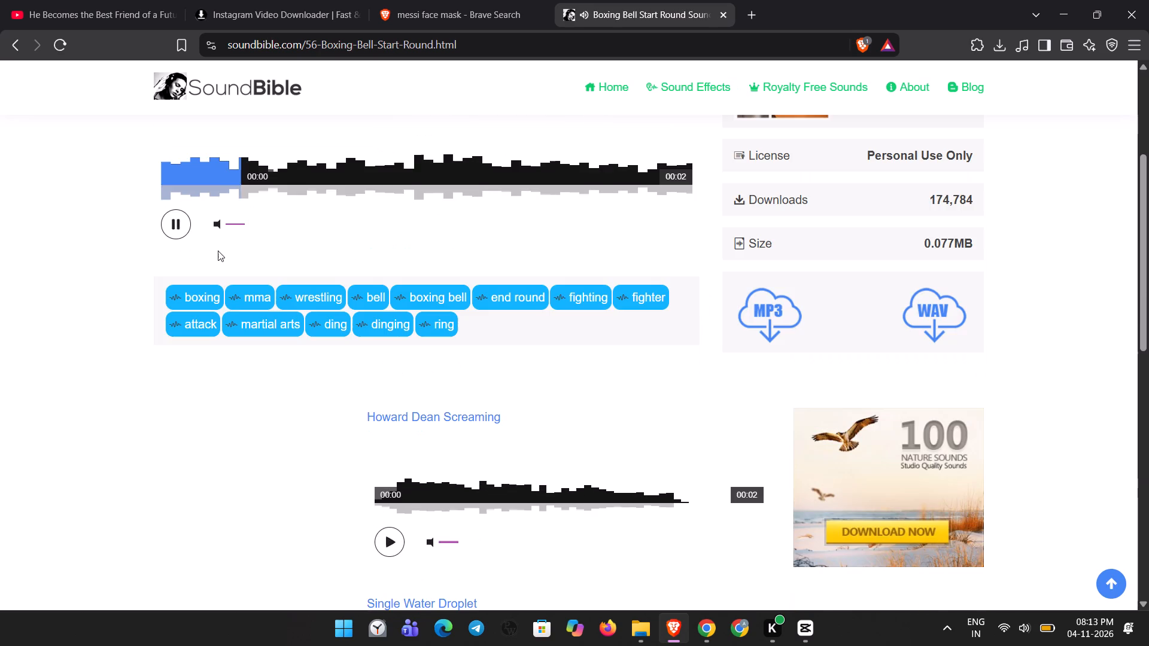
# Replay SoundBible's Boxing Bell Start Round preview a few times and pause it.
pyautogui.click(176, 229)
pyautogui.click(176, 229)
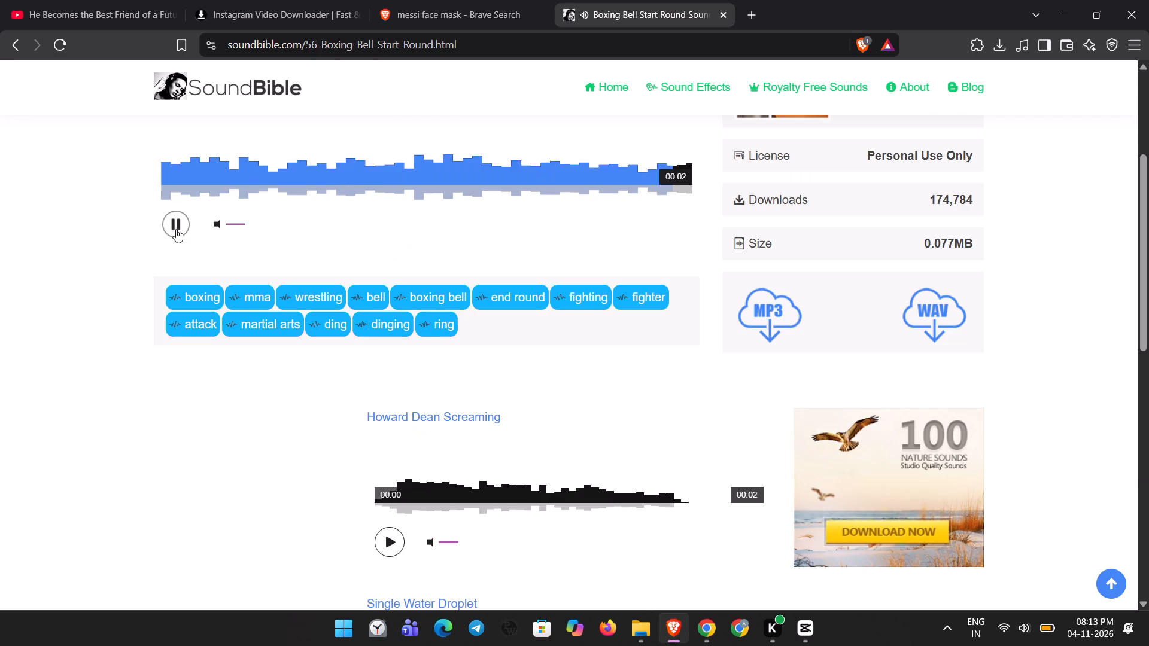
pyautogui.click(176, 229)
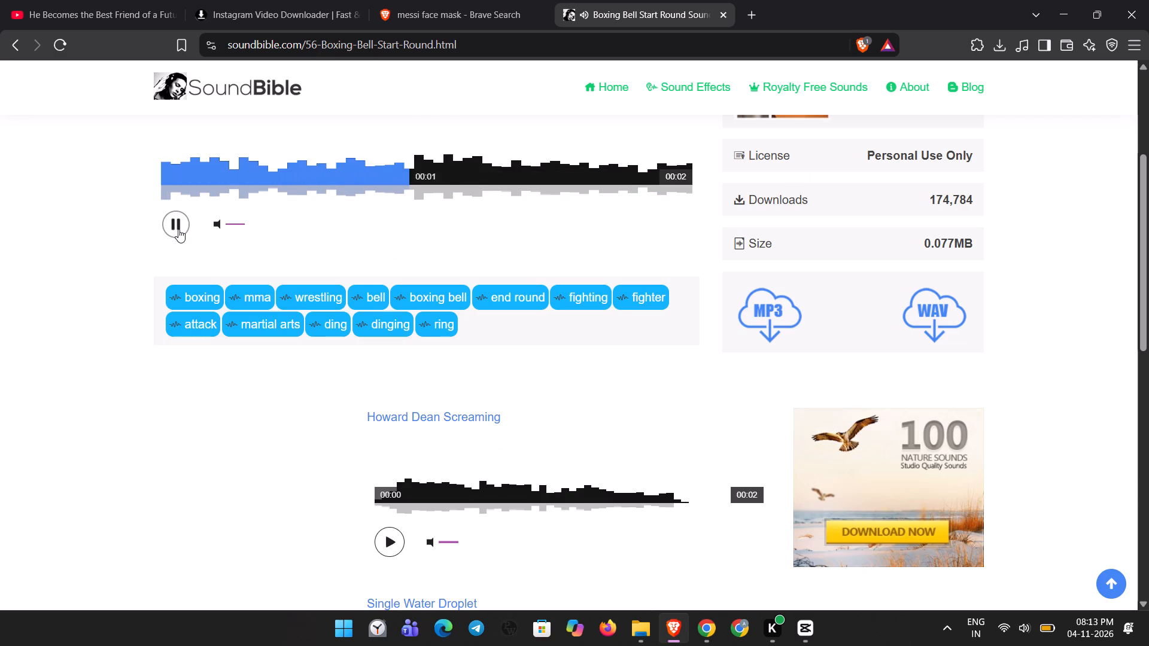
pyautogui.click(182, 229)
pyautogui.click(182, 229)
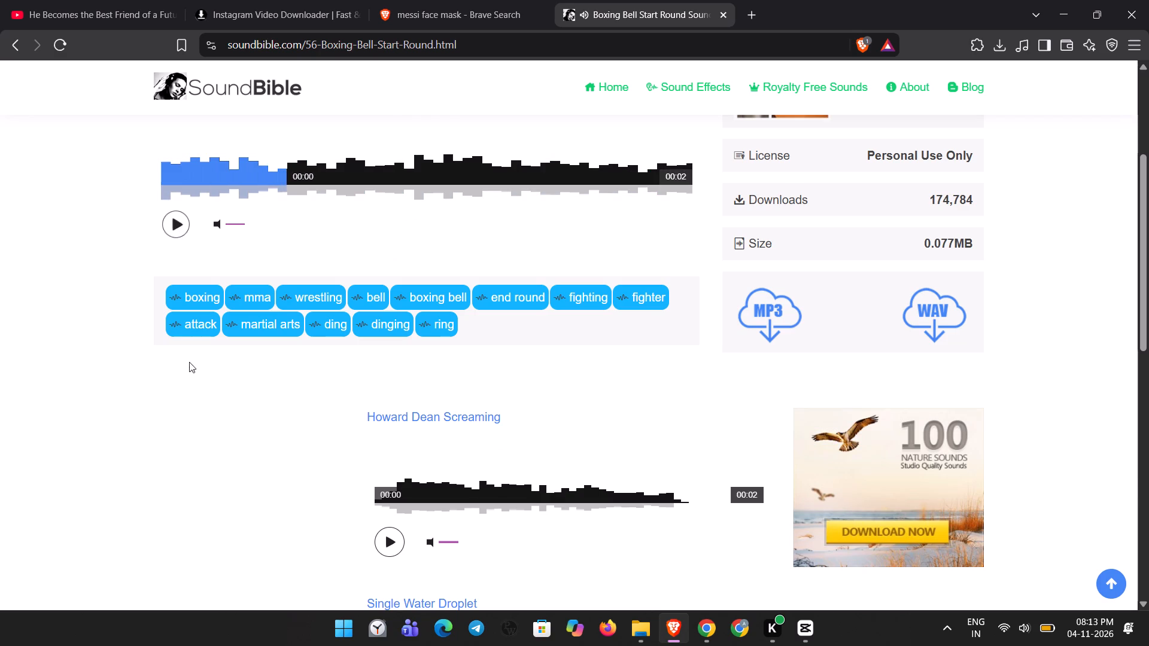
# Preview the related Howard Dean Screaming, Single Water Droplet and Funny Slip sounds on the SoundBible page.
pyautogui.scroll(-4, 306, 414)
pyautogui.click(381, 248)
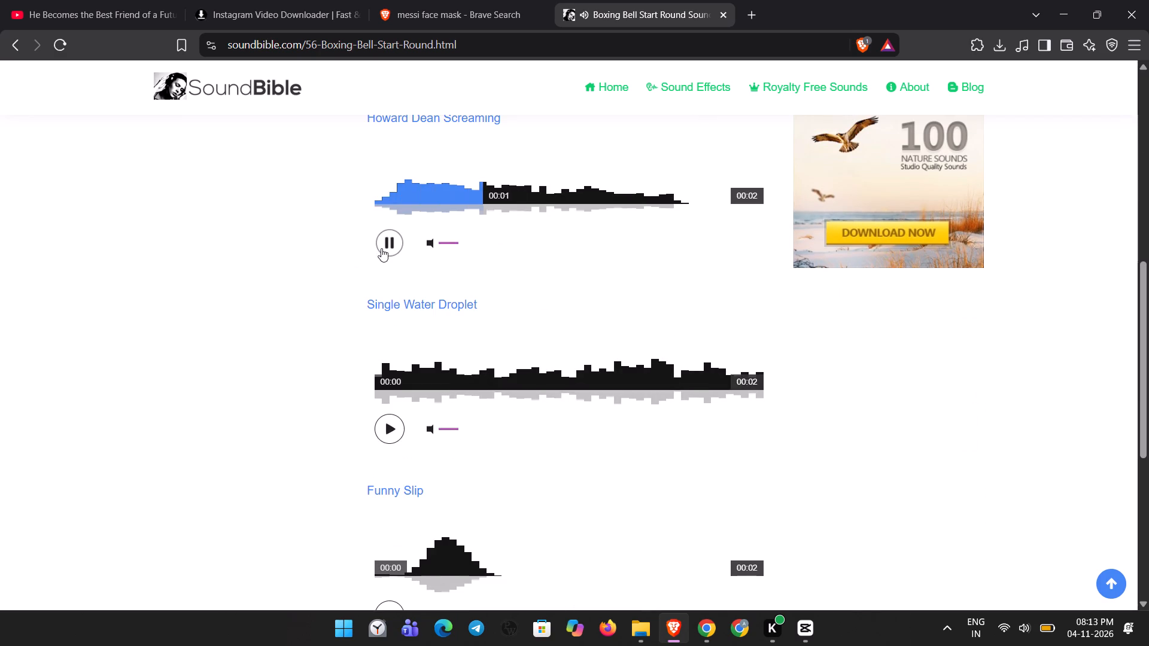
pyautogui.click(381, 248)
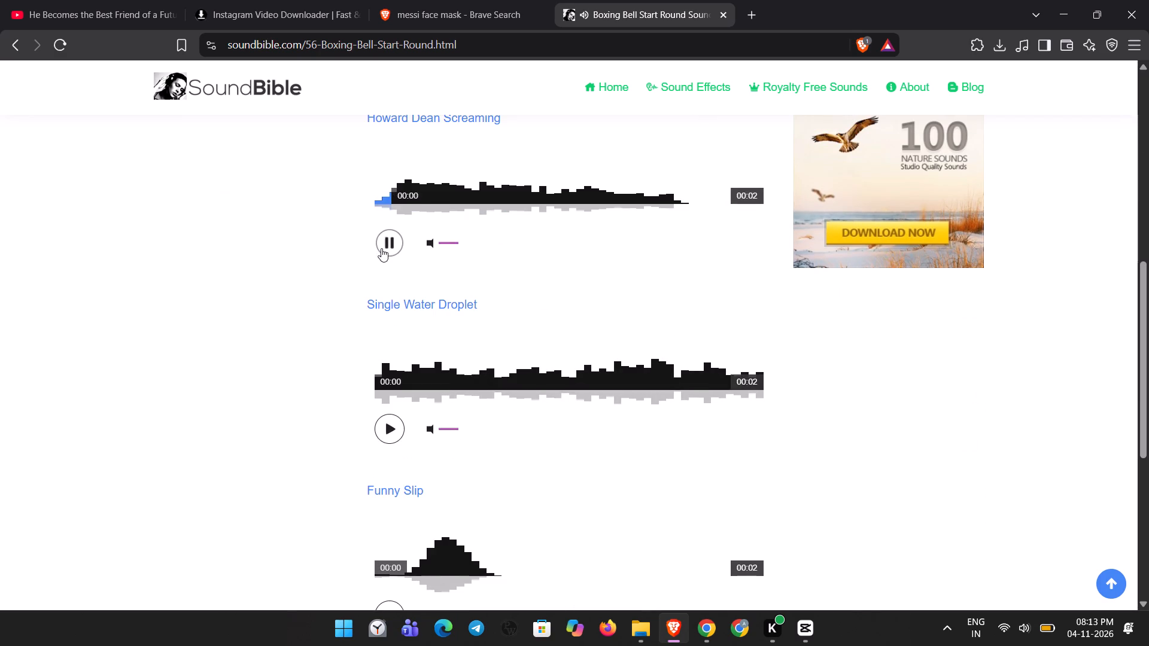
pyautogui.click(381, 248)
pyautogui.click(379, 437)
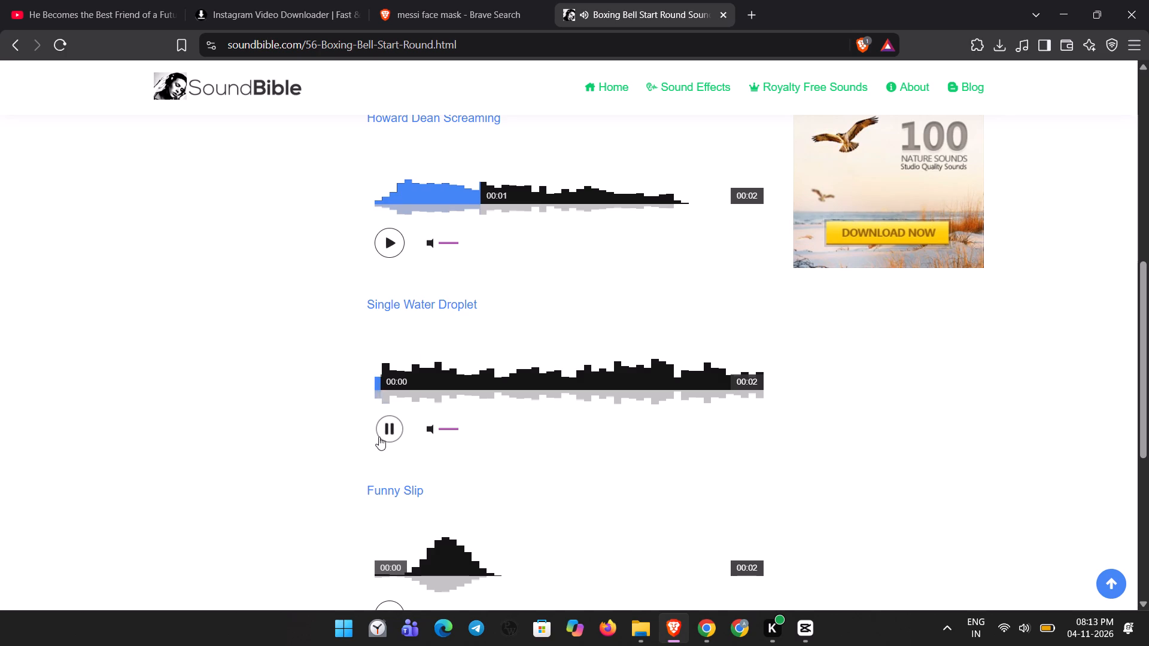
pyautogui.scroll(-3, 375, 430)
pyautogui.click(387, 400)
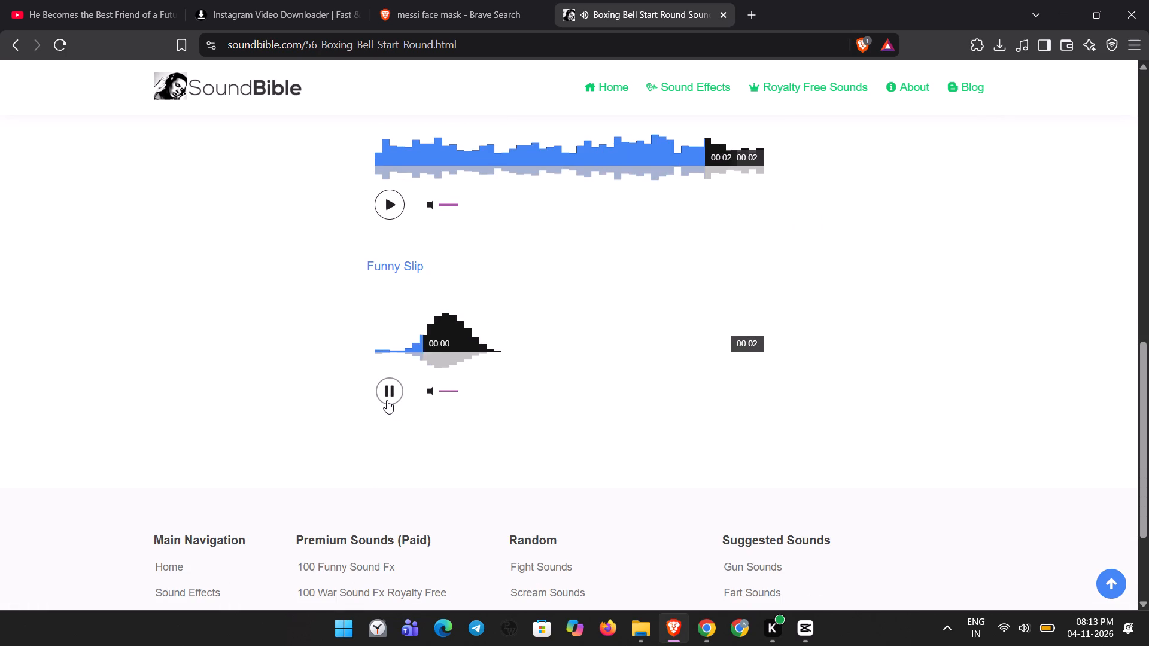
# Return to the Boxing Bell Start Round sound, check its player for a save option and replay the preview.
pyautogui.scroll(9, 387, 400)
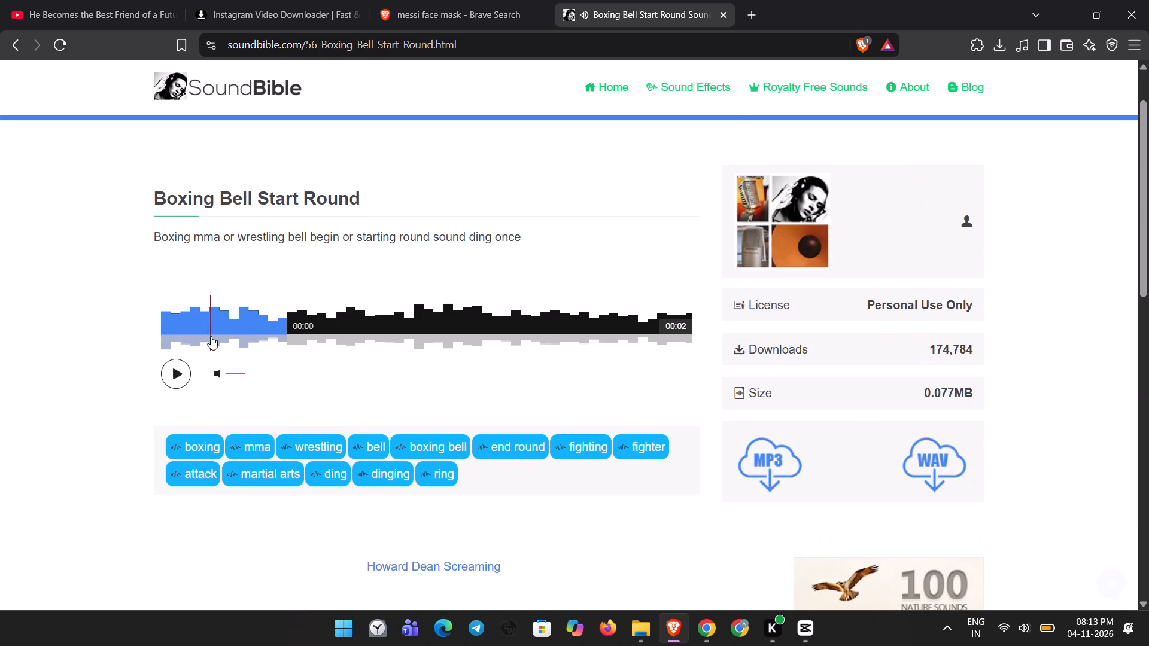
pyautogui.rightClick(360, 317)
pyautogui.click(282, 349)
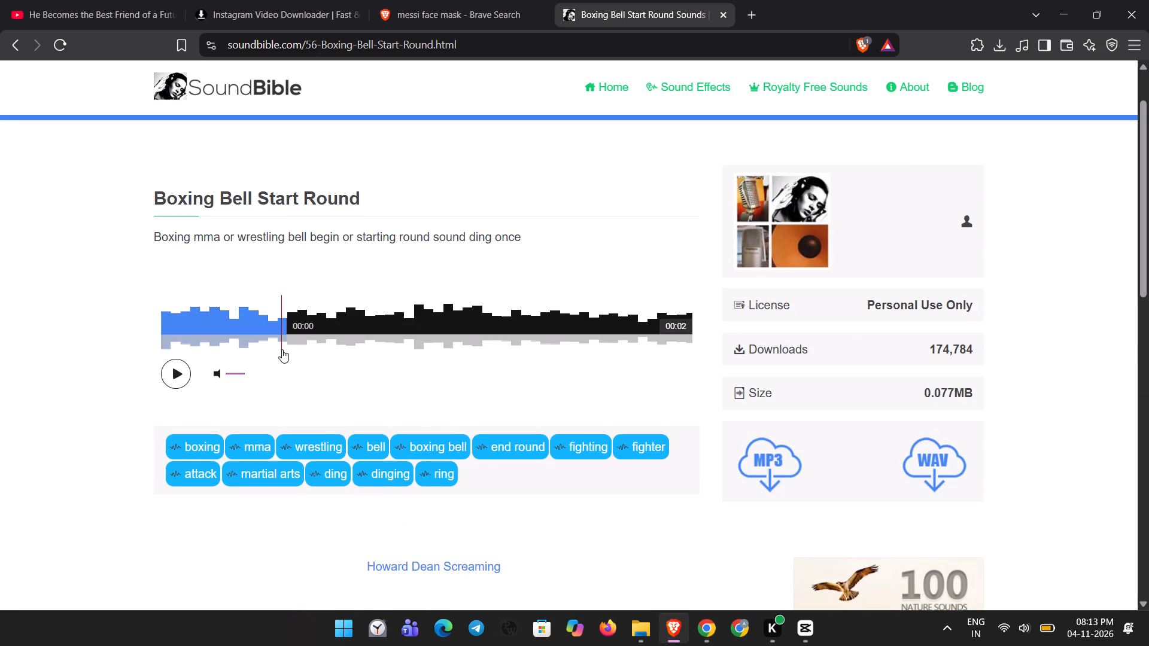
pyautogui.rightClick(267, 354)
pyautogui.rightClick(175, 370)
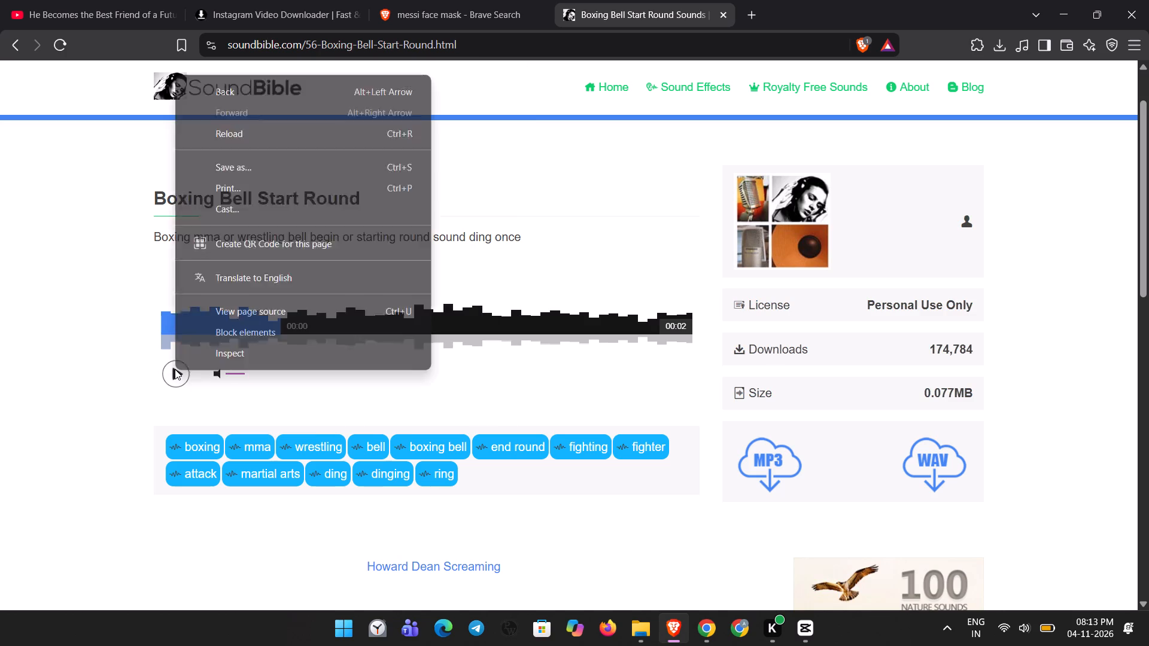
pyautogui.click(175, 369)
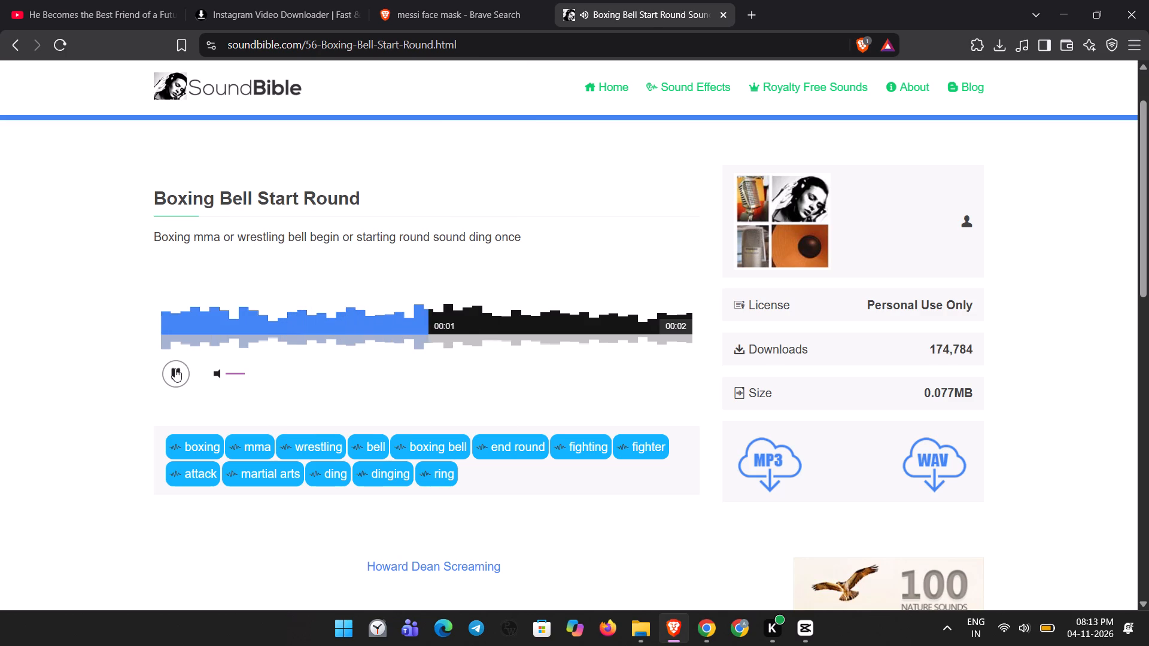
pyautogui.click(175, 368)
pyautogui.click(801, 351)
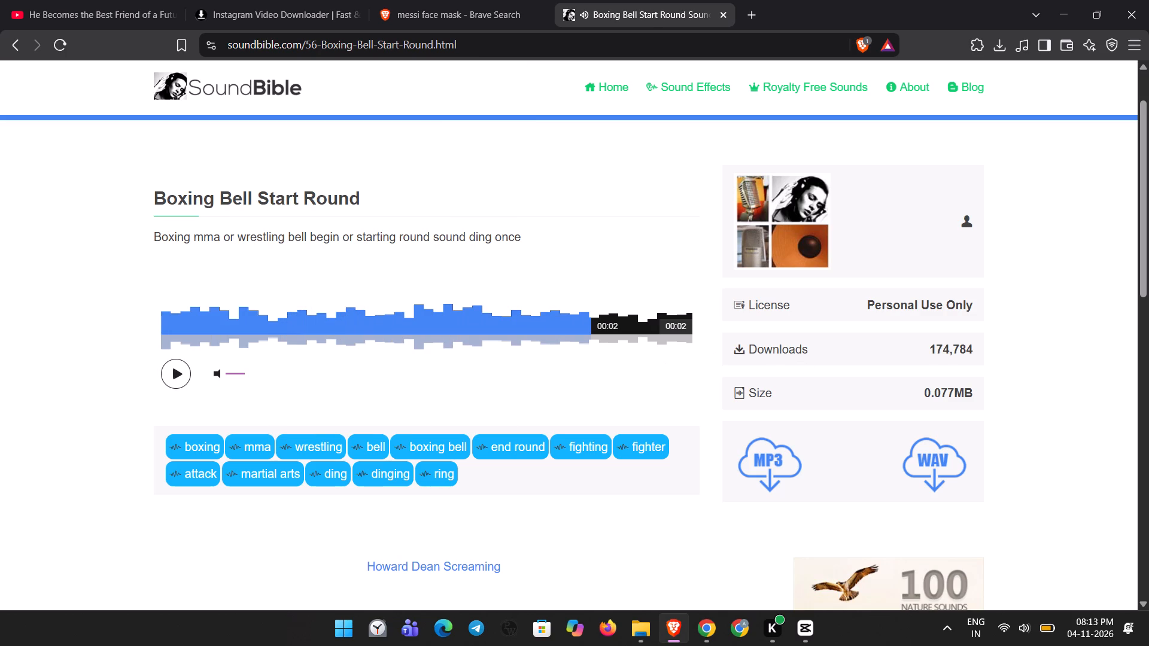
pyautogui.click(568, 290)
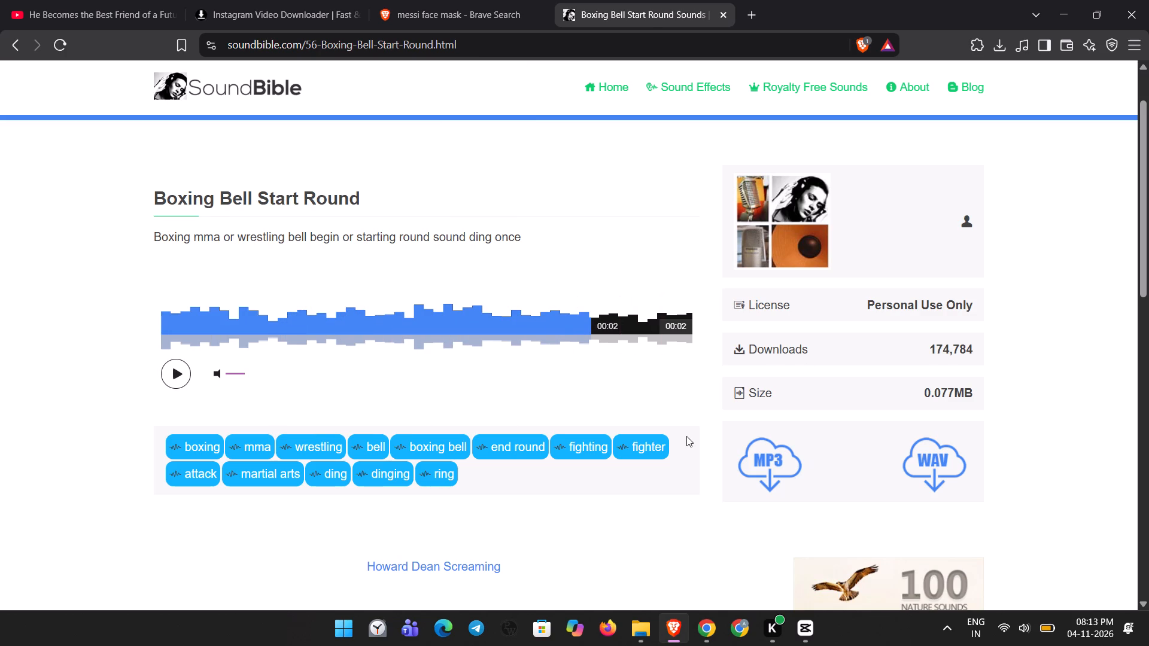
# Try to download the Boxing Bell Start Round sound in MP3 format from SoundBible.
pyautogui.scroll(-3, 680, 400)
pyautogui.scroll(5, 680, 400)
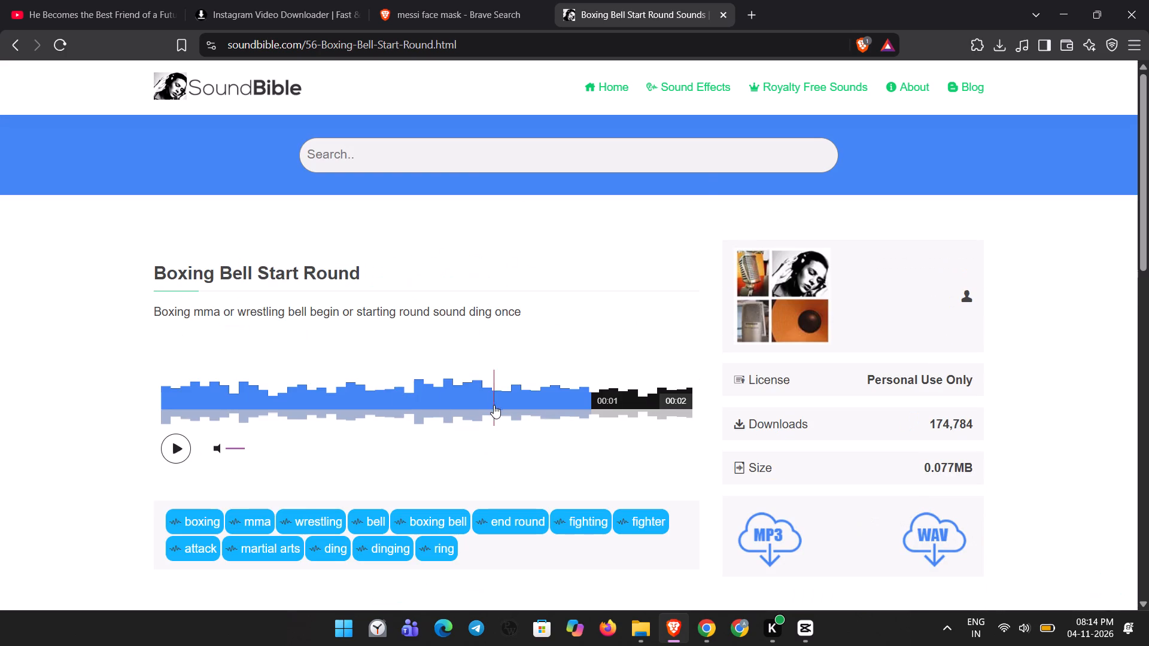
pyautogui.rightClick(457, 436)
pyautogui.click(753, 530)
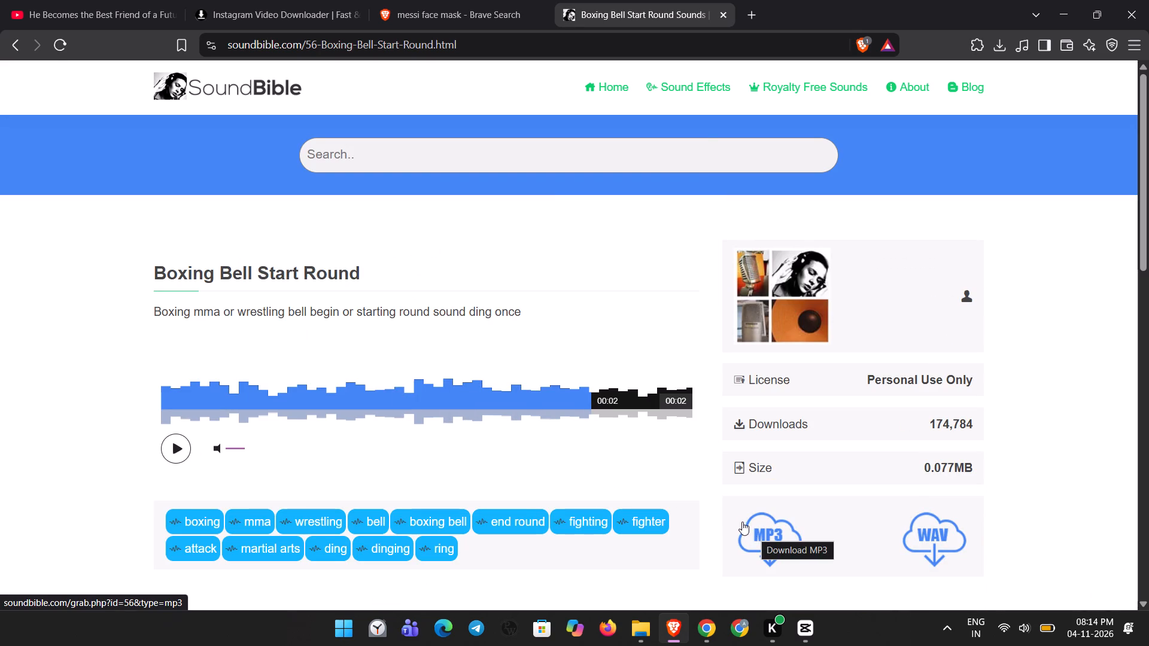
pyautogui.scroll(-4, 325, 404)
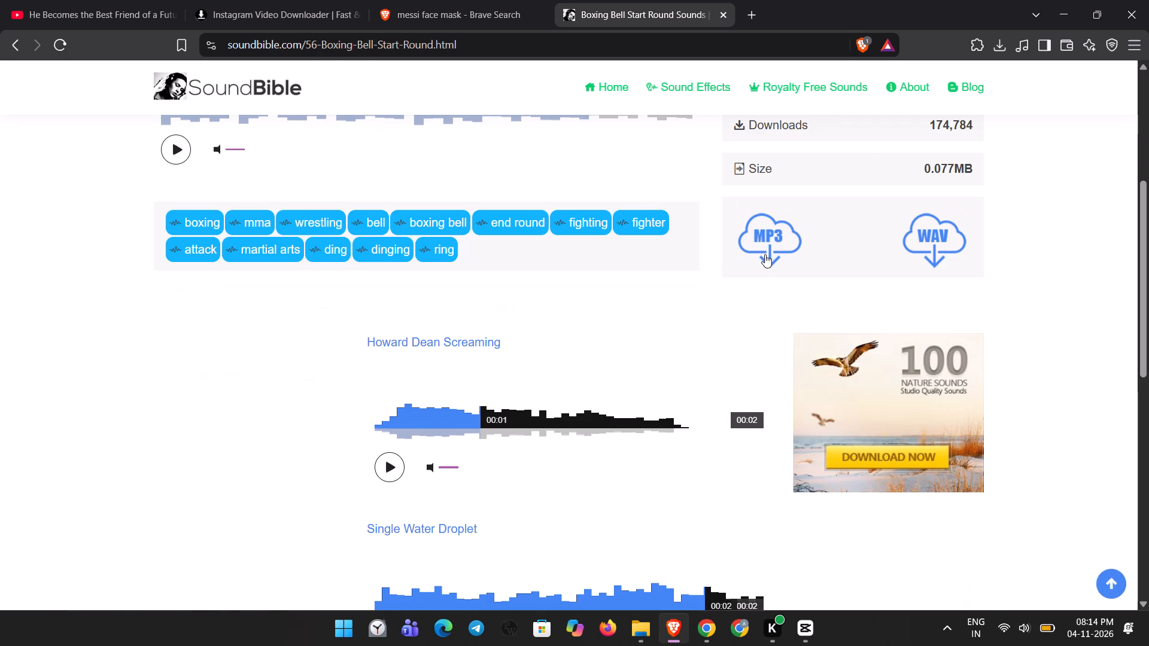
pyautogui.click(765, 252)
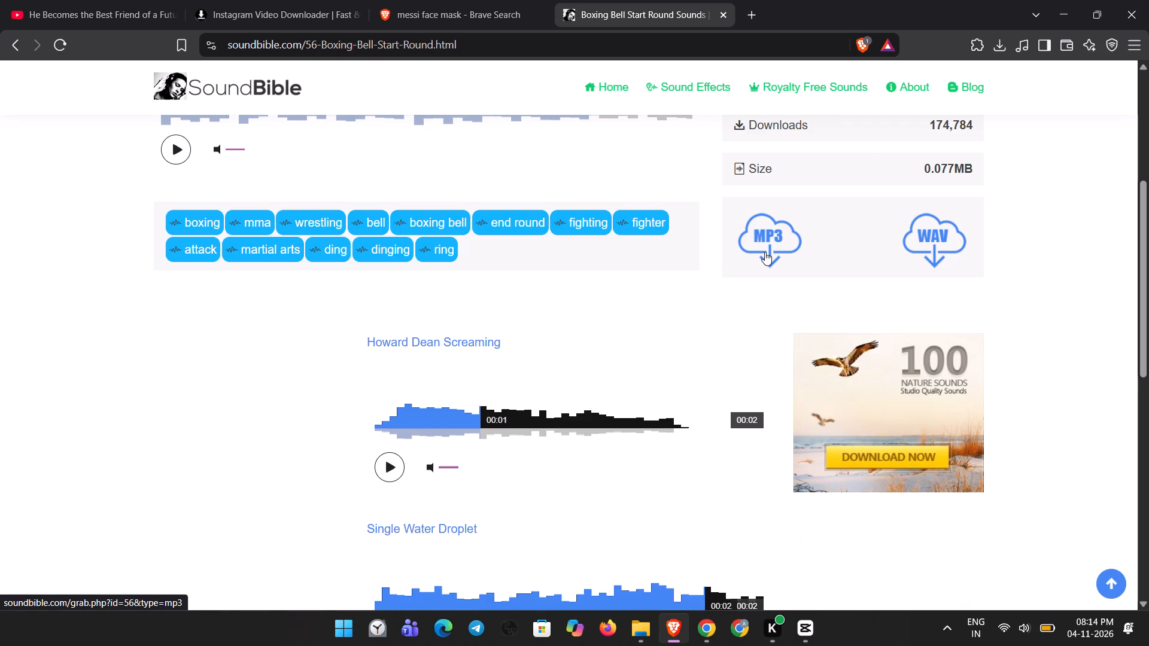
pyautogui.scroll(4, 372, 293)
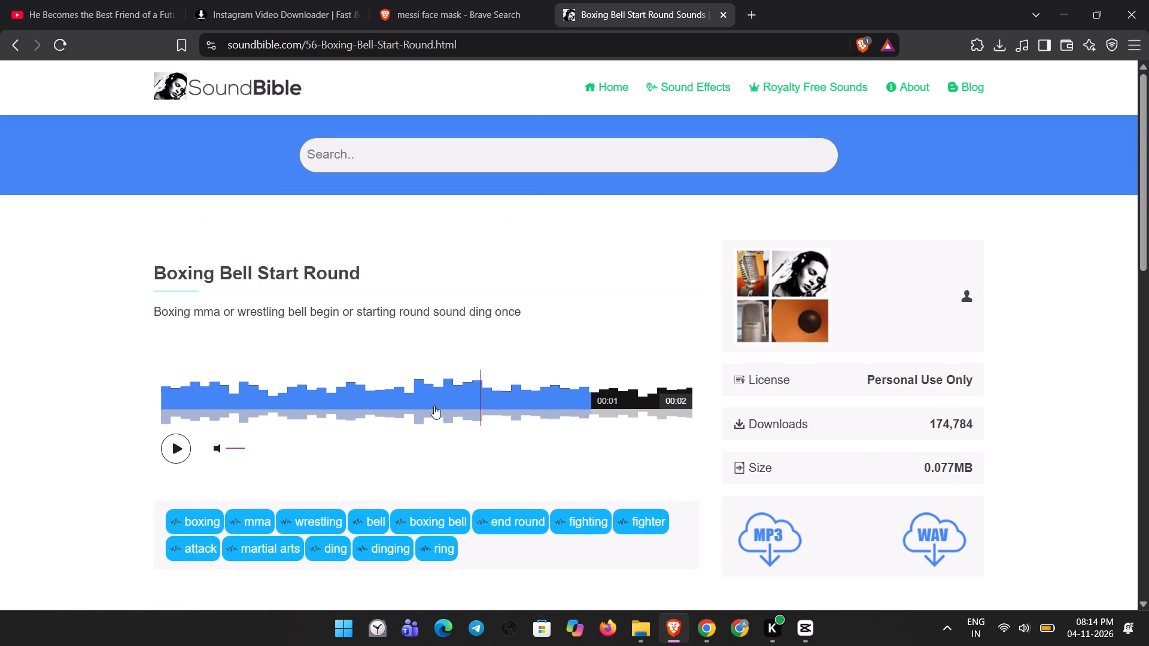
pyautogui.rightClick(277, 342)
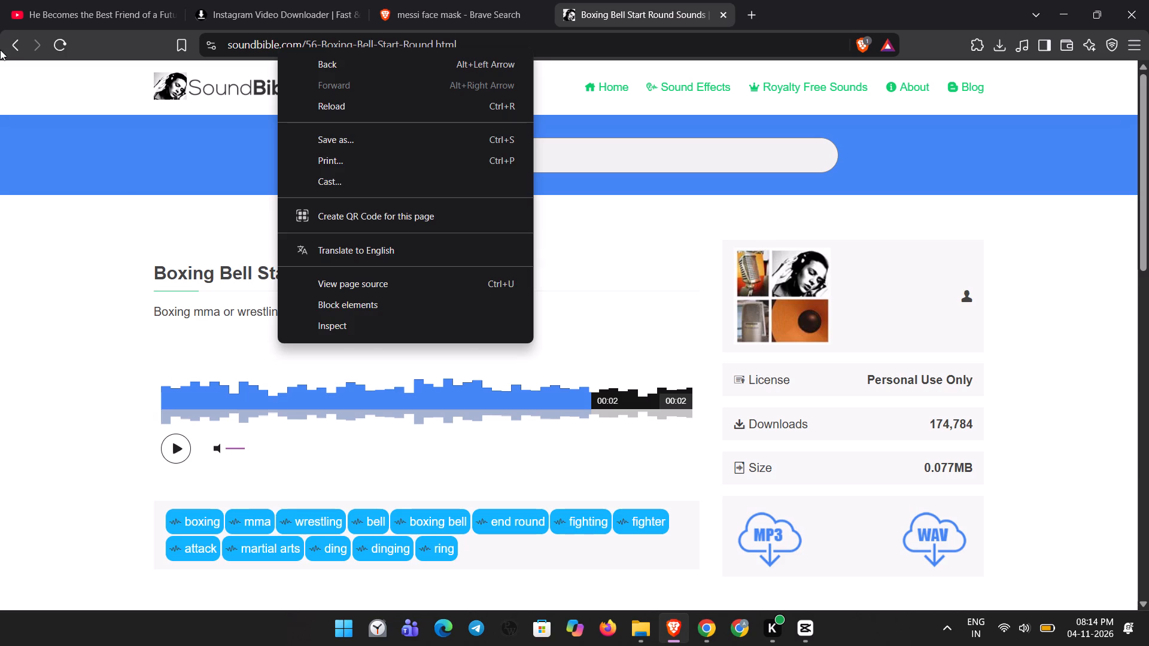
# Go back to the web search results and open Pixabay's round and round sound effects page.
pyautogui.click(10, 36)
pyautogui.scroll(-3, 156, 291)
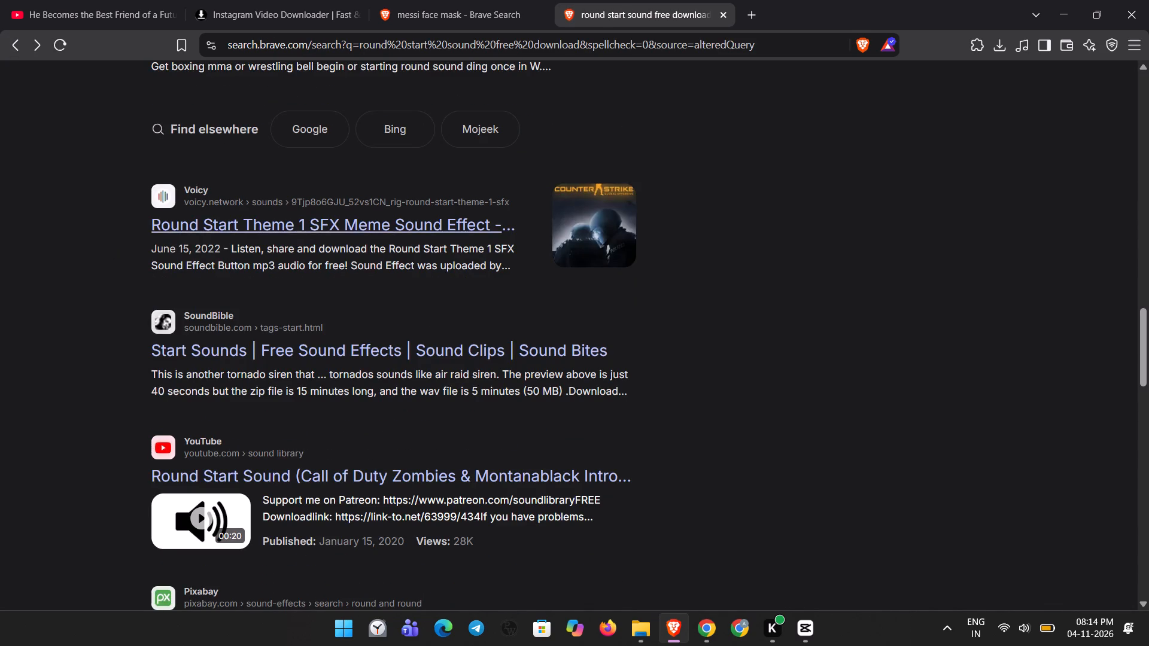
pyautogui.scroll(-3, 315, 367)
pyautogui.click(305, 398)
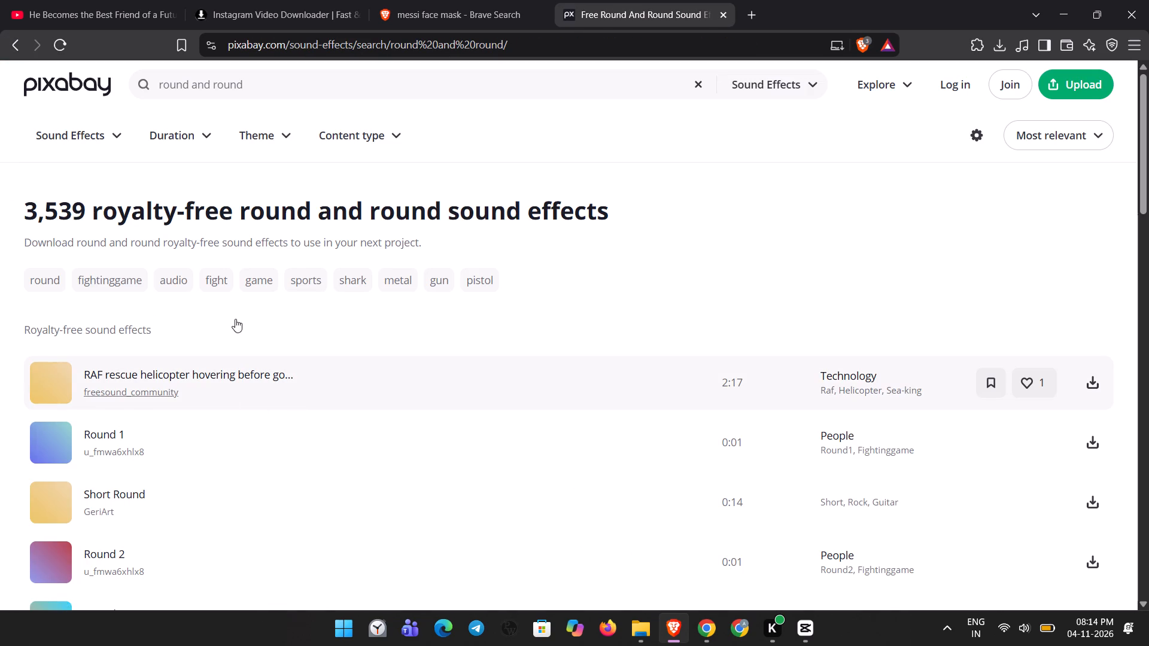
# Preview Pixabay's RAF rescue helicopter, gun chamber round, Round 1 Round 2 - Fight, Big Round Soft Kick Drum and Boxing Bell sounds.
pyautogui.click(43, 394)
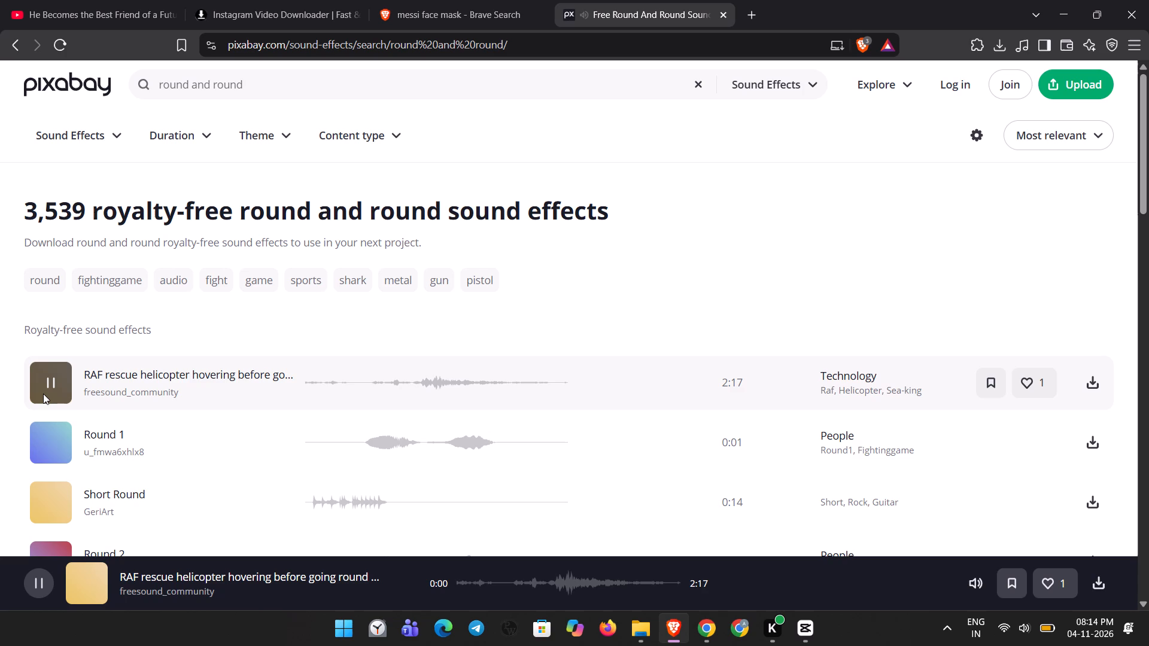
pyautogui.scroll(-1, 43, 392)
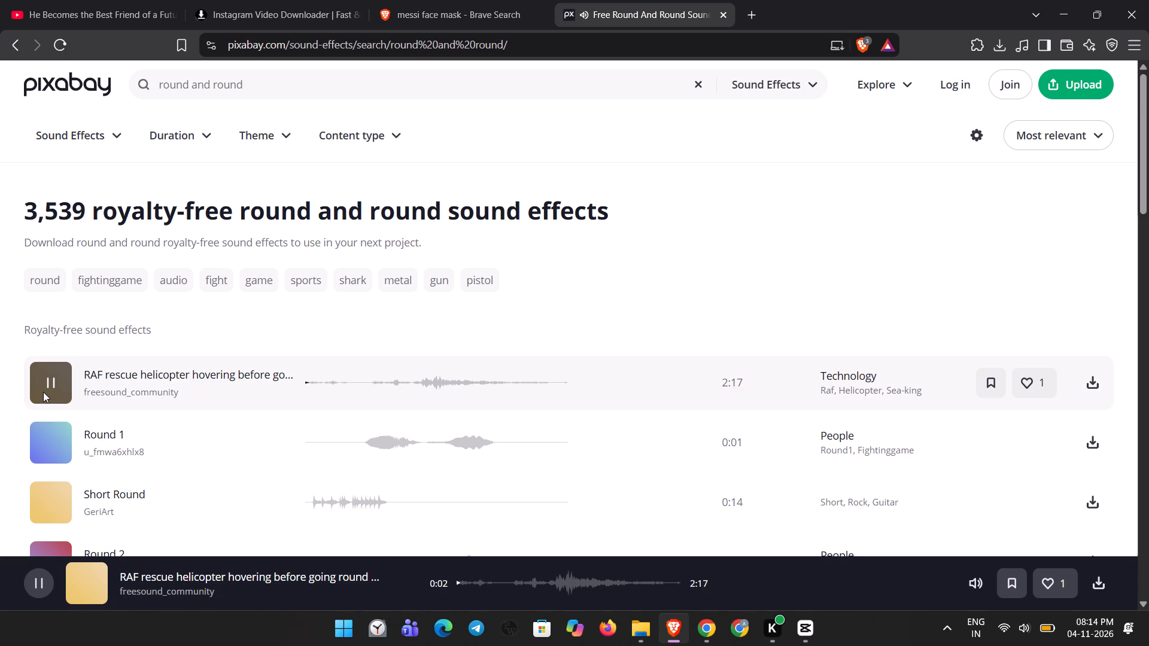
pyautogui.scroll(-3, 43, 392)
pyautogui.click(50, 380)
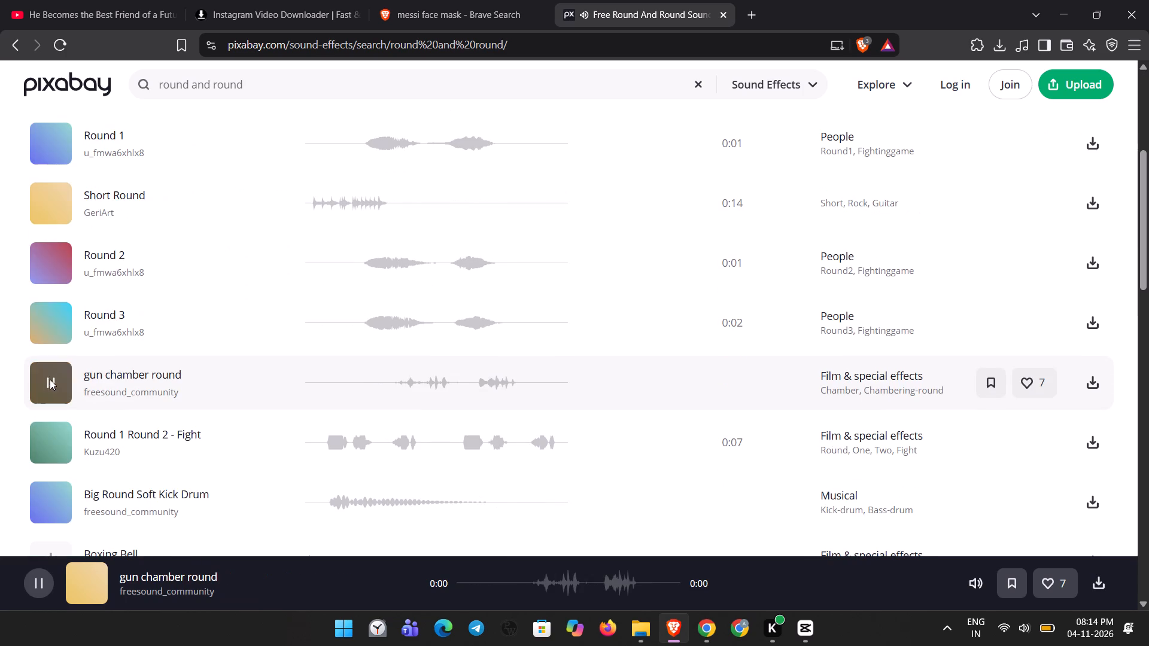
pyautogui.click(48, 441)
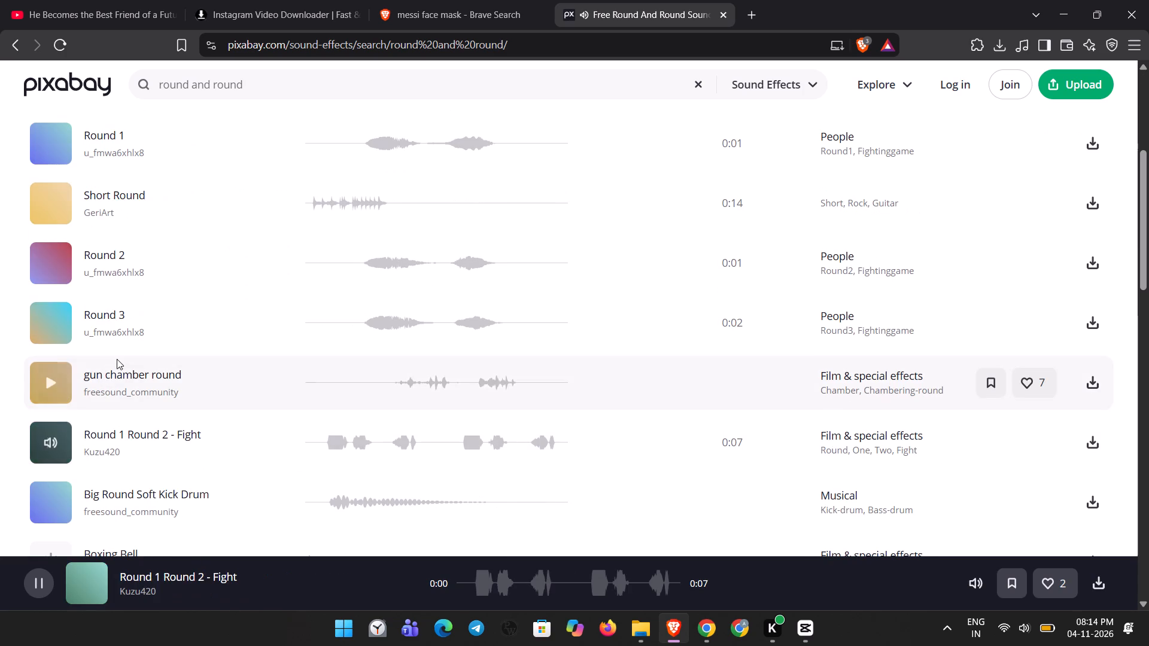
pyautogui.scroll(-1, 117, 359)
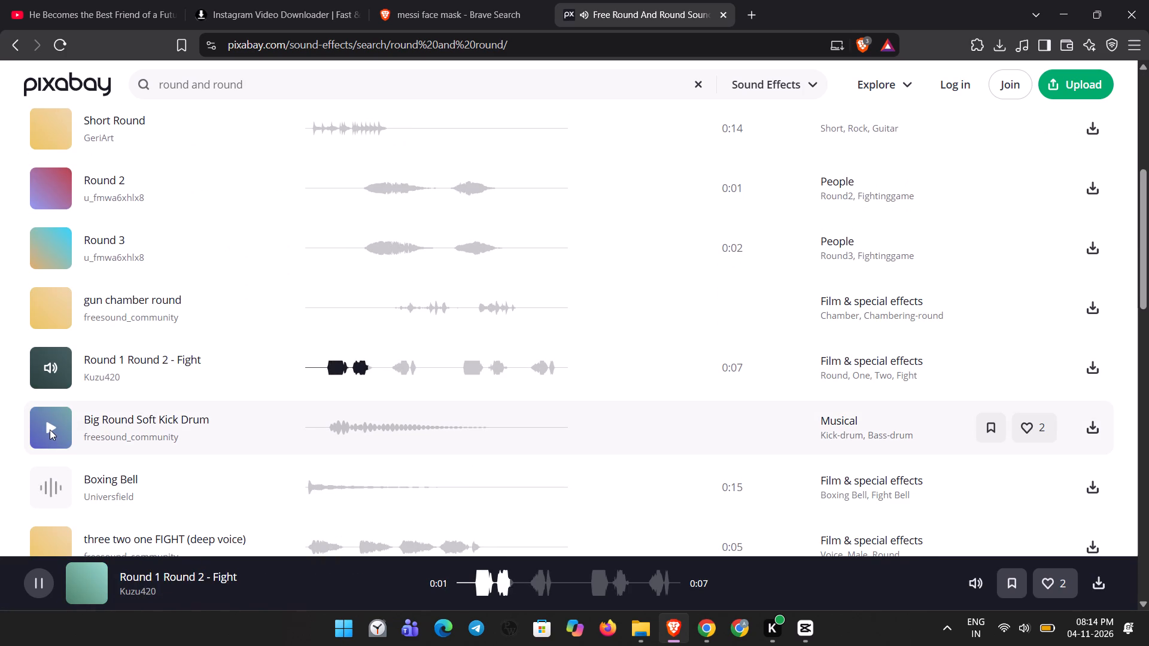
pyautogui.click(50, 428)
pyautogui.scroll(-3, 151, 370)
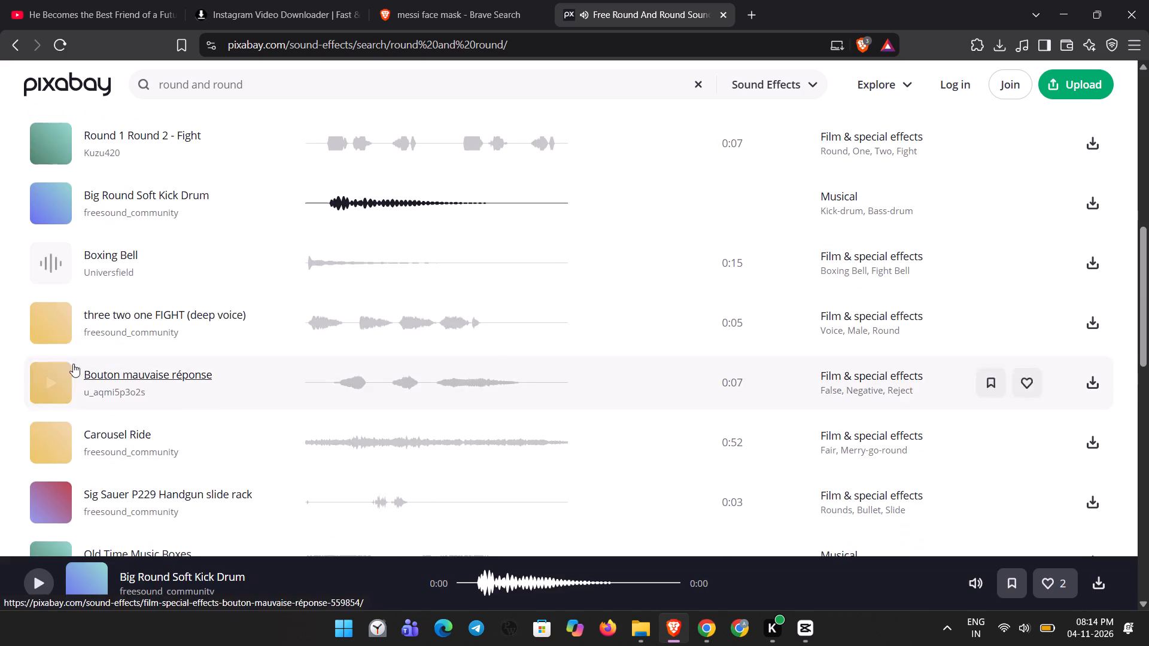
pyautogui.moveTo(45, 265); pyautogui.dragTo(51, 267)
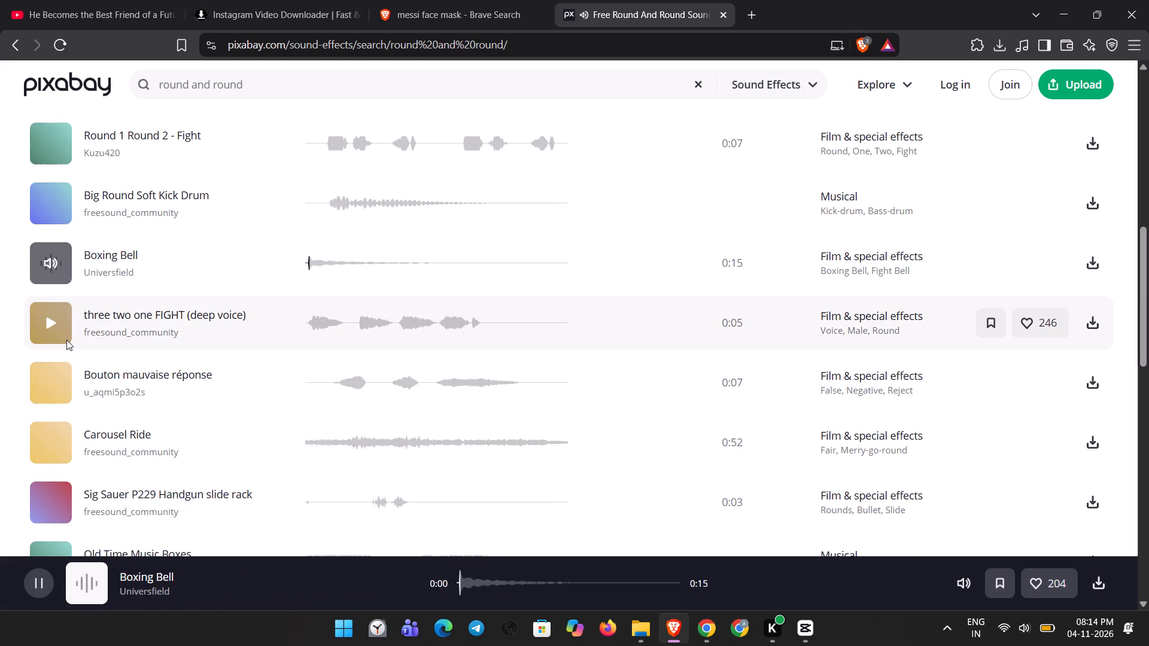
pyautogui.click(48, 260)
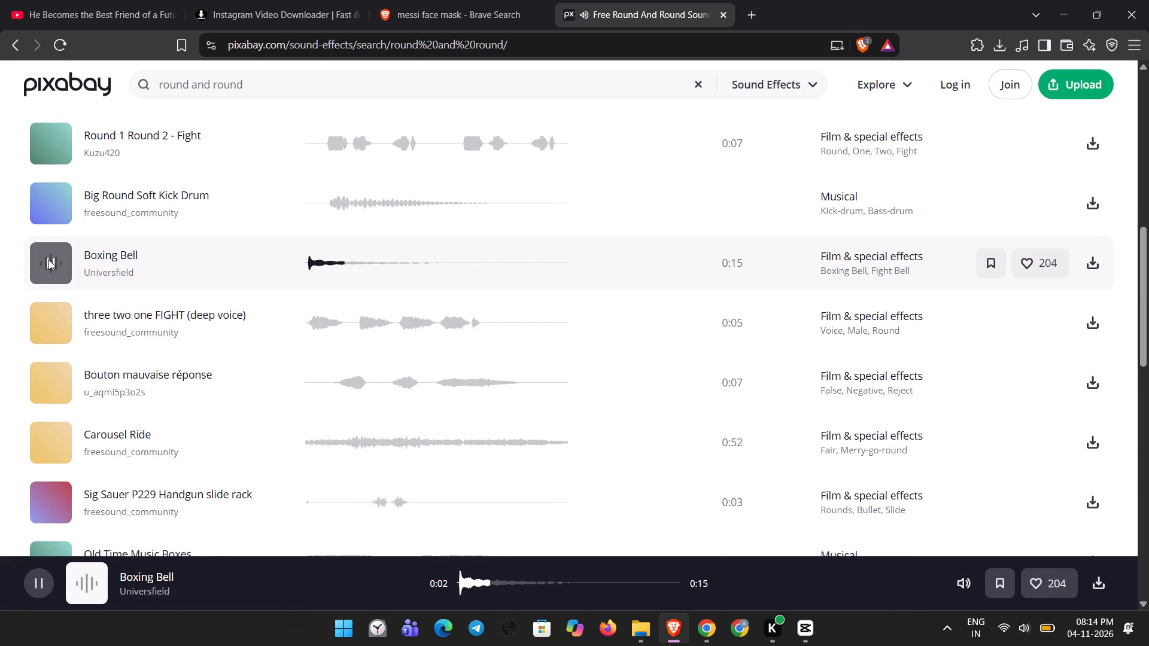
# Search Pixabay's sound effects for "boxing fight bell".
pyautogui.scroll(10, 61, 316)
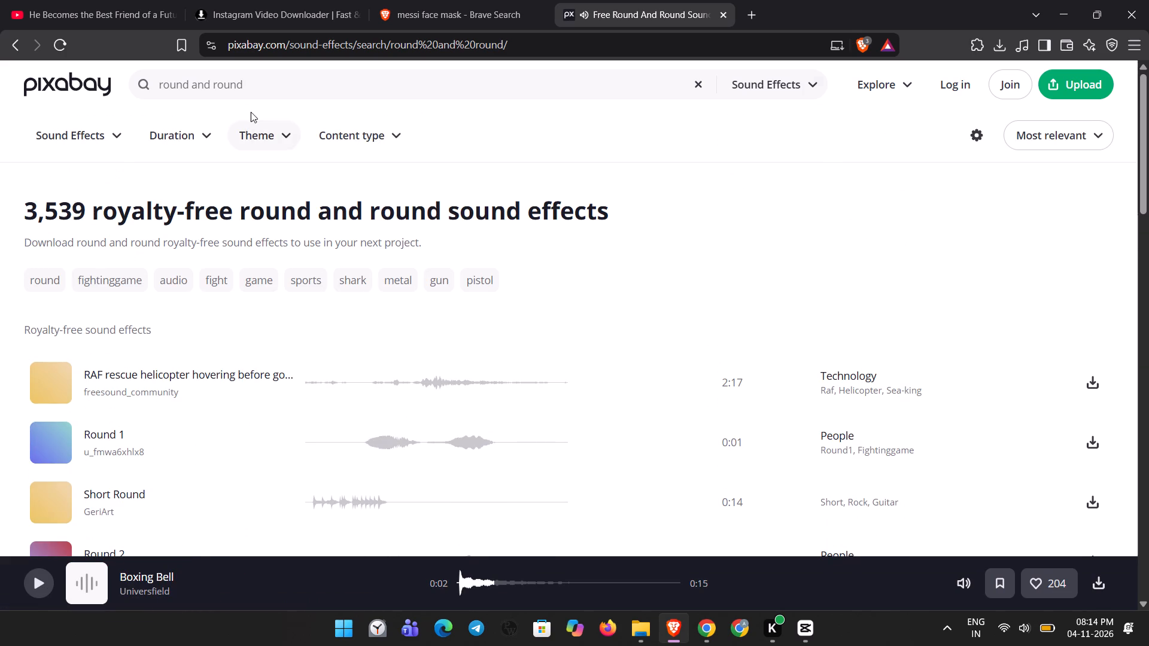
pyautogui.click(248, 90)
pyautogui.moveTo(248, 90); pyautogui.dragTo(139, 72)
pyautogui.write('boxing fig')
pyautogui.hscroll(1, 139, 72)
pyautogui.write('ht')
pyautogui.press('space')
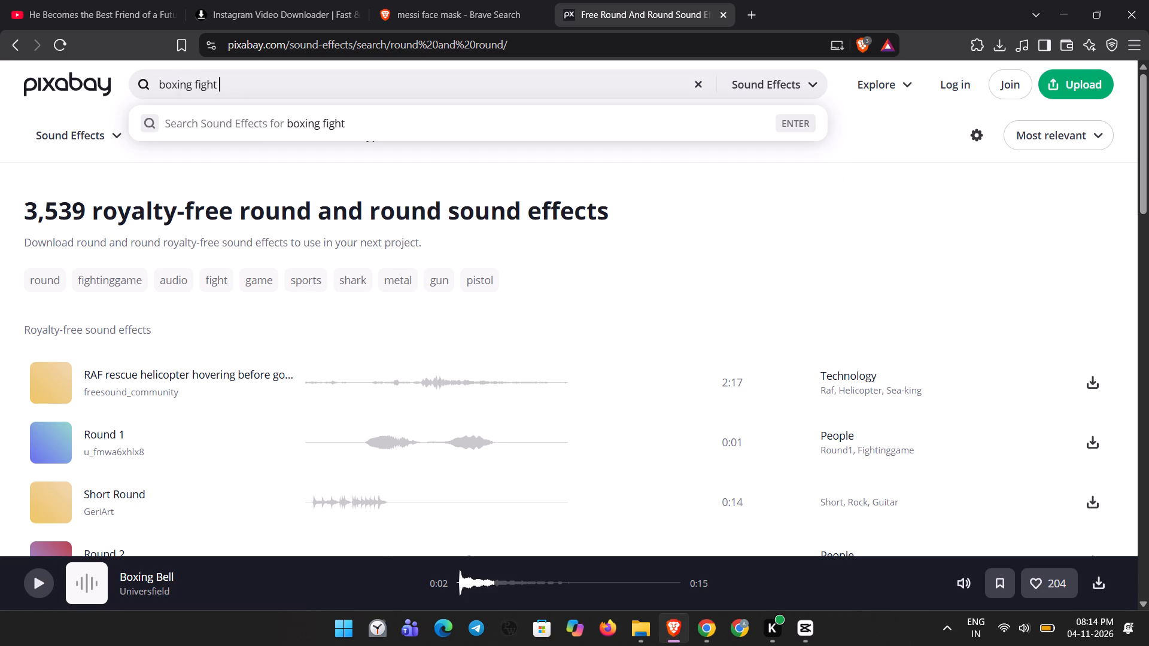
pyautogui.write('bell')
pyautogui.press('Return')
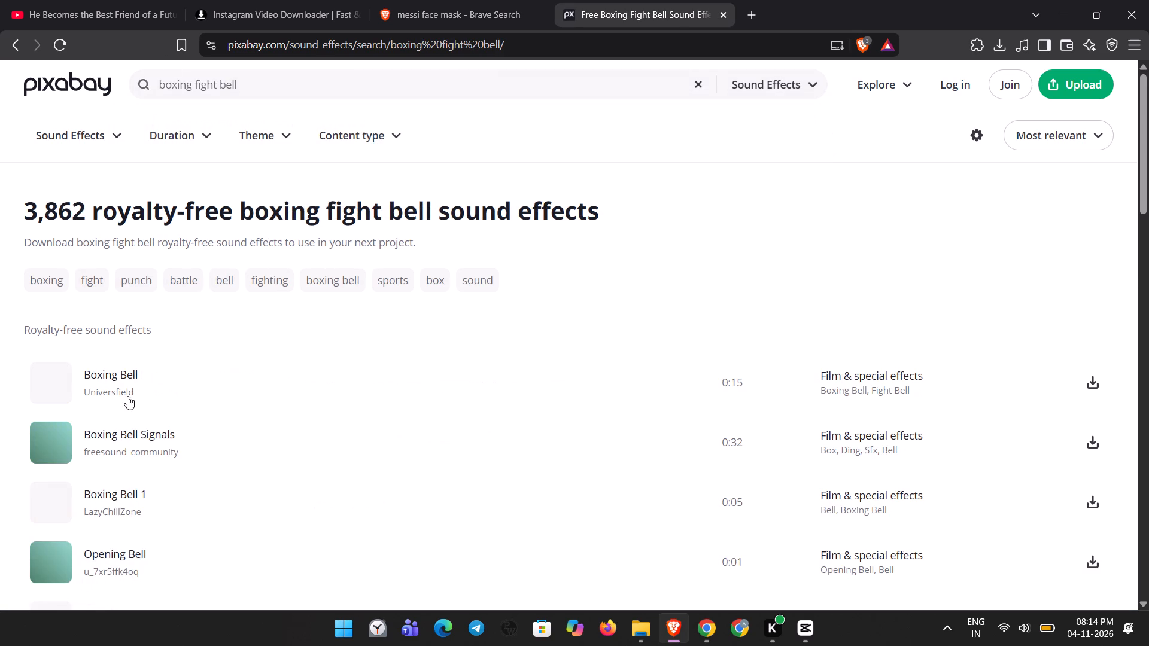
# Preview the Boxing Bell, Boxing Bell Signals, Boxing Bell 1 and Opening Bell sounds in the search results.
pyautogui.click(56, 377)
pyautogui.click(48, 384)
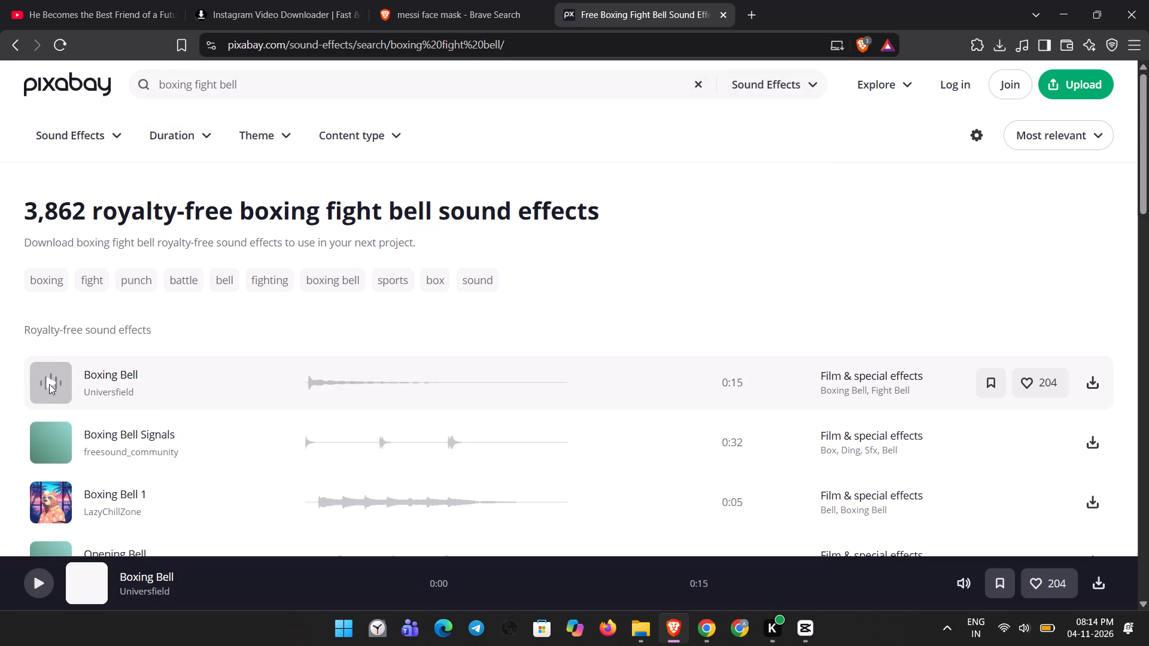
pyautogui.click(51, 446)
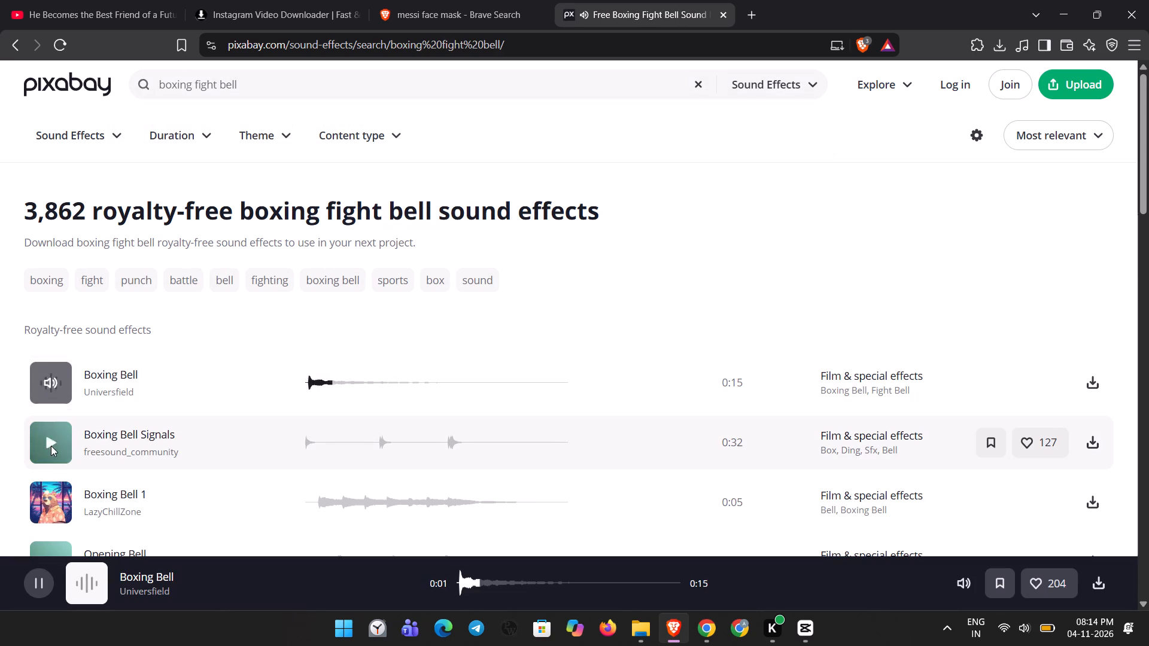
pyautogui.click(51, 443)
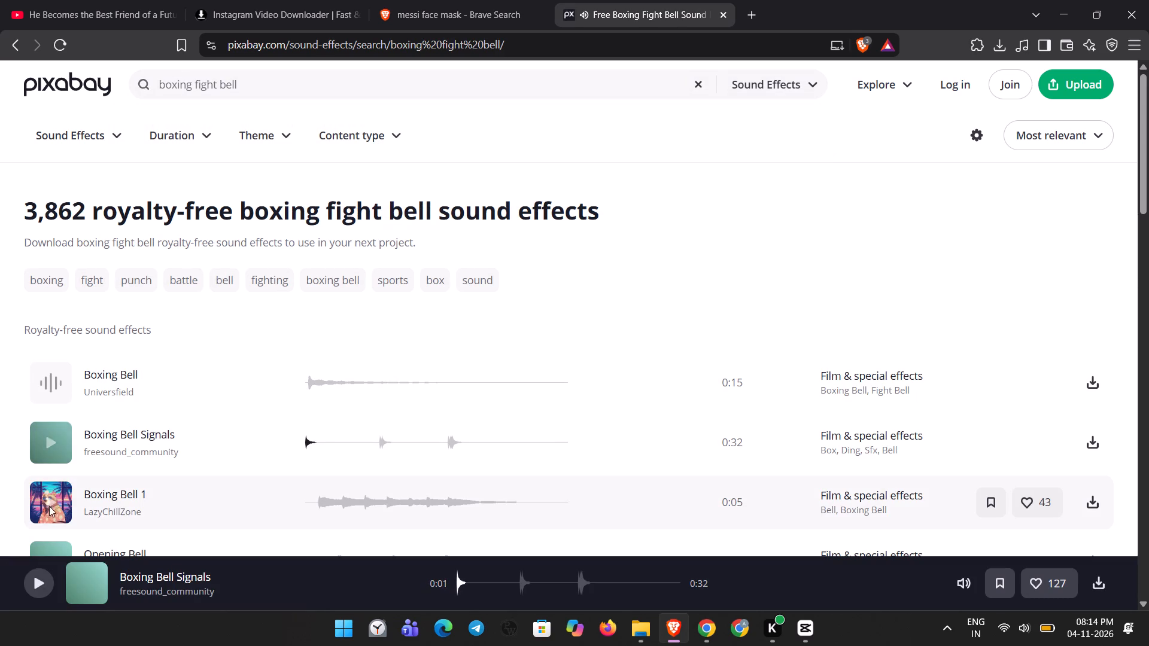
pyautogui.click(45, 519)
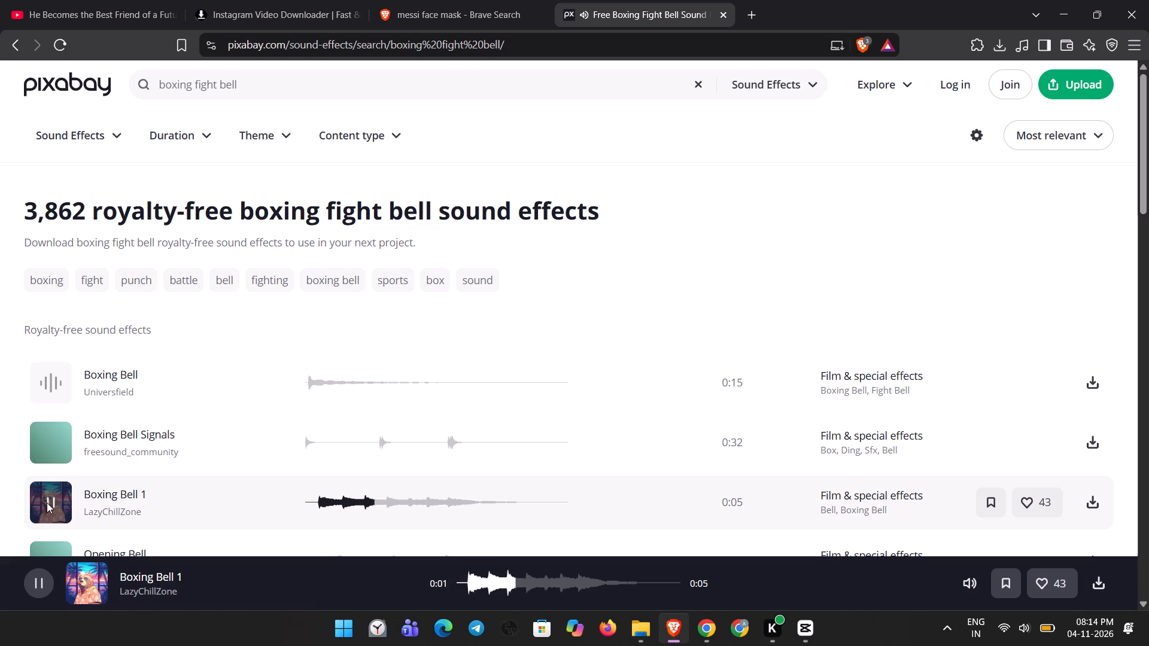
pyautogui.click(47, 502)
pyautogui.scroll(-3, 50, 498)
pyautogui.click(56, 346)
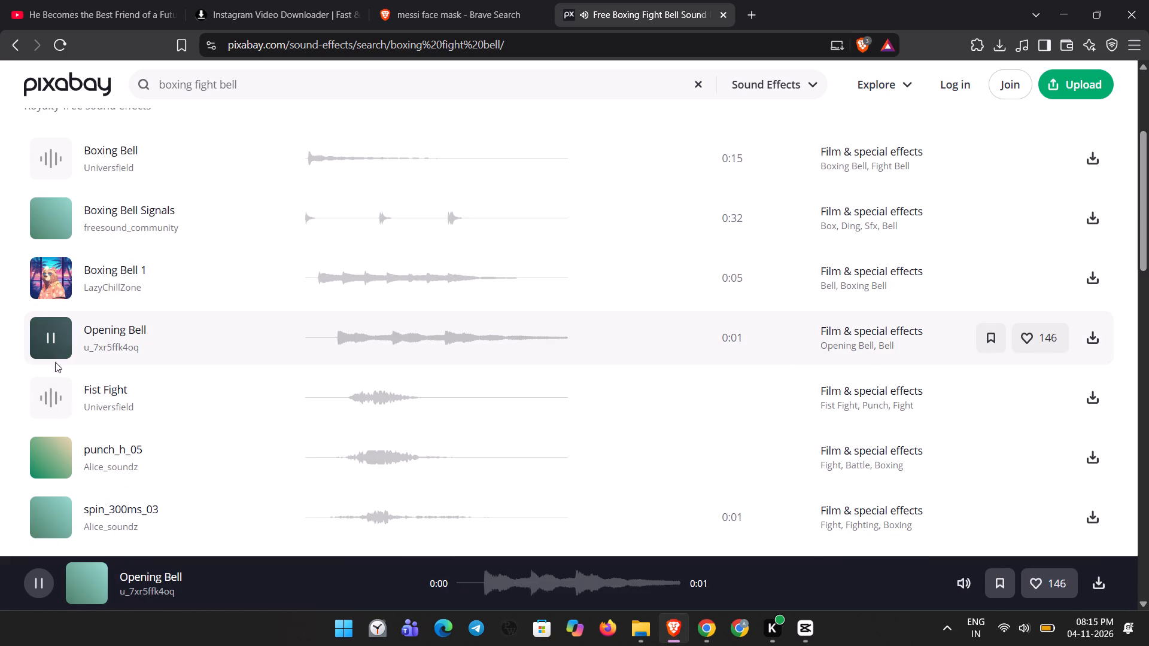
# Download the Opening Bell sound as MP3 into a new folder named "sound effect" inside Downloads > new video.
pyautogui.click(1101, 343)
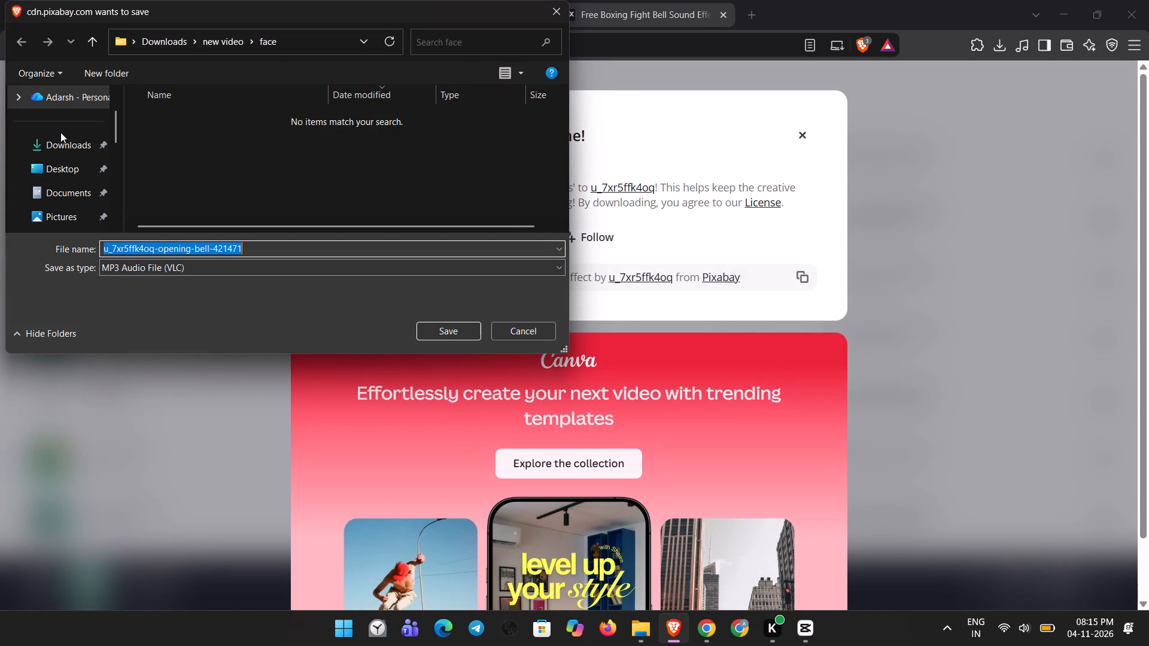
pyautogui.click(60, 147)
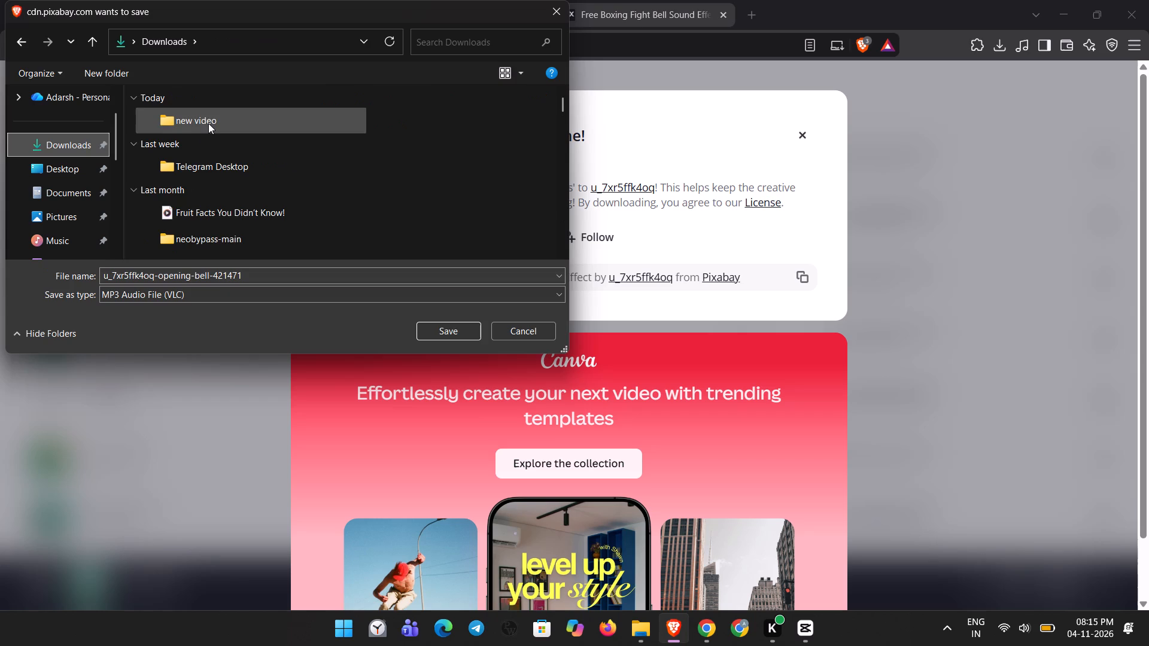
pyautogui.doubleClick(208, 123)
pyautogui.click(93, 71)
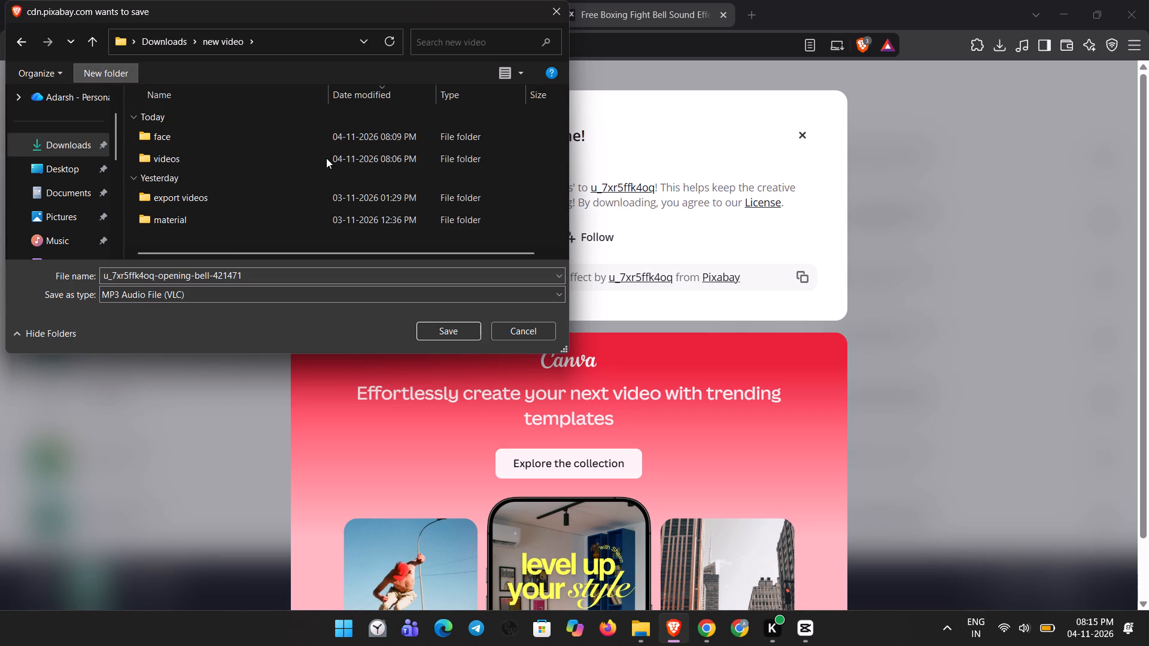
pyautogui.write('sound')
pyautogui.press('space')
pyautogui.write('effect')
pyautogui.press('Return')
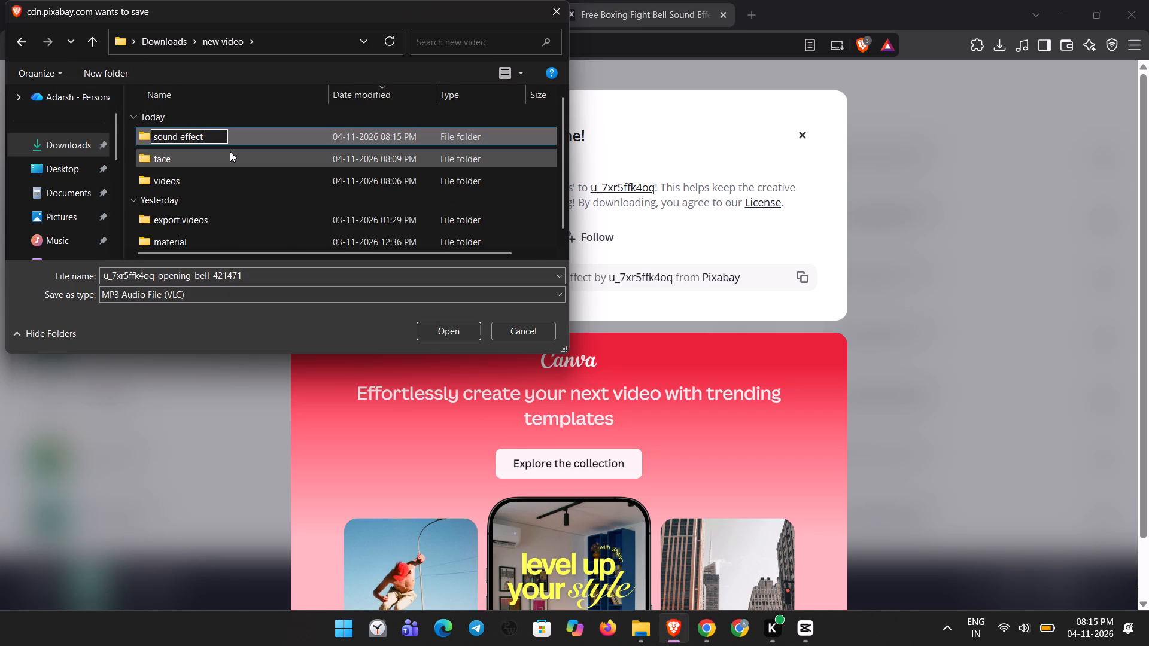
pyautogui.doubleClick(338, 136)
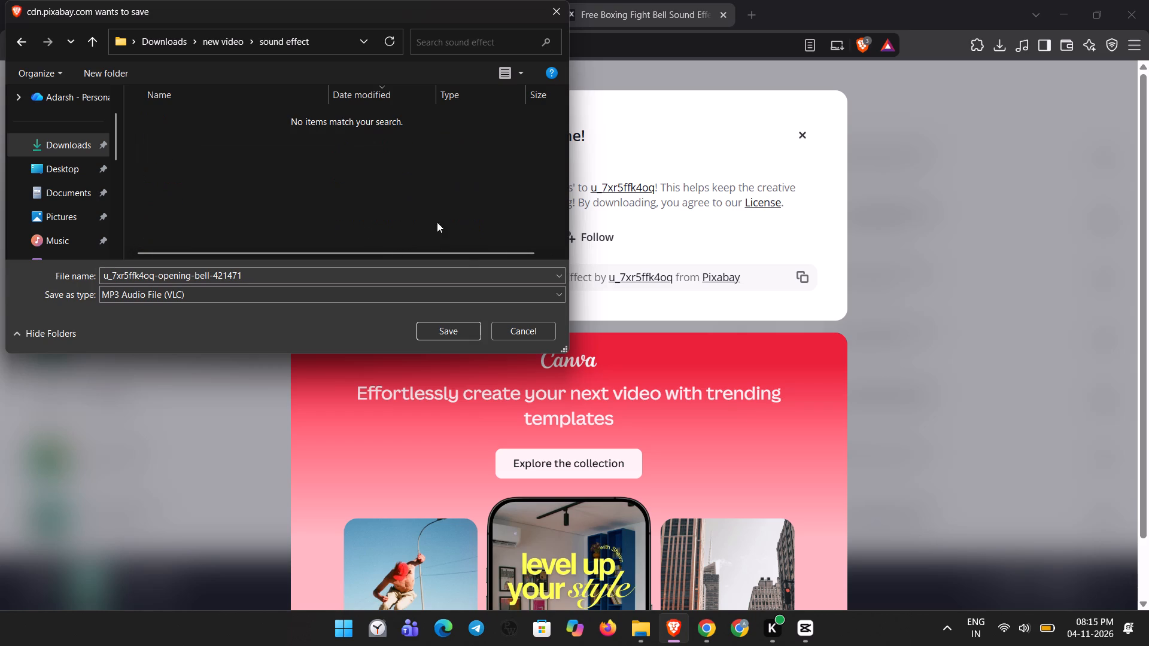
pyautogui.click(443, 334)
pyautogui.click(1029, 284)
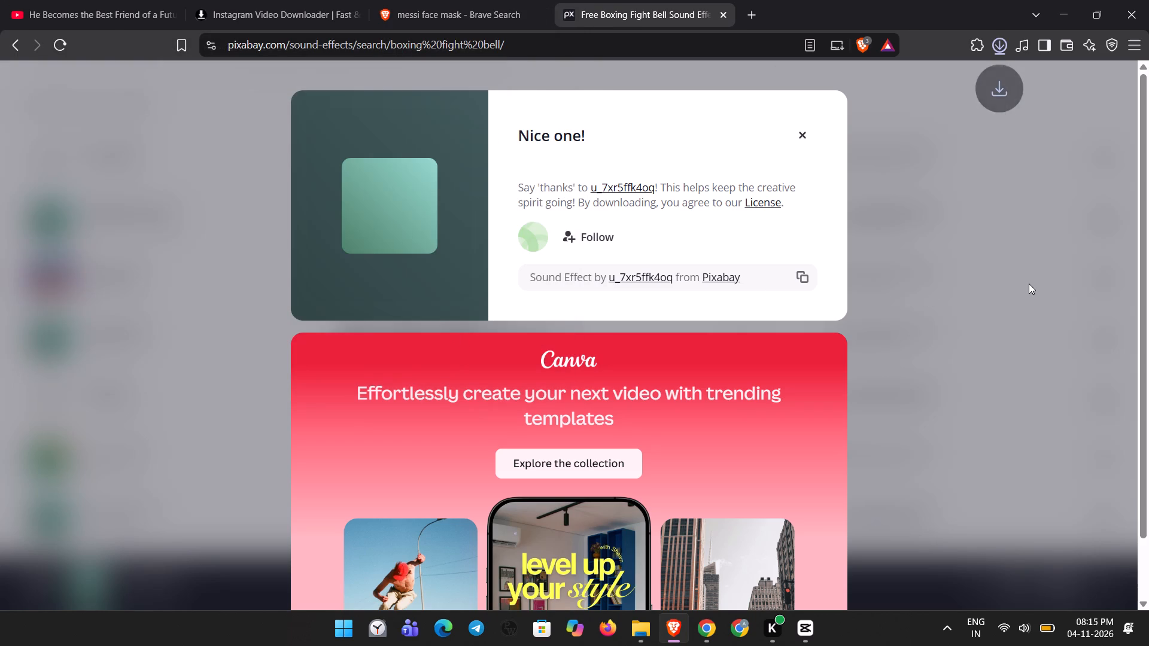
# Preview the punch, kick and fight sounds listed below Opening Bell, from Fist Fight and punch_h_05 down to kick_H_08.
pyautogui.scroll(-2, 526, 281)
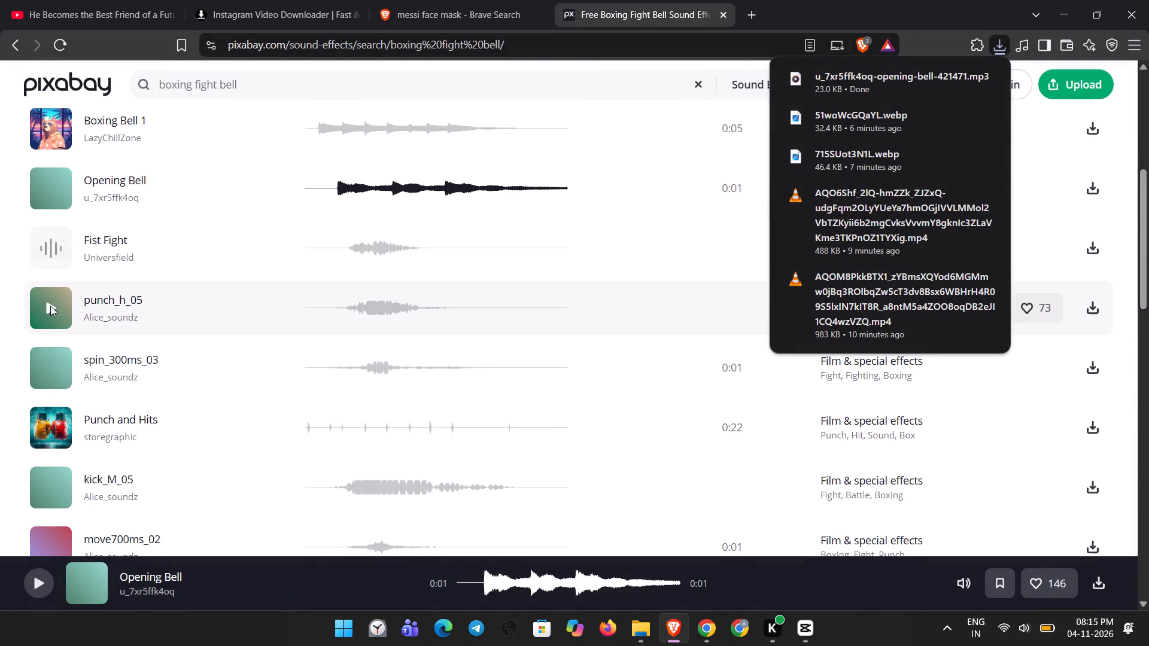
pyautogui.click(50, 306)
pyautogui.click(48, 245)
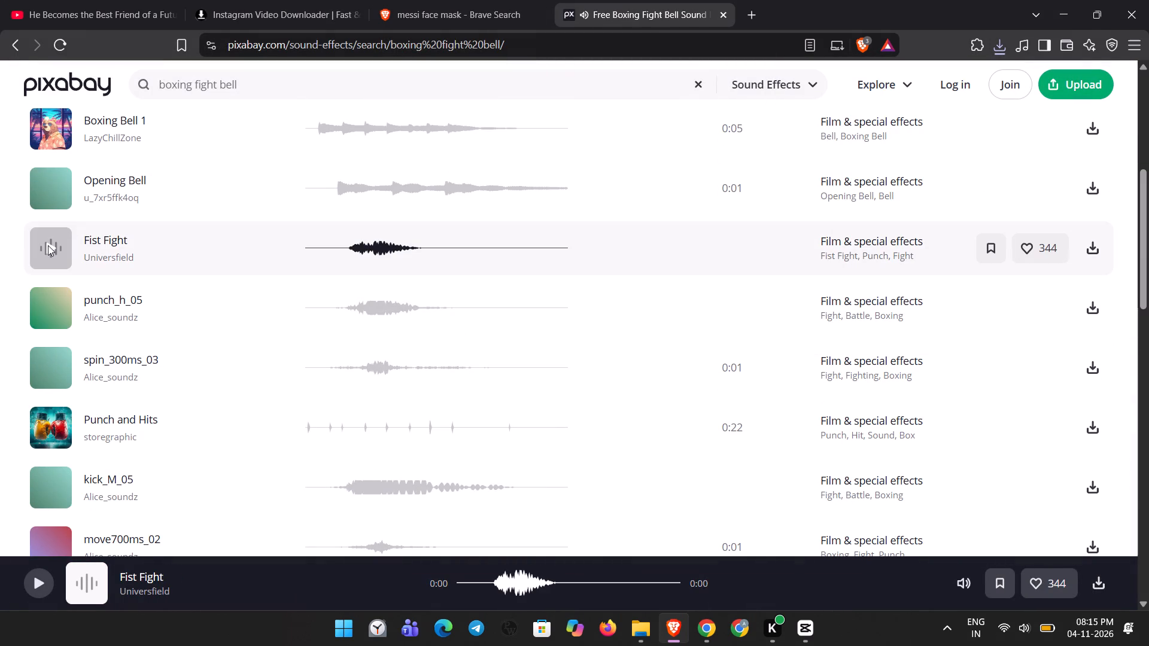
pyautogui.click(48, 245)
pyautogui.click(48, 312)
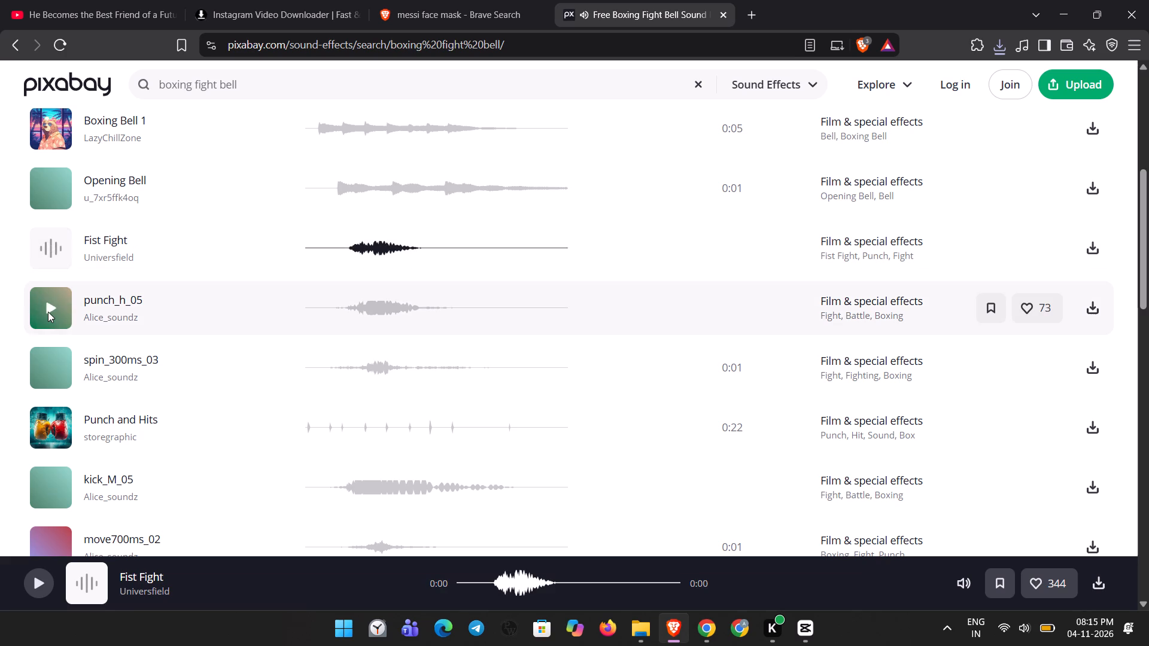
pyautogui.click(45, 370)
pyautogui.scroll(-1, 105, 330)
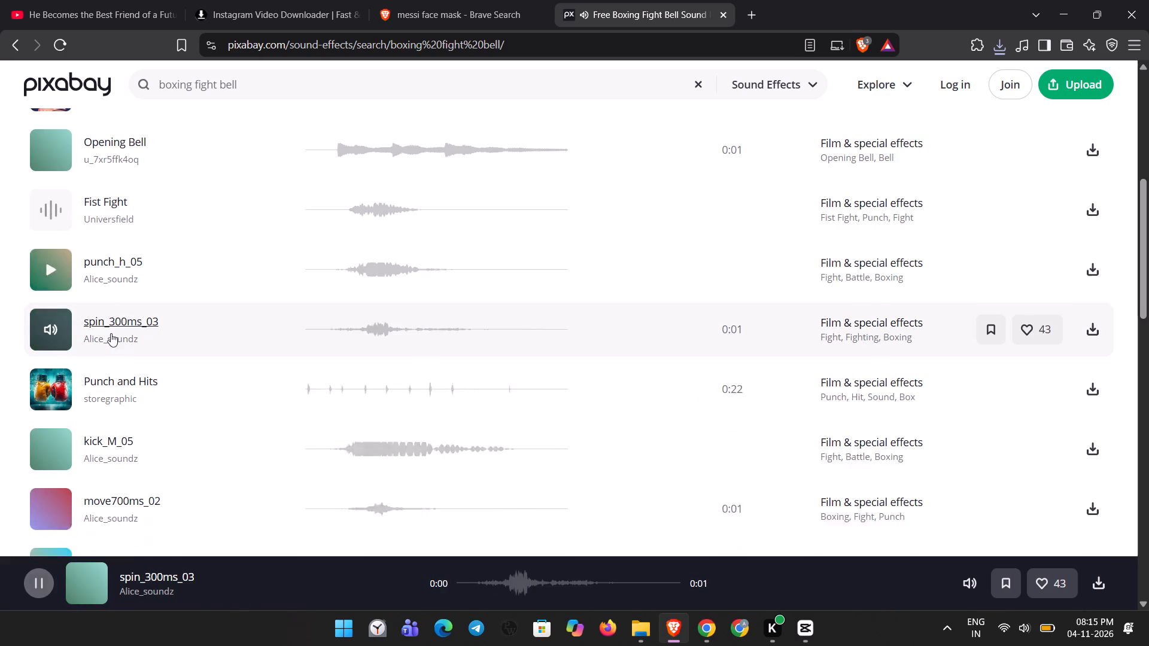
pyautogui.click(46, 355)
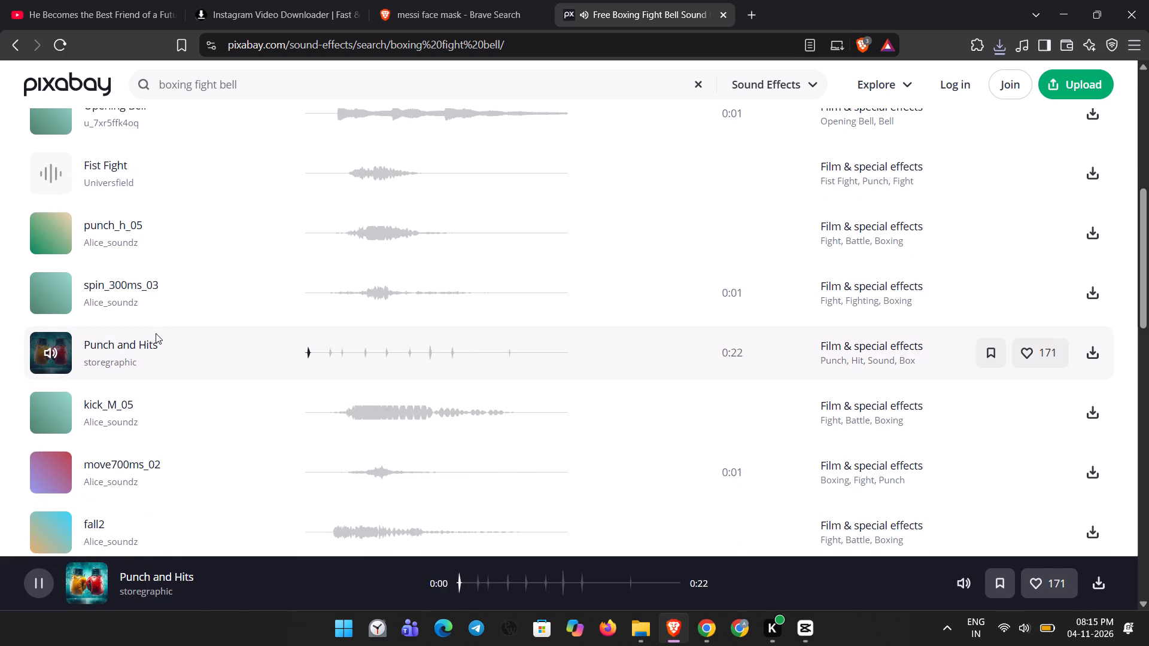
pyautogui.click(44, 419)
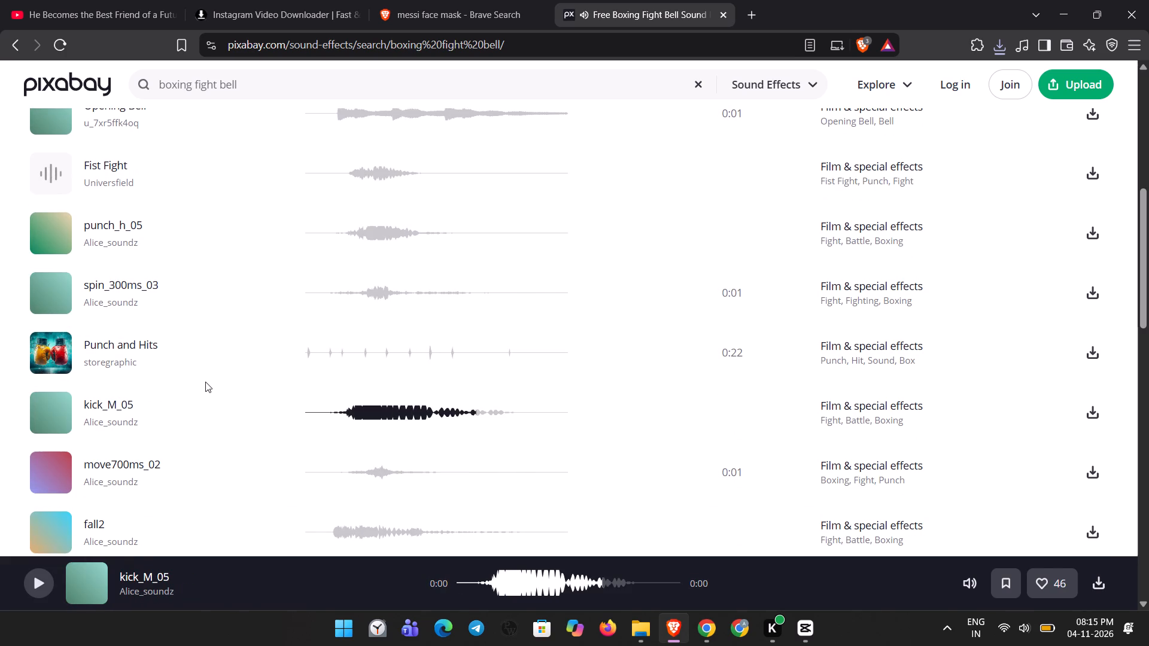
pyautogui.click(57, 476)
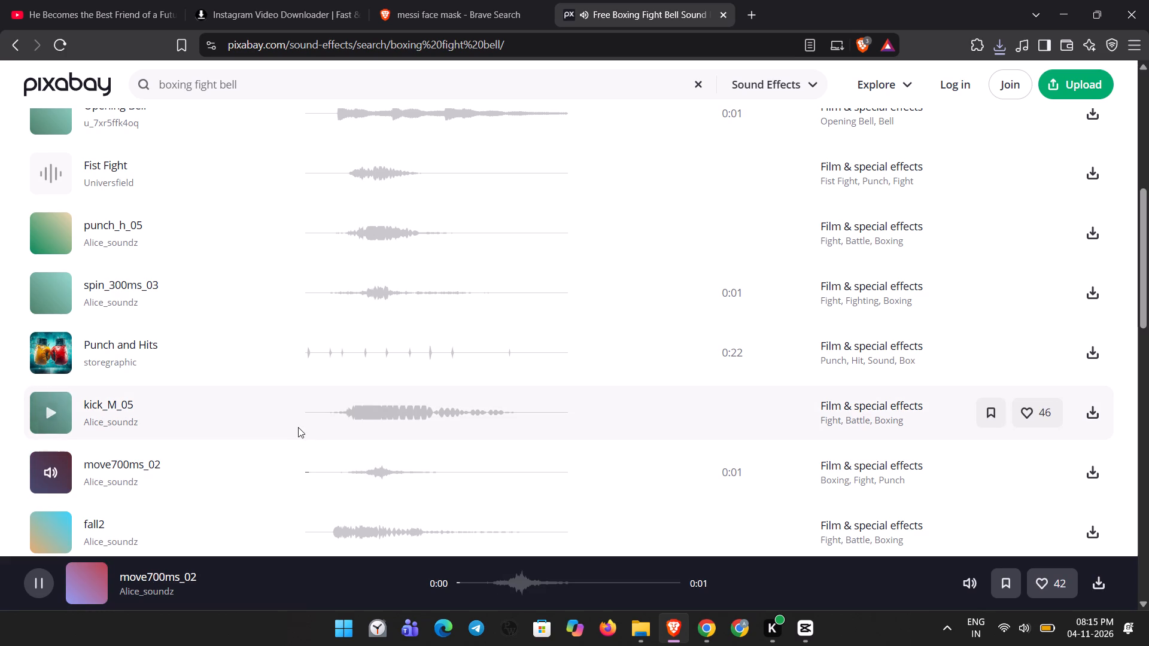
pyautogui.scroll(-2, 172, 464)
pyautogui.click(62, 394)
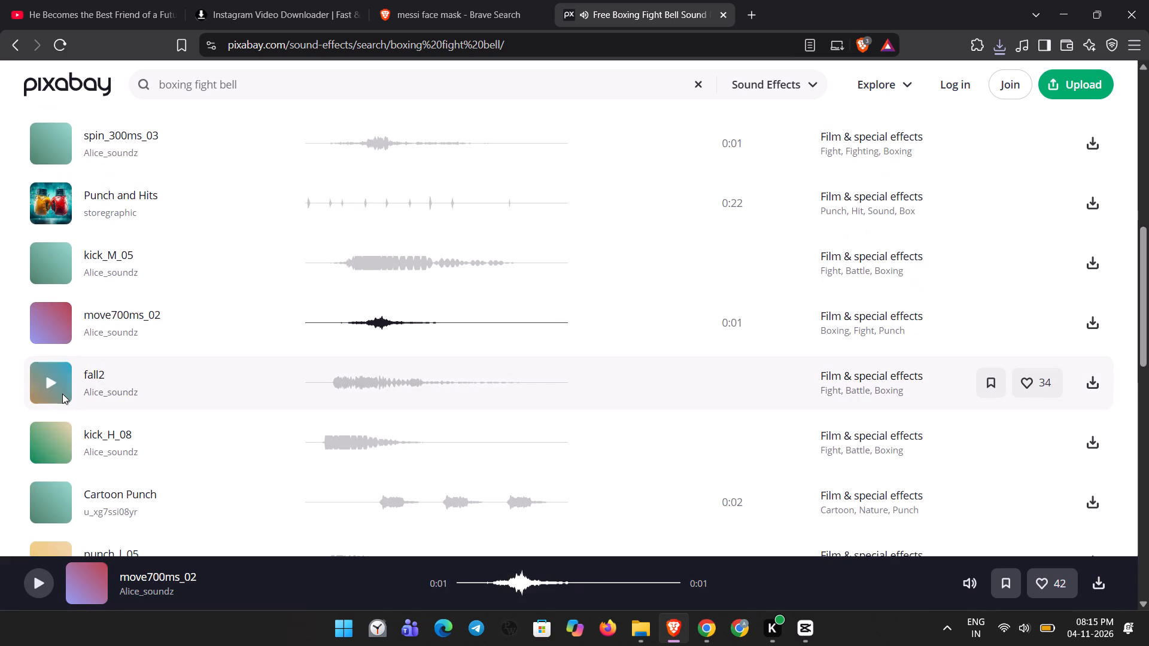
pyautogui.click(43, 439)
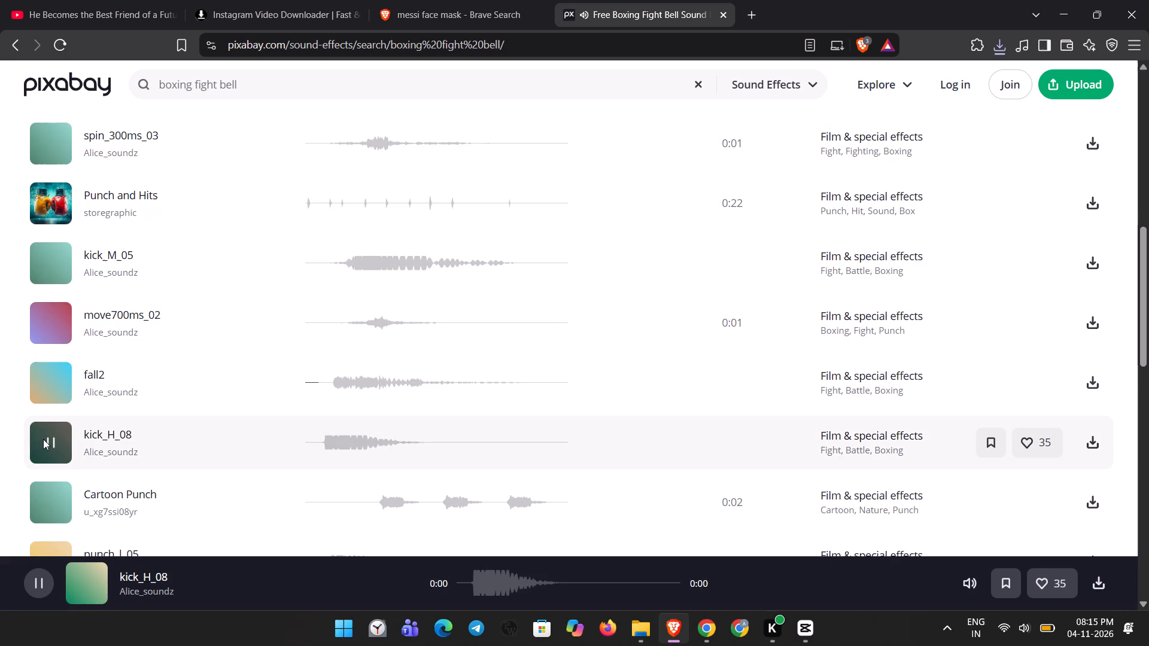
# Search Pixabay's sound effects for "ronaldo lauginng".
pyautogui.scroll(6, 115, 409)
pyautogui.scroll(-1, 115, 409)
pyautogui.scroll(2, 115, 409)
pyautogui.scroll(-1, 115, 409)
pyautogui.scroll(2, 115, 409)
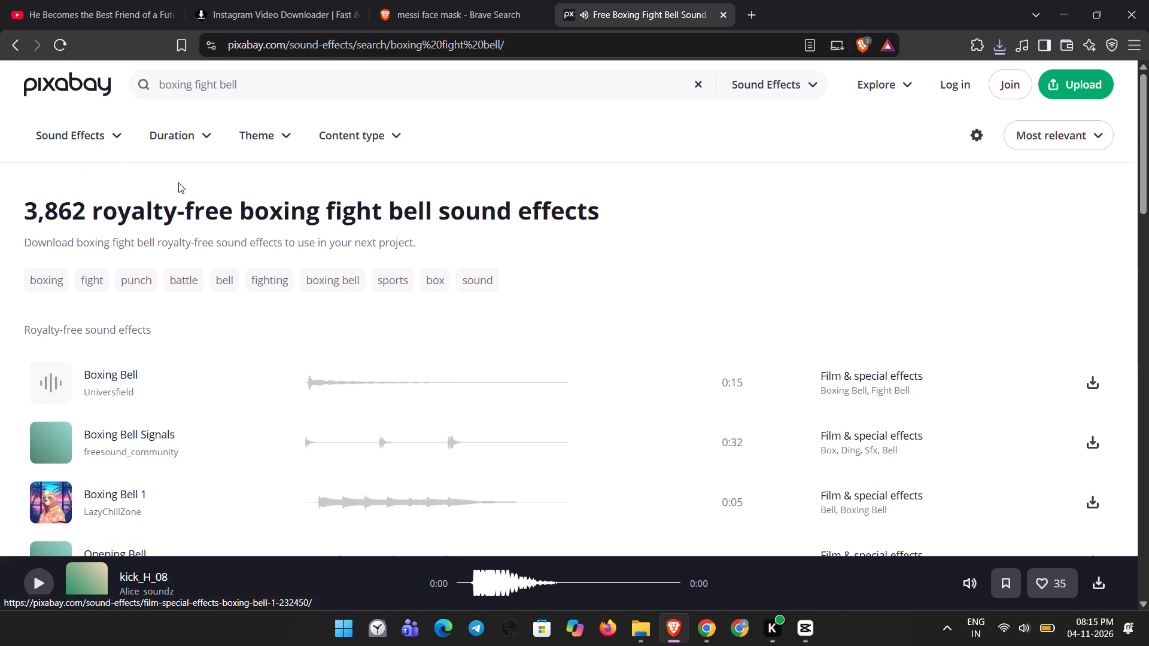
pyautogui.moveTo(328, 84); pyautogui.dragTo(72, 102)
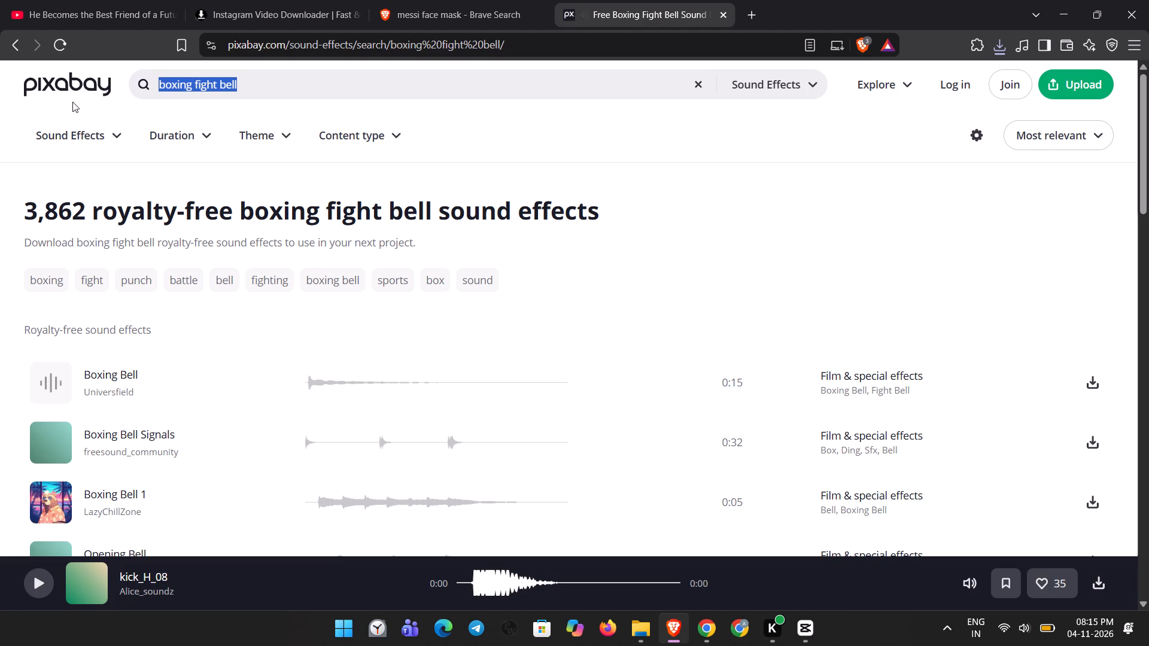
pyautogui.press('BackSpace')
pyautogui.press('r')
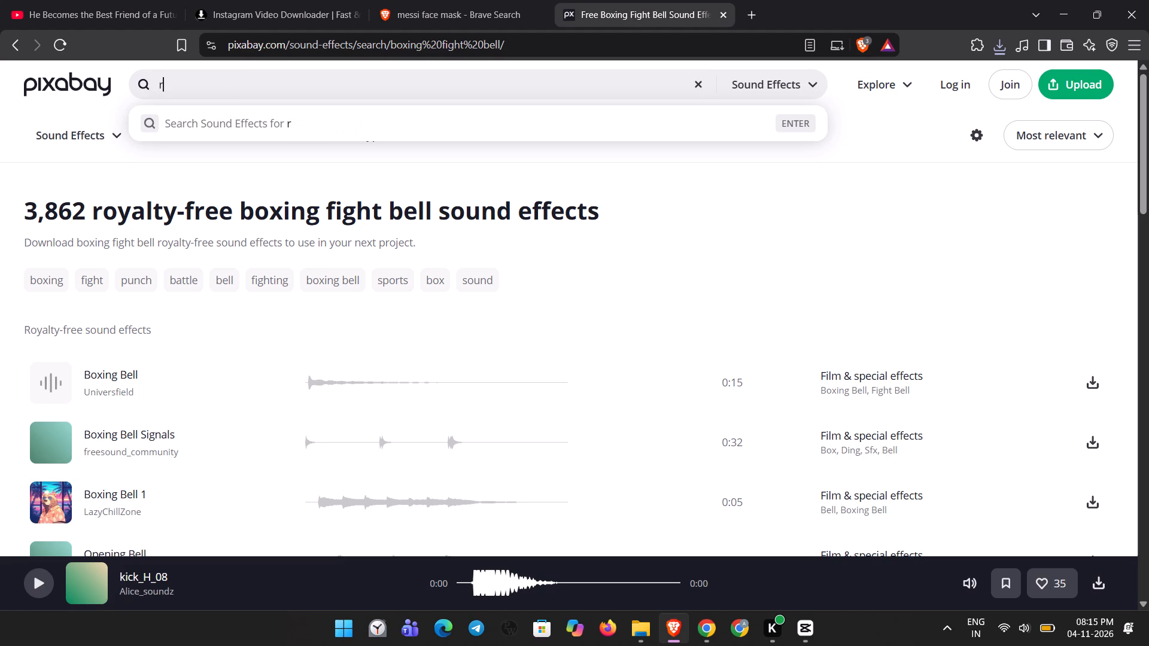
pyautogui.write('onaldo lauging')
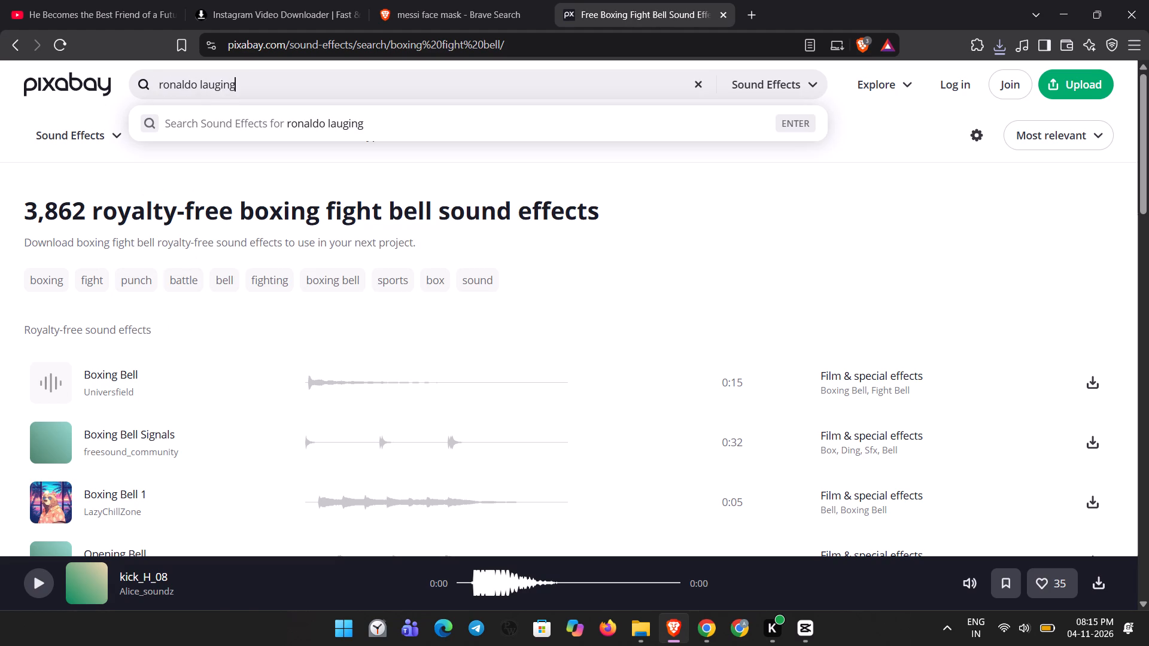
pyautogui.press('BackSpace')
pyautogui.write('ng')
pyautogui.press('Return')
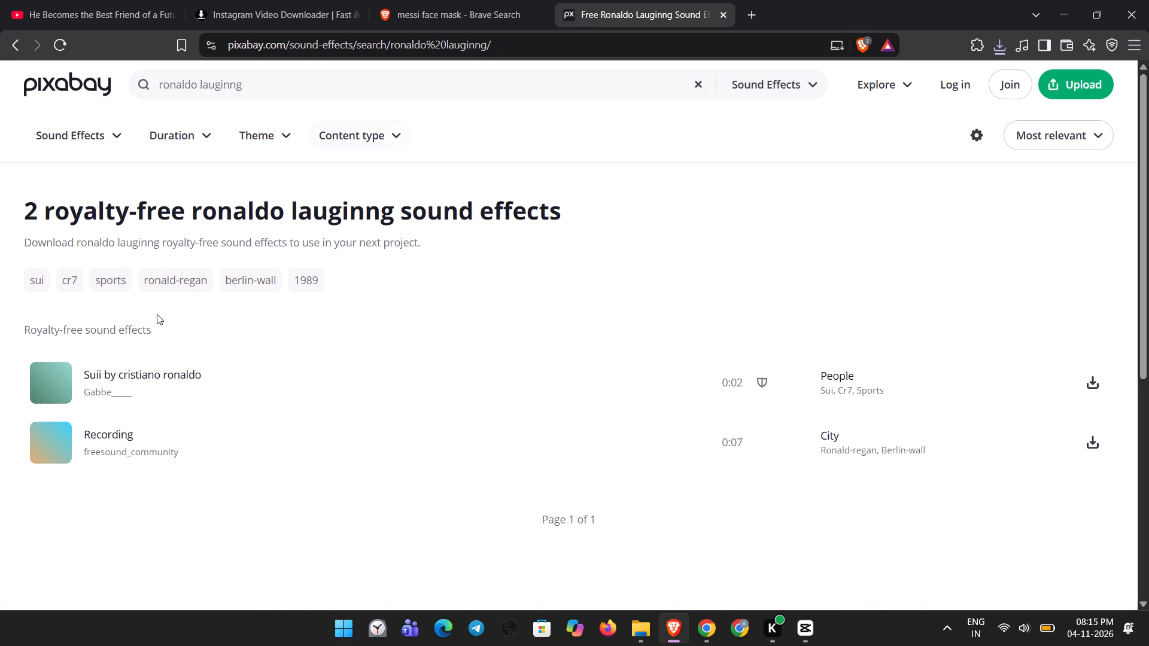
# Preview the "Suii by cristiano ronaldo" sound and start downloading it.
pyautogui.click(37, 394)
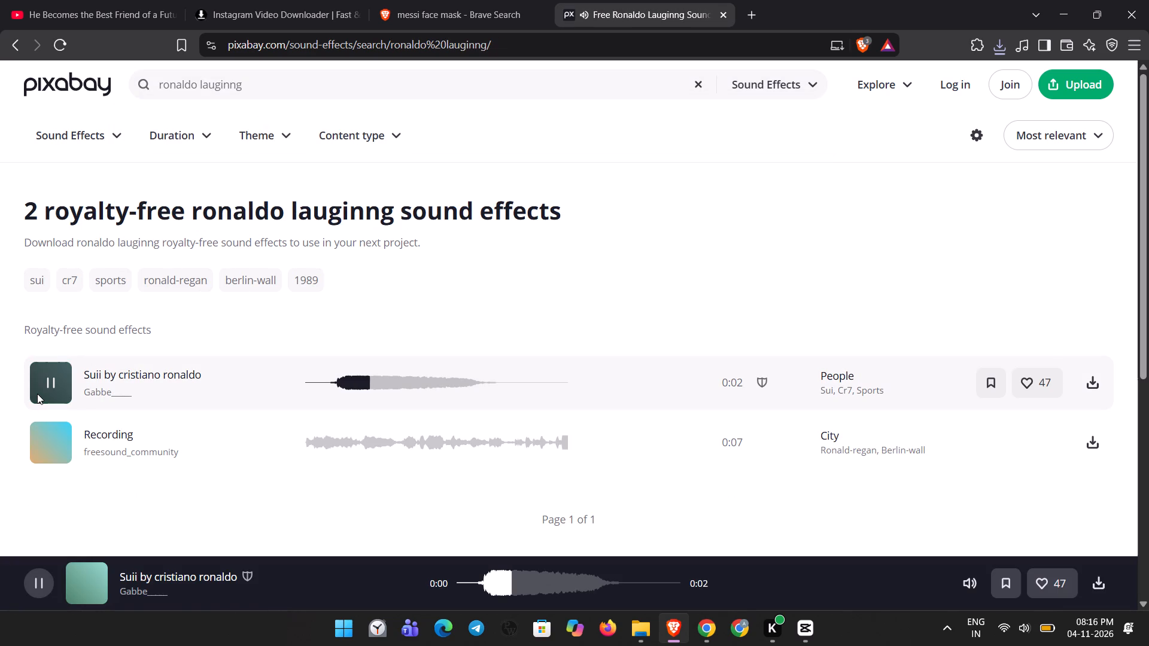
pyautogui.click(1089, 383)
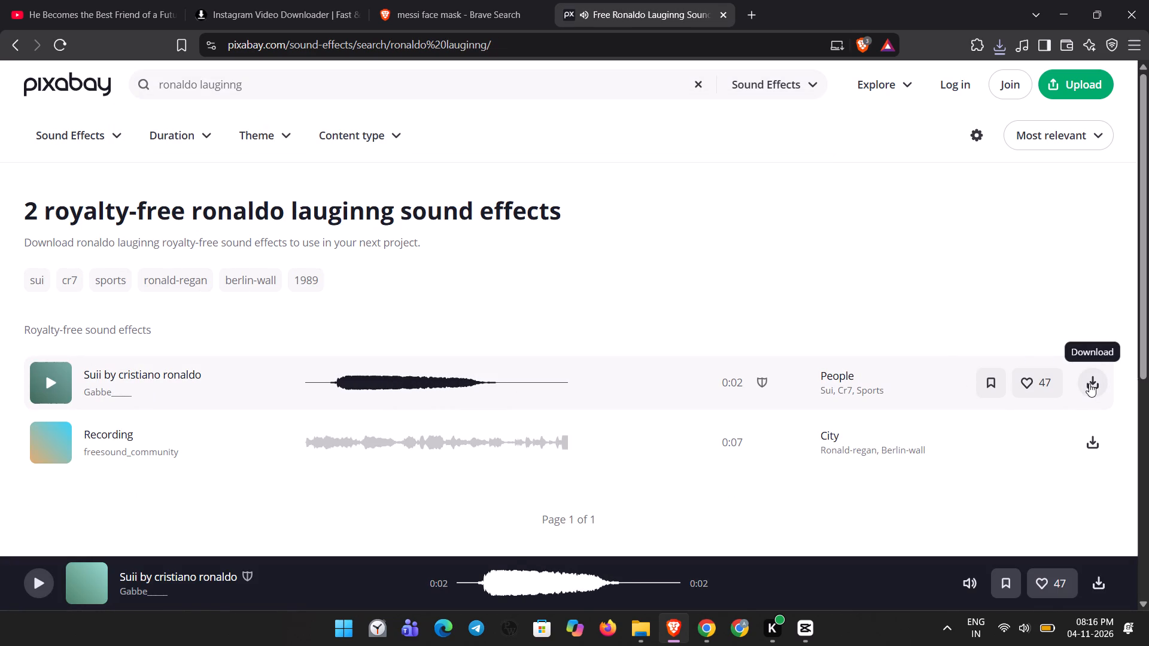
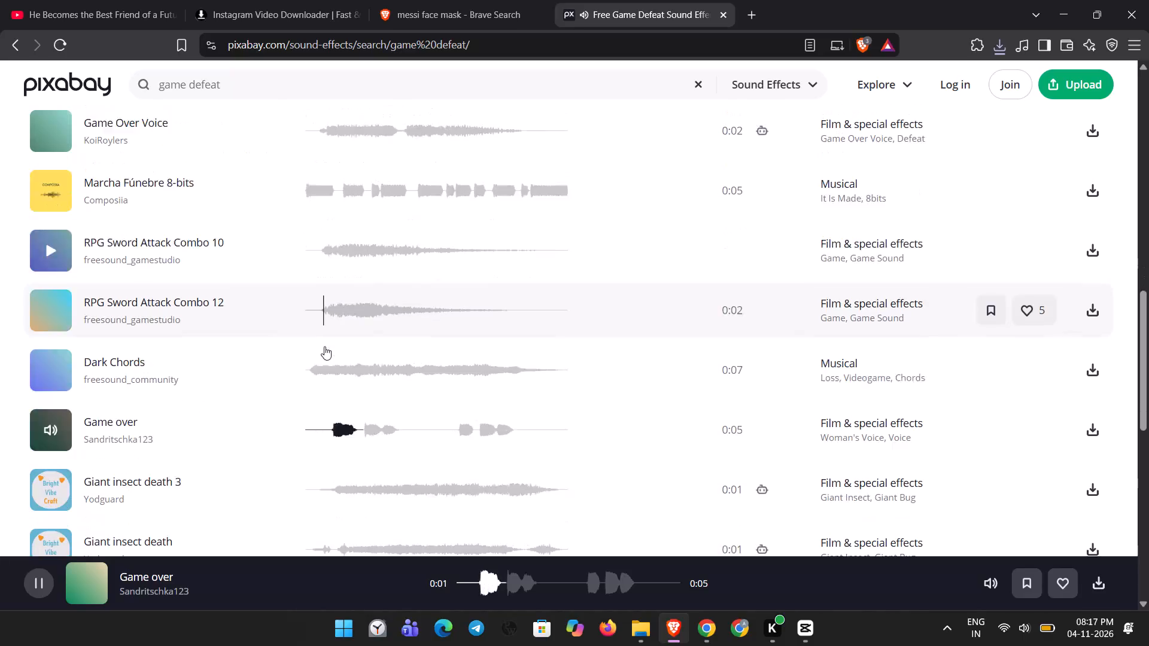
# Preview the "Giant insect death 3" sound in the game defeat results and pause it.
pyautogui.click(51, 376)
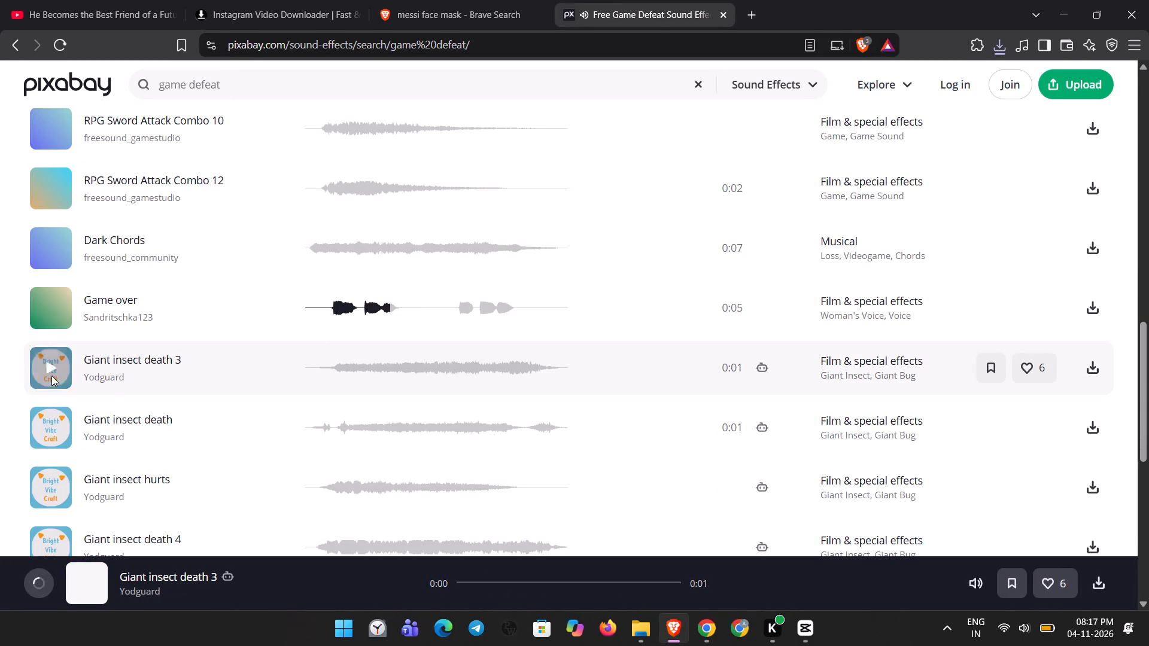
pyautogui.click(47, 371)
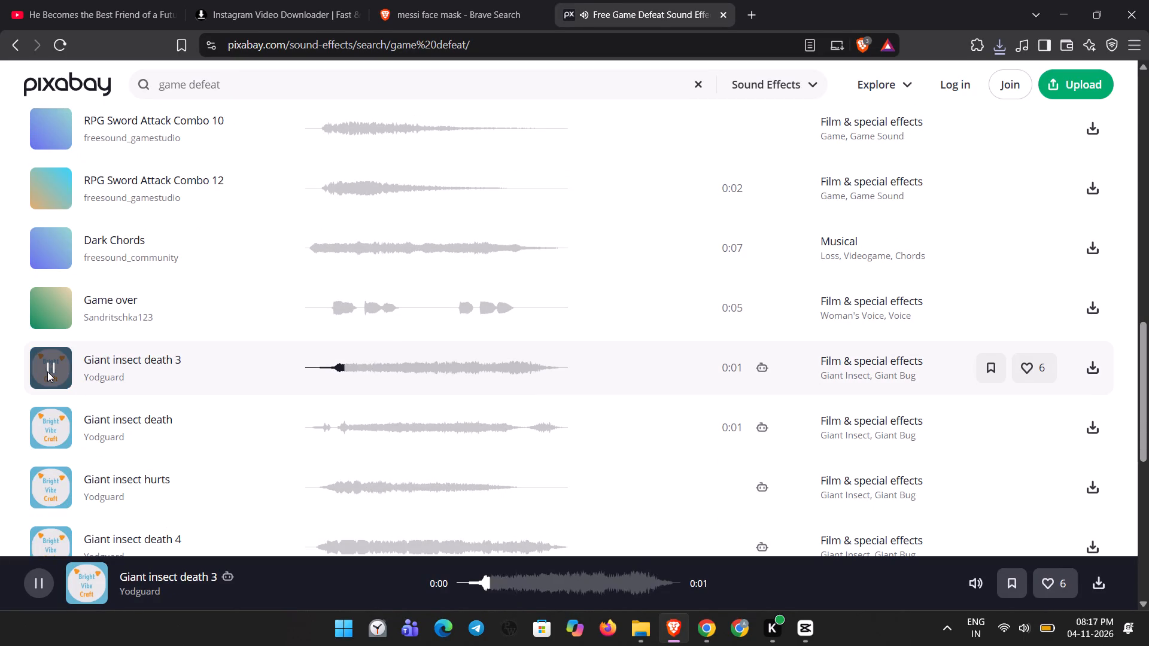
# Search Pixabay's sound effects for "round begin".
pyautogui.scroll(8, 306, 300)
pyautogui.moveTo(257, 87); pyautogui.dragTo(253, 87)
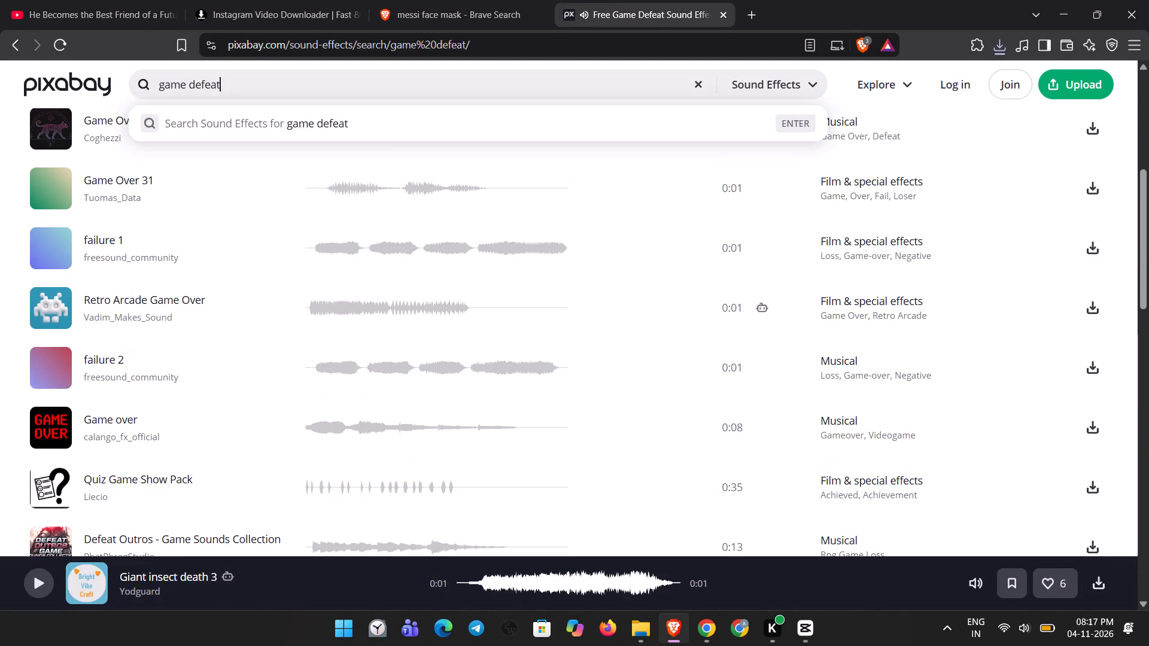
pyautogui.moveTo(253, 87); pyautogui.dragTo(62, 81)
pyautogui.write('round')
pyautogui.press('space')
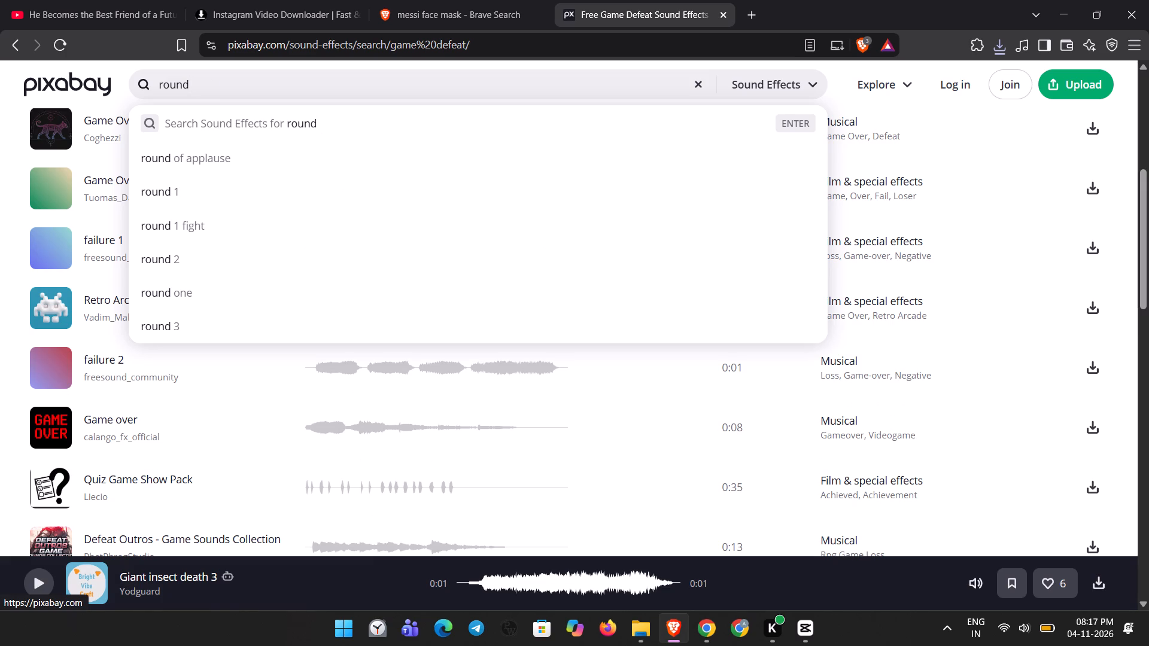
pyautogui.write('beg')
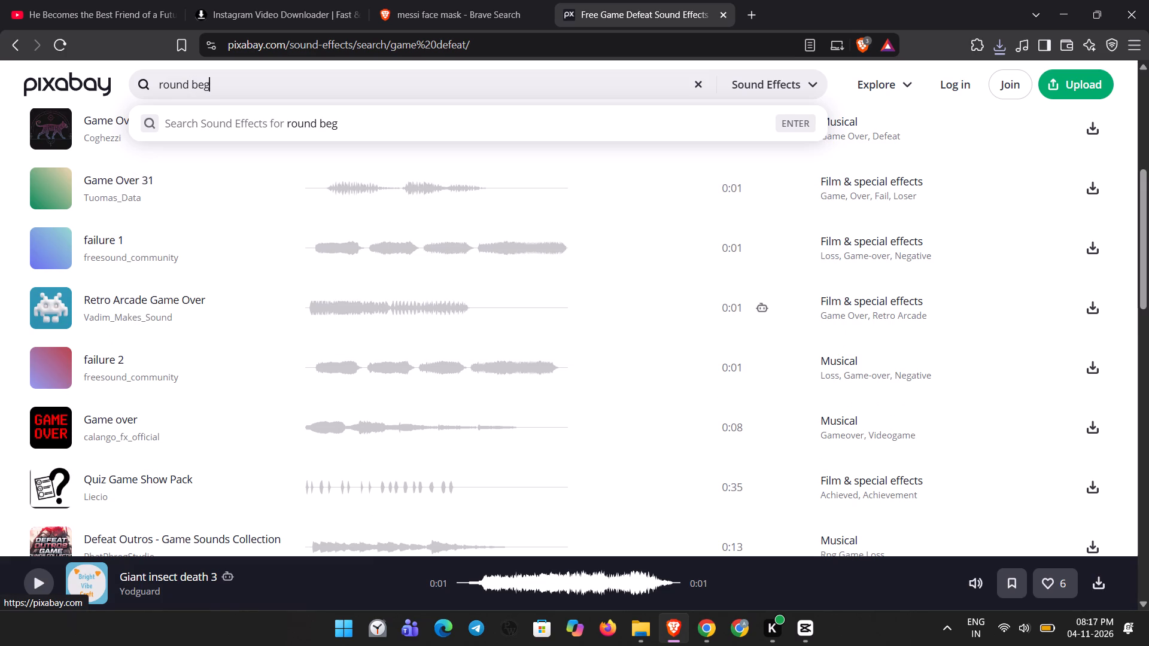
pyautogui.write('in')
pyautogui.press('Return')
# Preview the round begin results Let´s begin, Round 1, Female Voice: And so it begins, gun chamber round and Round 1 Round 2 - Fight.
pyautogui.click(46, 384)
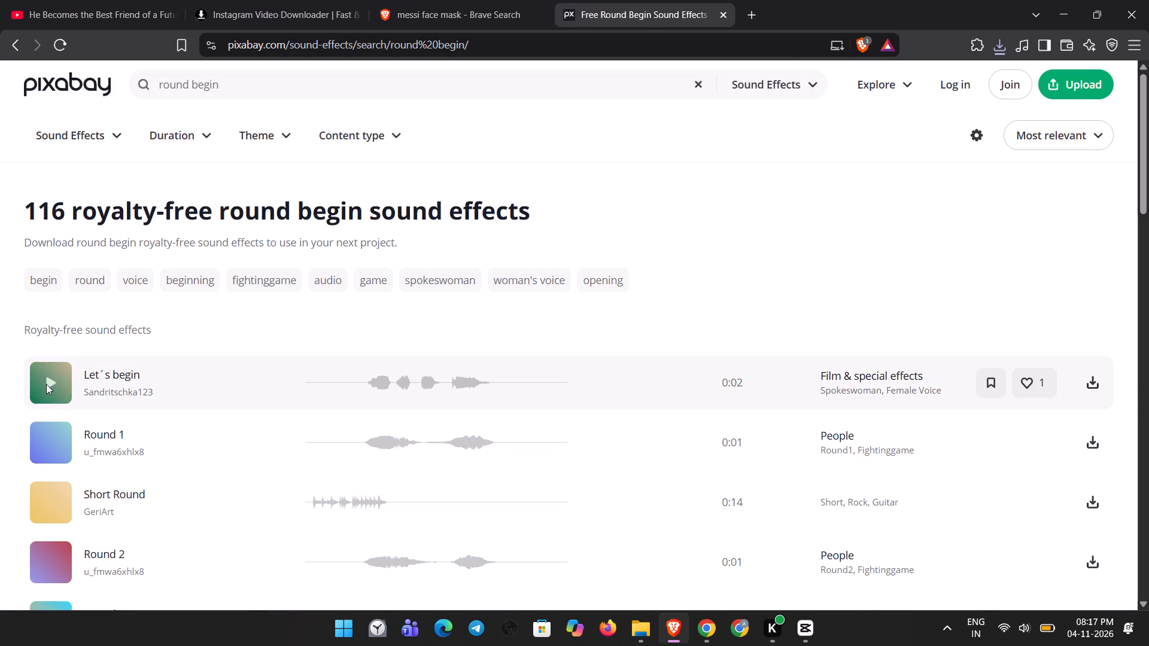
pyautogui.click(47, 384)
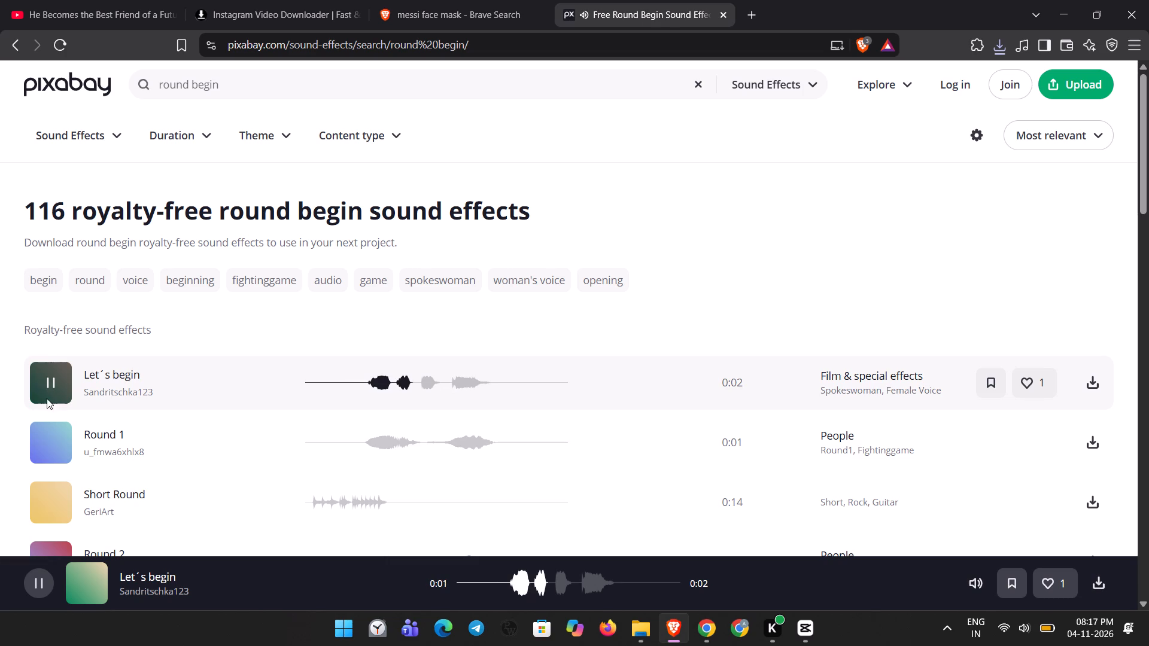
pyautogui.click(43, 451)
pyautogui.scroll(-1, 216, 348)
pyautogui.scroll(-2, 184, 403)
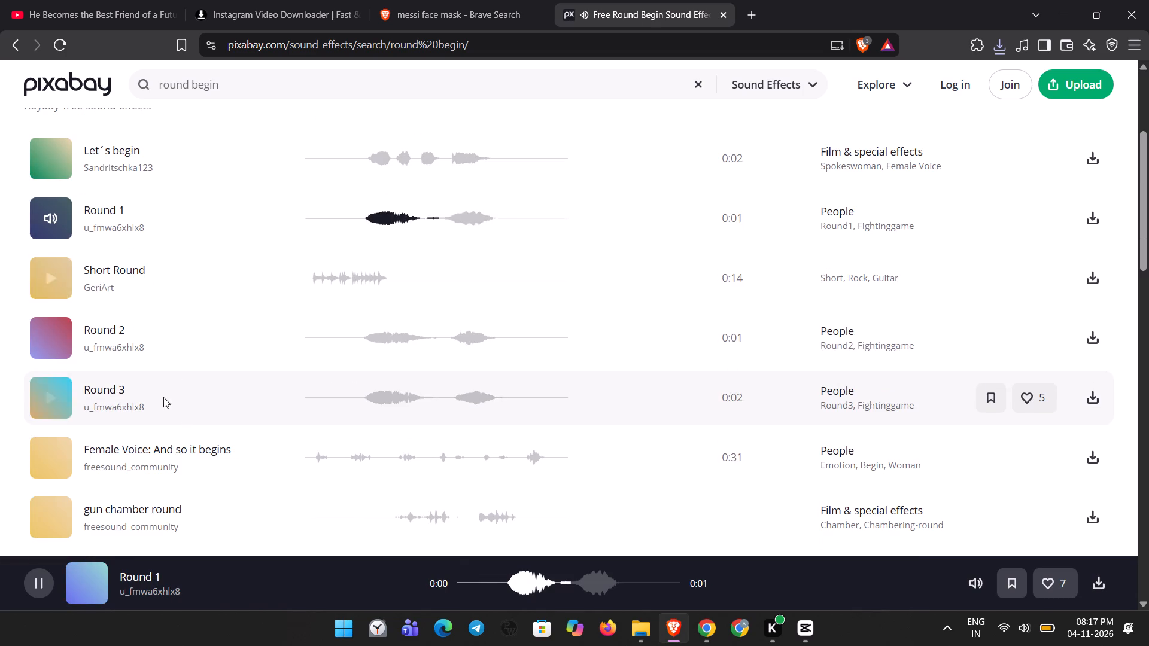
pyautogui.click(51, 447)
pyautogui.scroll(-1, 168, 365)
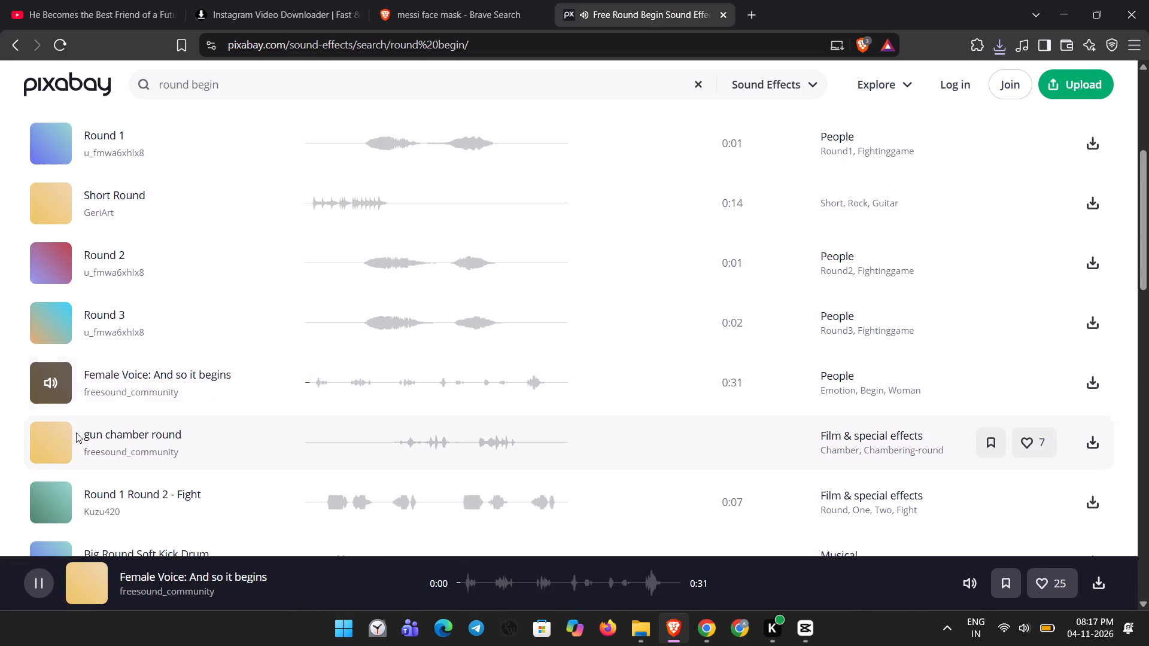
pyautogui.click(45, 445)
pyautogui.scroll(-1, 248, 390)
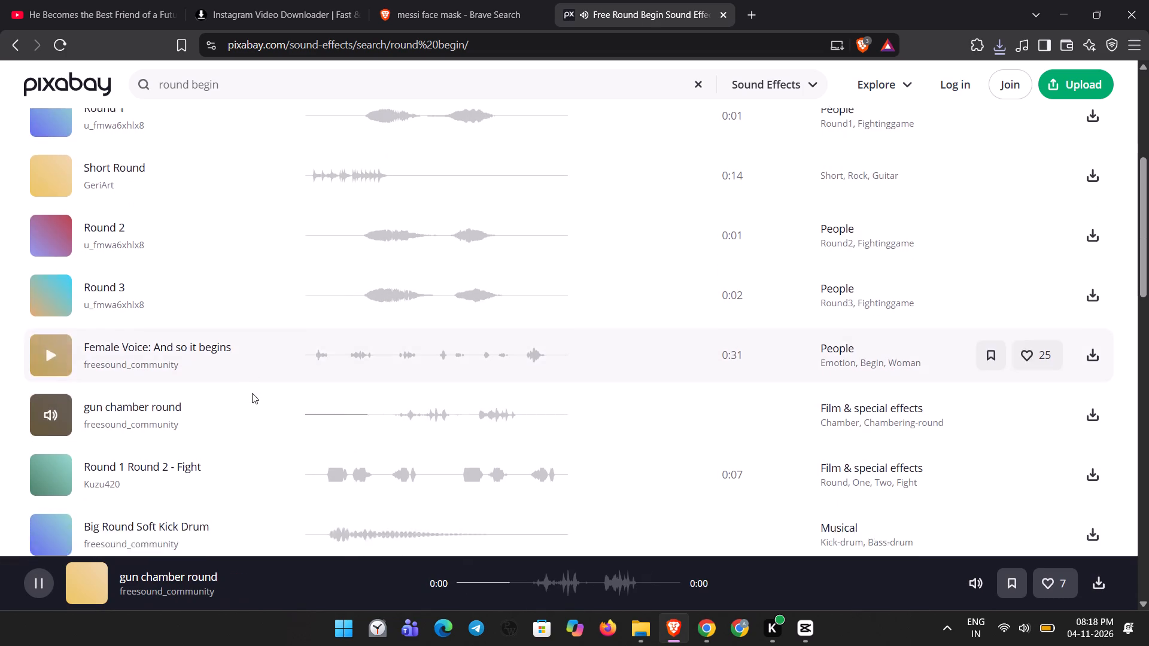
pyautogui.scroll(-1, 252, 393)
pyautogui.click(62, 355)
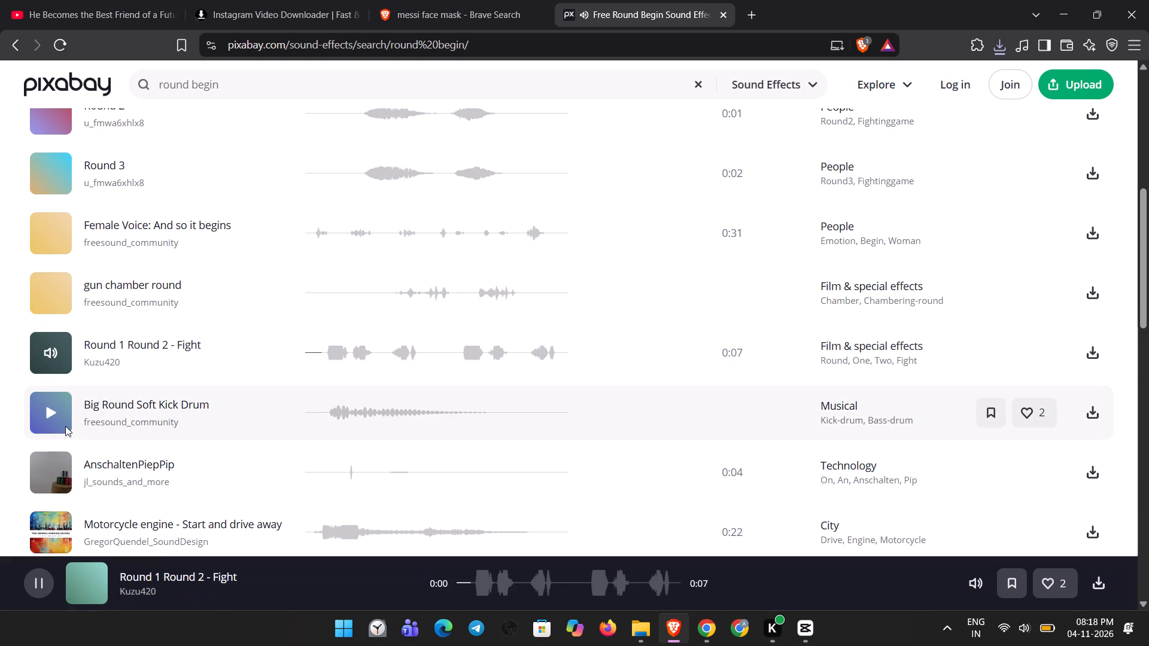
# Preview further round begin results, from Big Round Soft Kick Drum through Boxing Bell to Touring motorcycle accelerates, and stop playback.
pyautogui.click(42, 410)
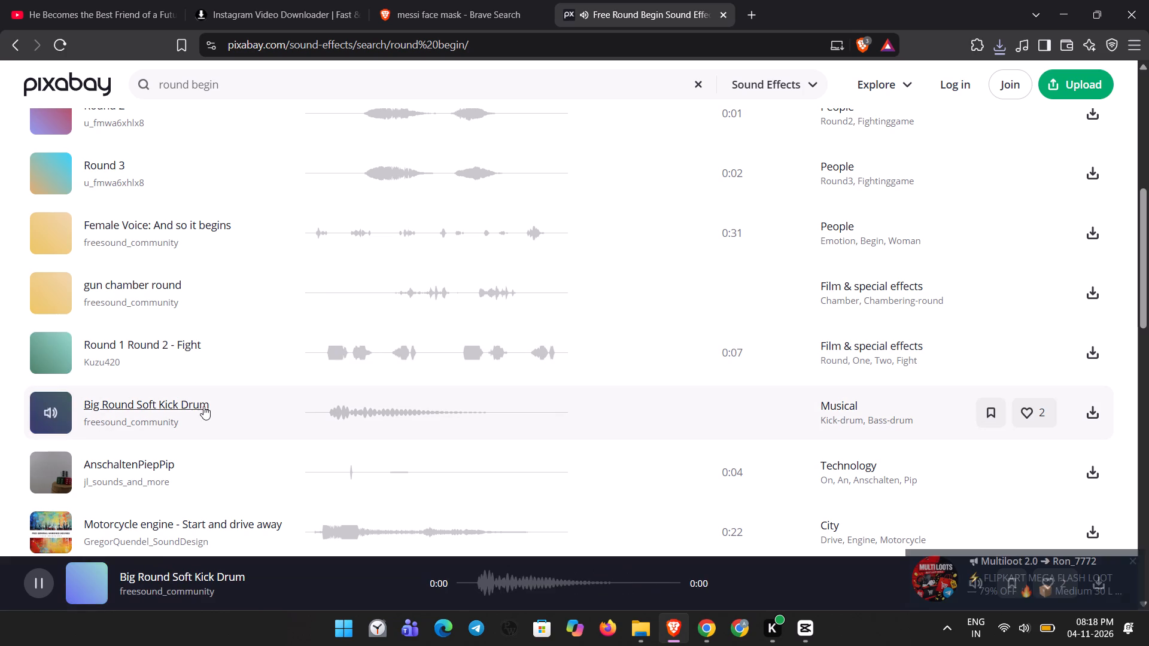
pyautogui.scroll(-1, 205, 407)
pyautogui.click(47, 403)
pyautogui.scroll(-2, 212, 394)
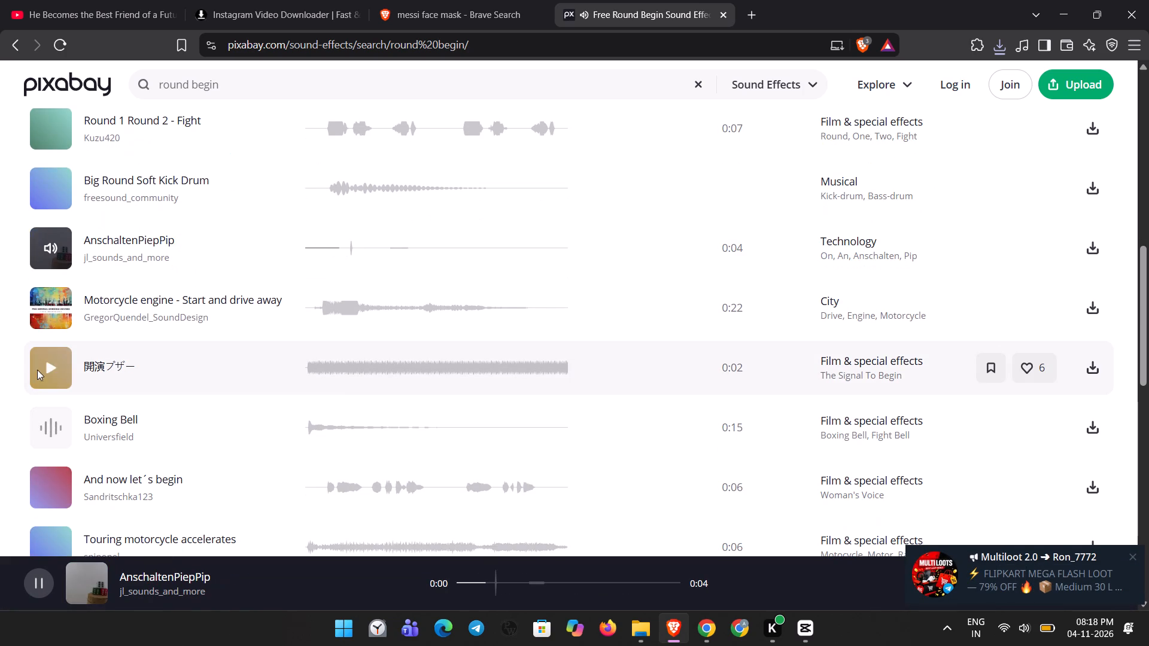
pyautogui.click(43, 371)
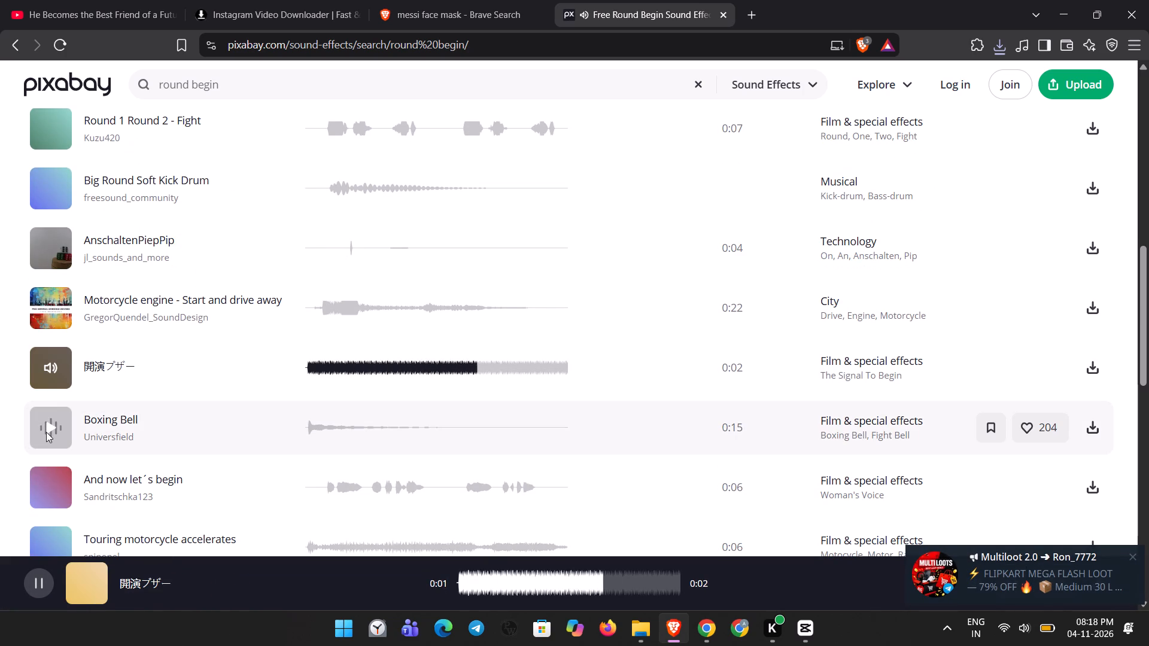
pyautogui.click(46, 432)
pyautogui.scroll(-1, 212, 385)
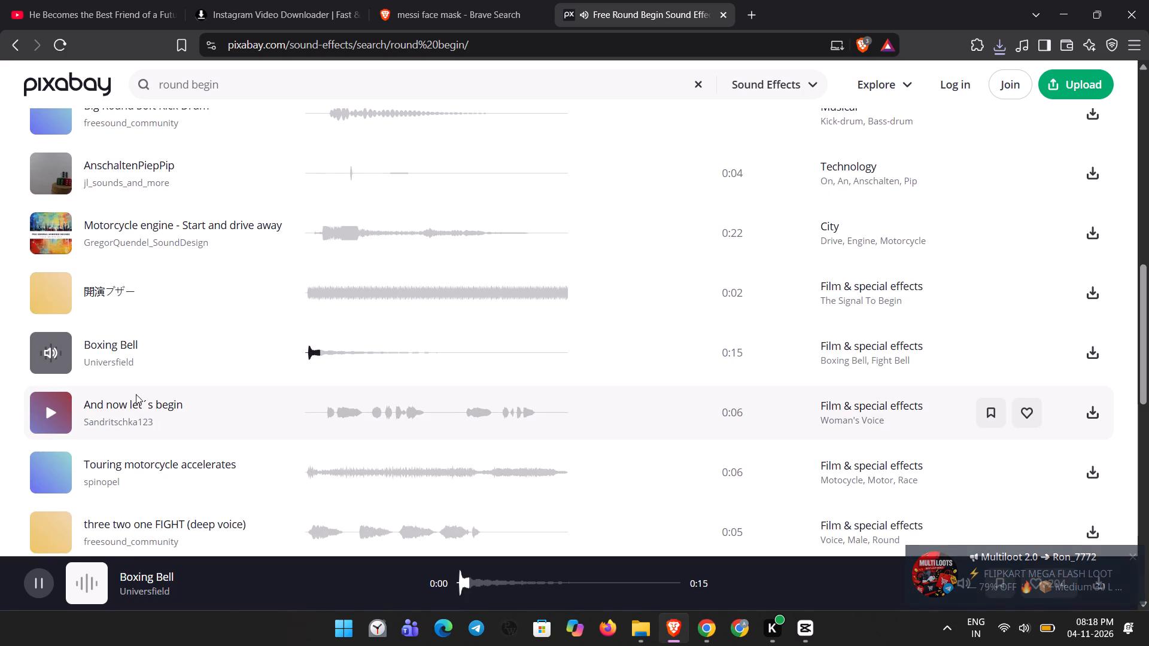
pyautogui.click(54, 412)
pyautogui.scroll(-3, 233, 367)
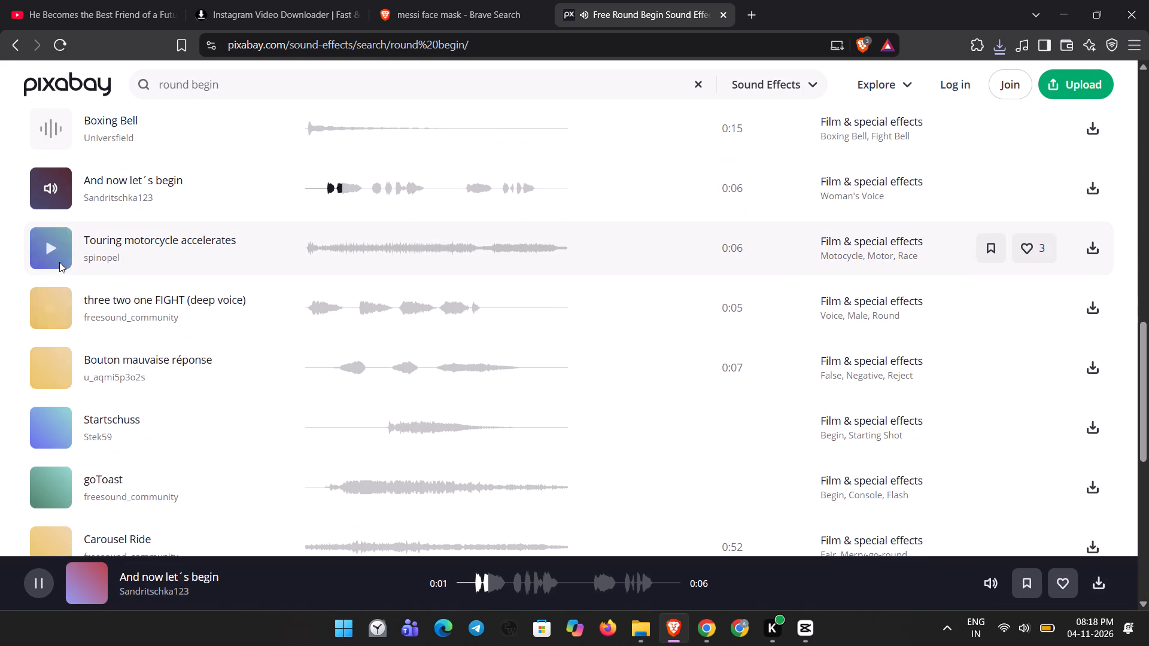
pyautogui.click(59, 262)
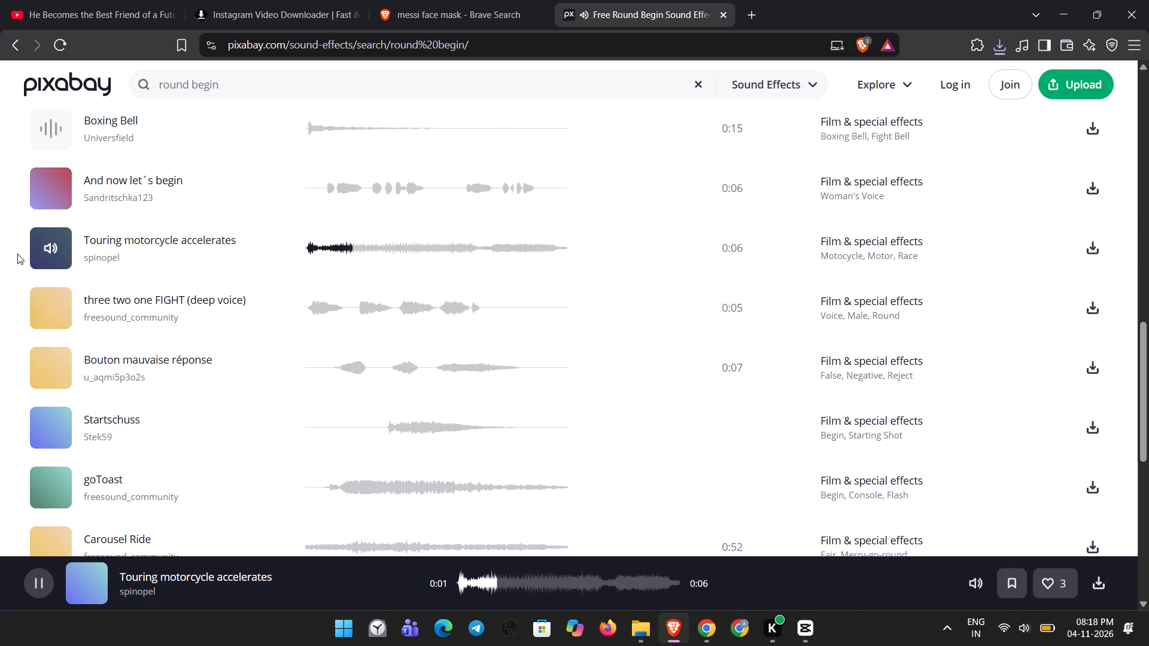
pyautogui.click(42, 251)
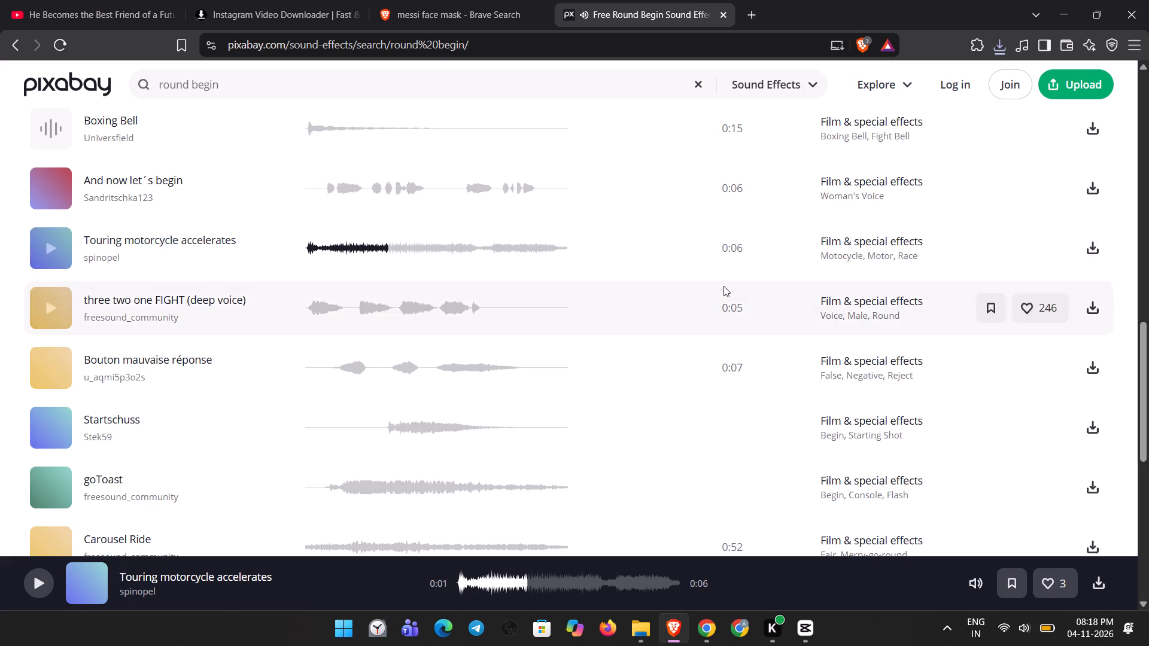
pyautogui.scroll(10, 724, 286)
pyautogui.scroll(3, 537, 310)
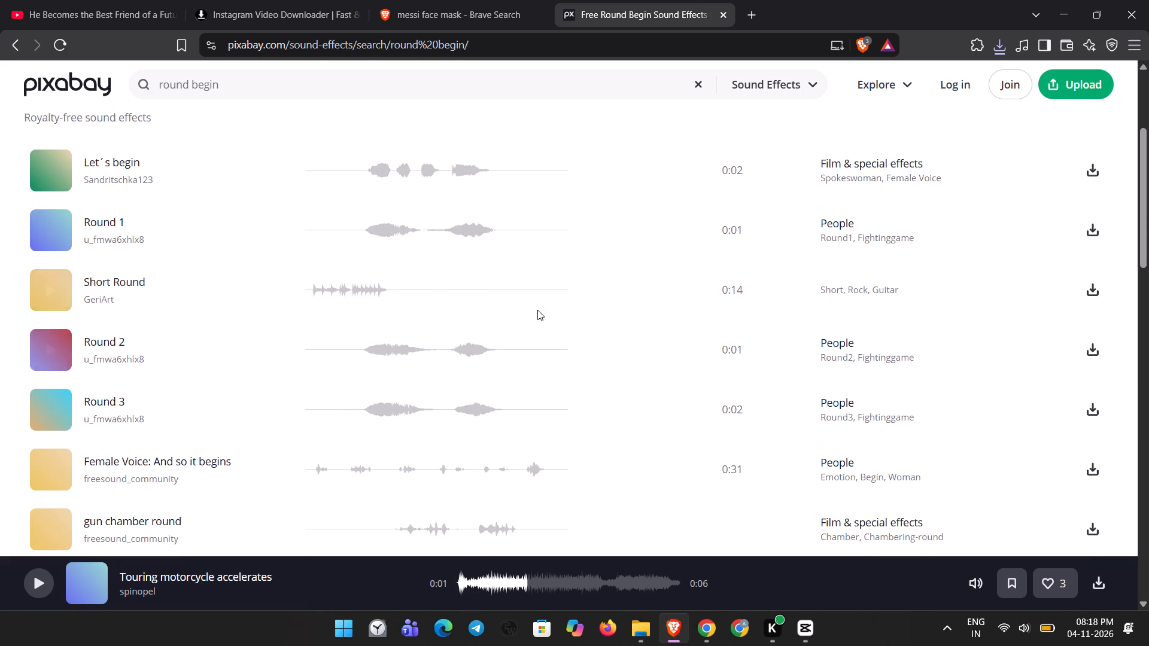
# Switch to CapCut and import both face images from Downloads > new video > face into the project media.
pyautogui.click(819, 613)
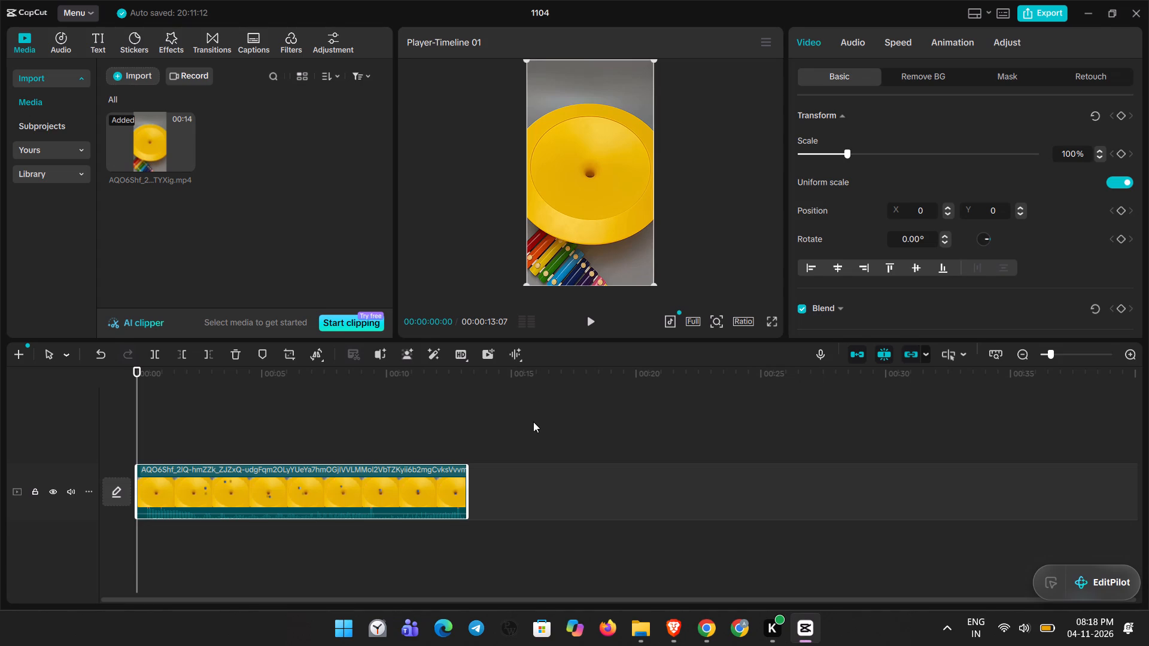
pyautogui.scroll(1, 449, 13)
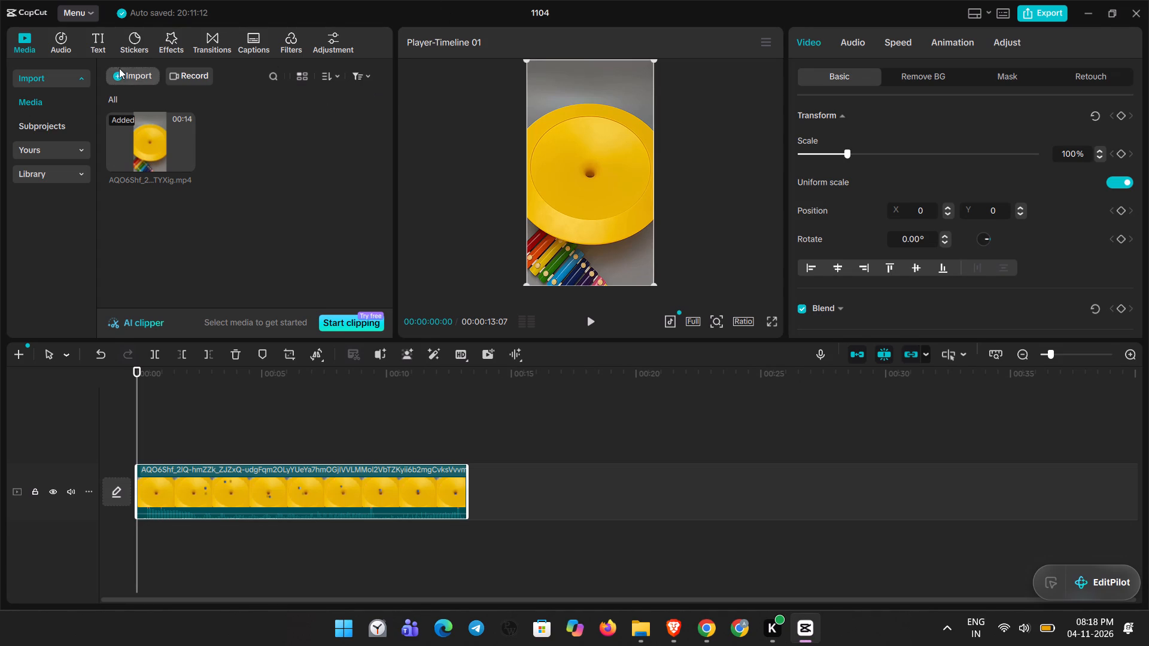
pyautogui.click(122, 74)
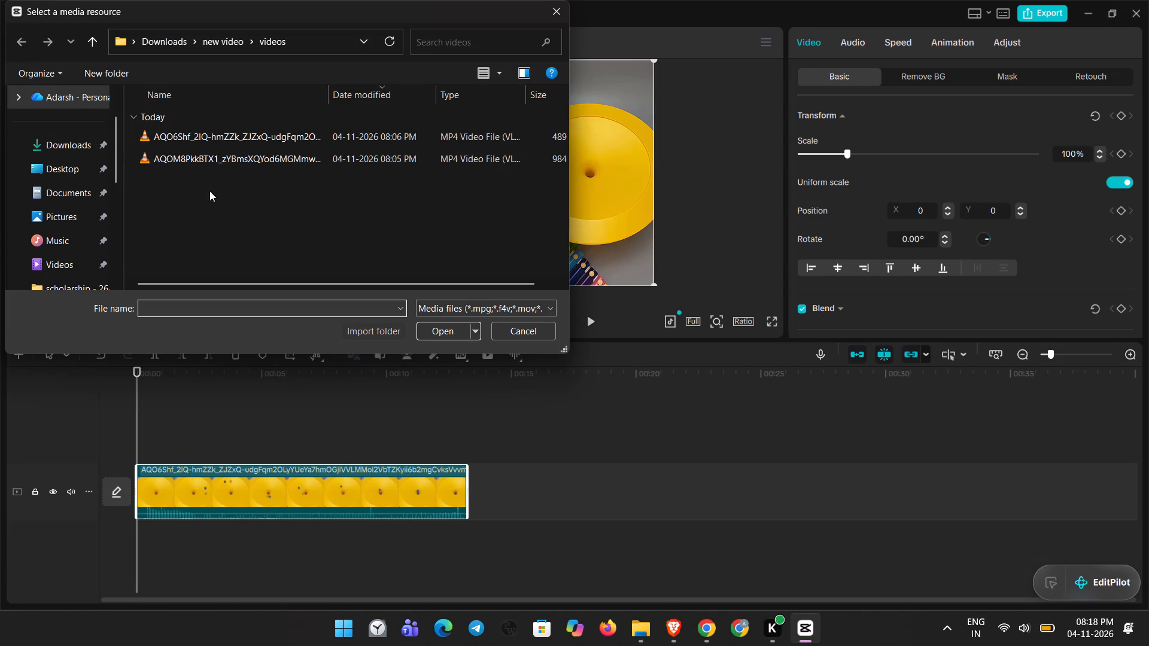
pyautogui.click(20, 44)
pyautogui.click(60, 136)
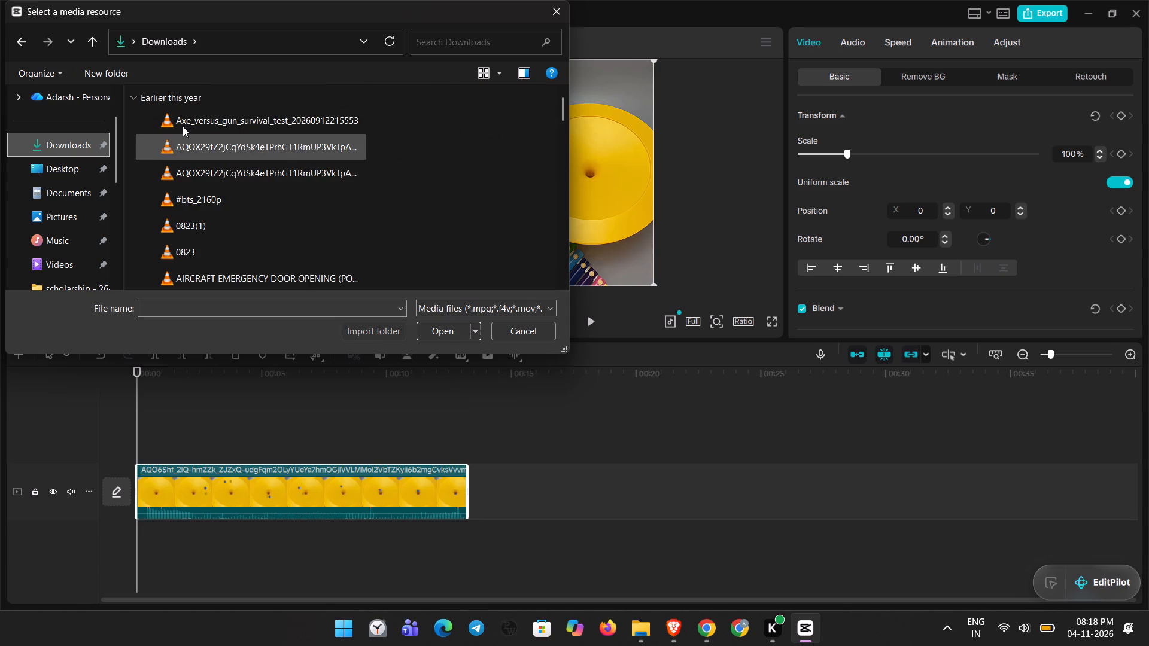
pyautogui.doubleClick(200, 124)
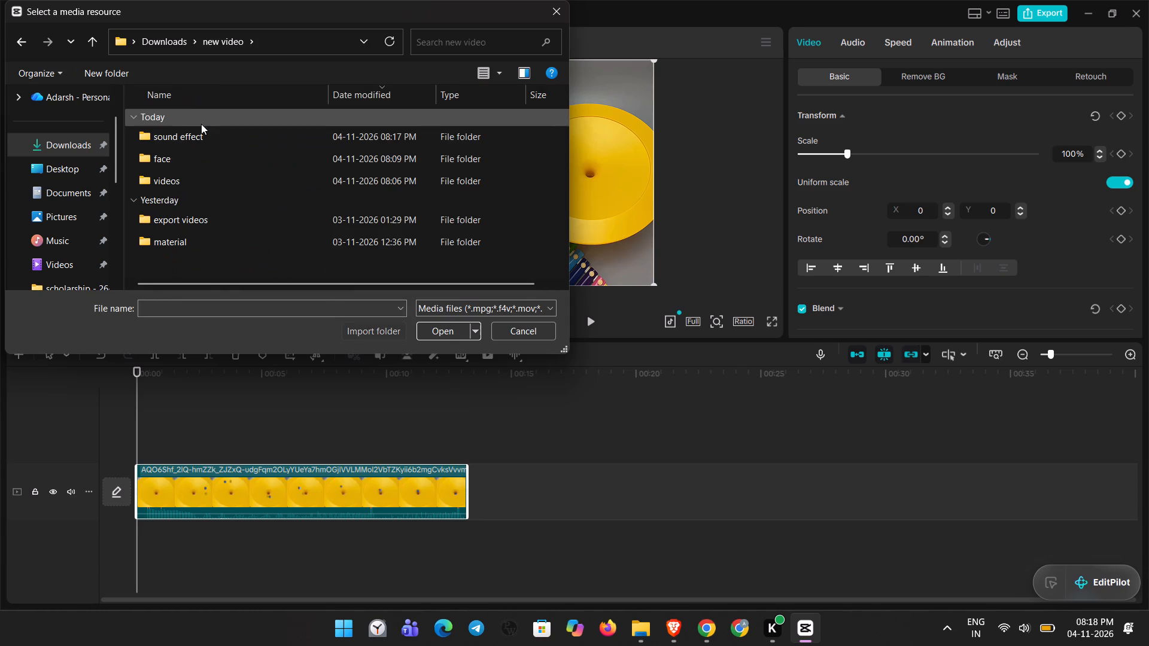
pyautogui.click(210, 156)
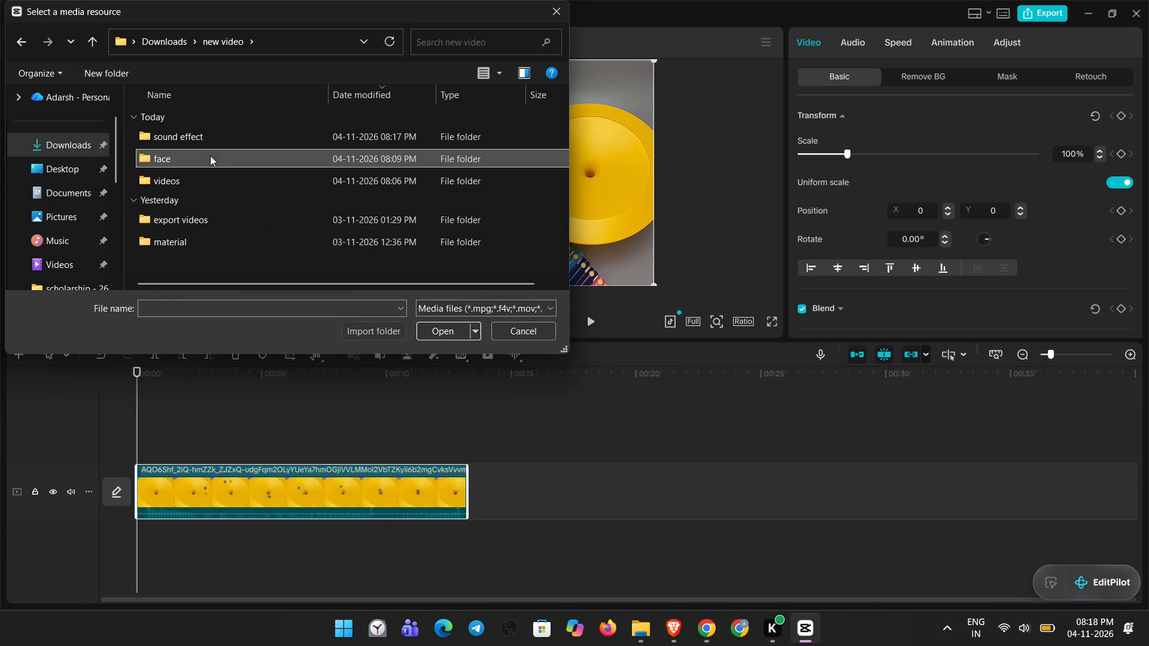
pyautogui.doubleClick(223, 158)
pyautogui.moveTo(230, 220); pyautogui.dragTo(229, 137)
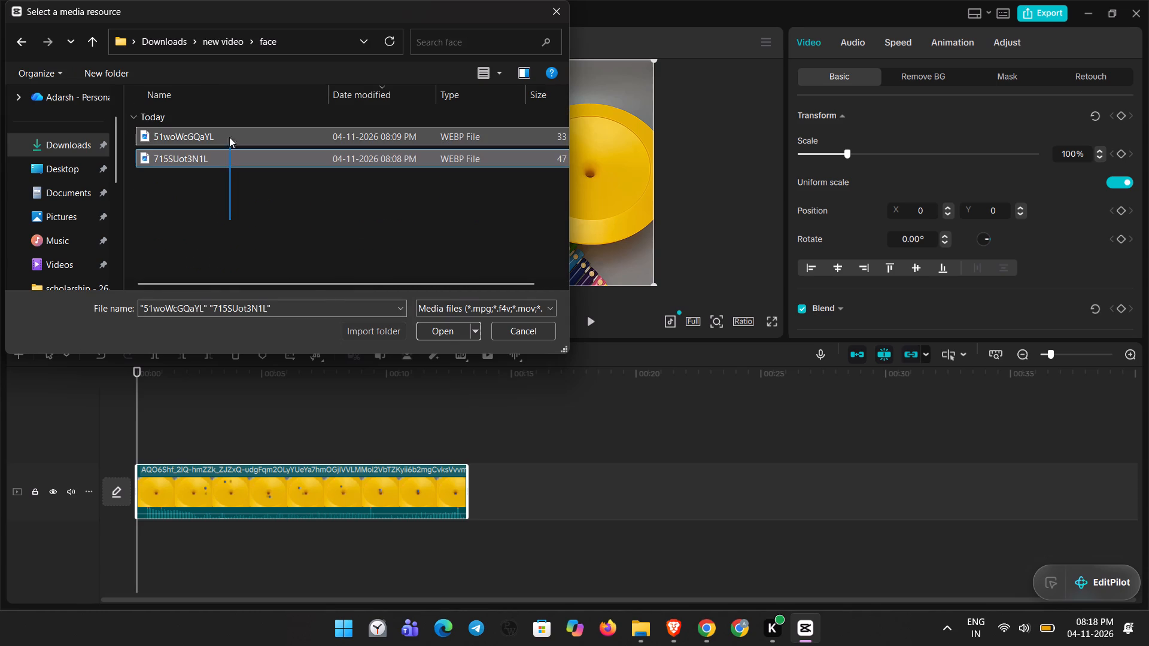
pyautogui.moveTo(229, 137); pyautogui.dragTo(229, 132)
pyautogui.click(434, 325)
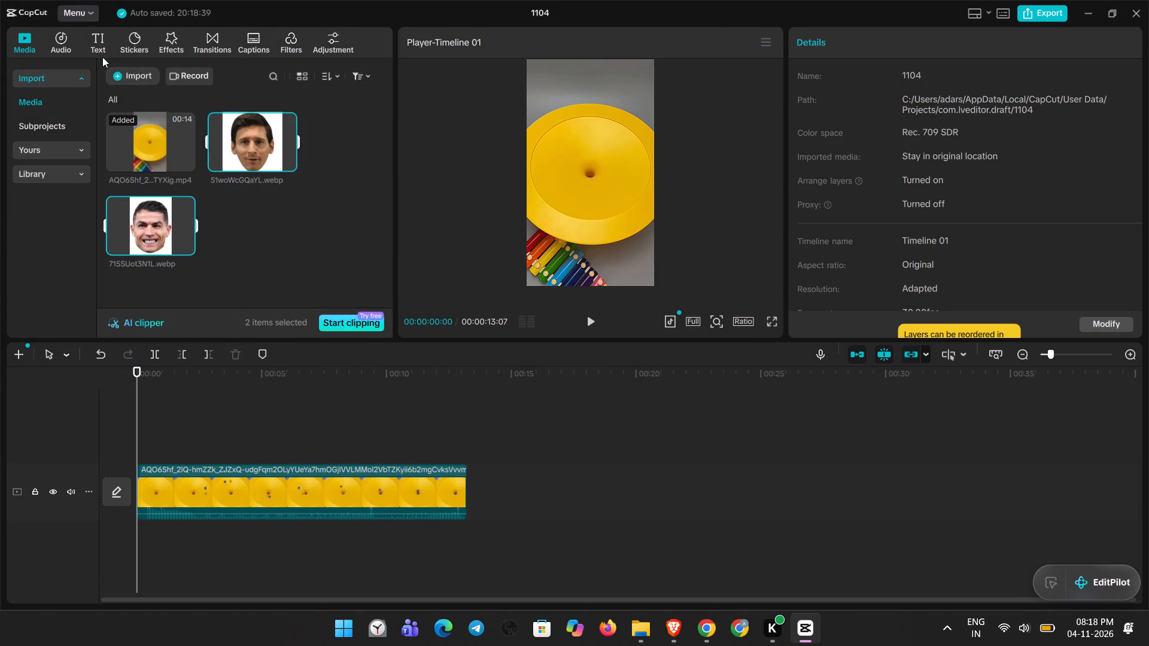
# Import all three MP3 files from Downloads > new video > sound effect into the project media.
pyautogui.click(126, 72)
pyautogui.scroll(-1, 60, 178)
pyautogui.scroll(2, 74, 117)
pyautogui.doubleClick(63, 193)
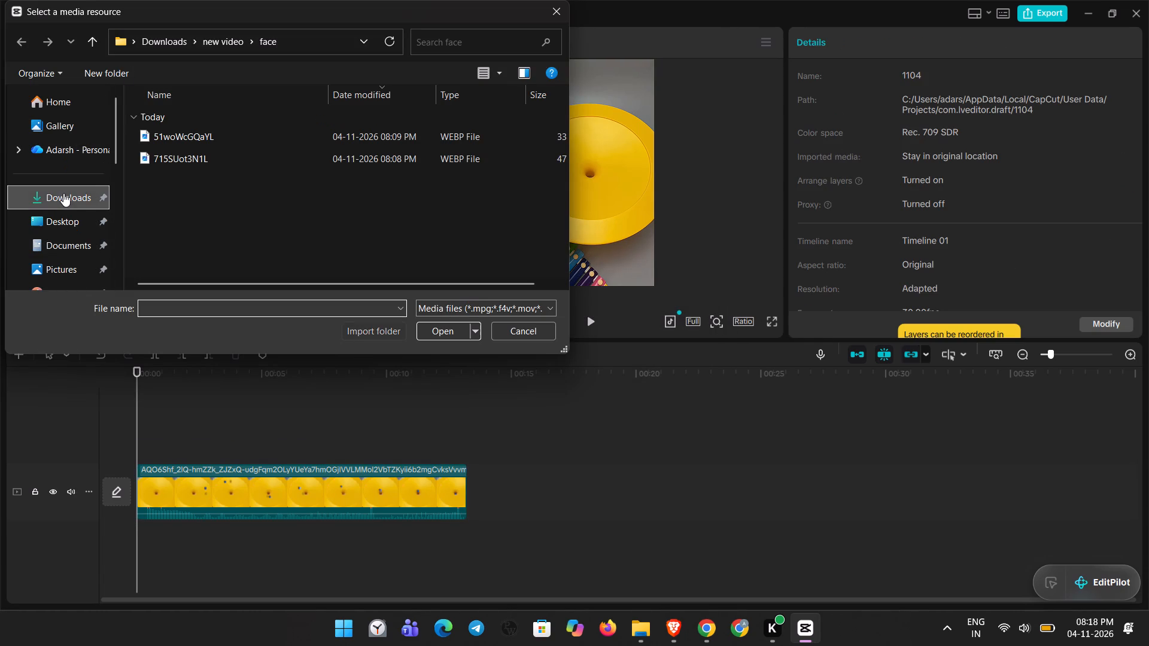
pyautogui.doubleClick(182, 123)
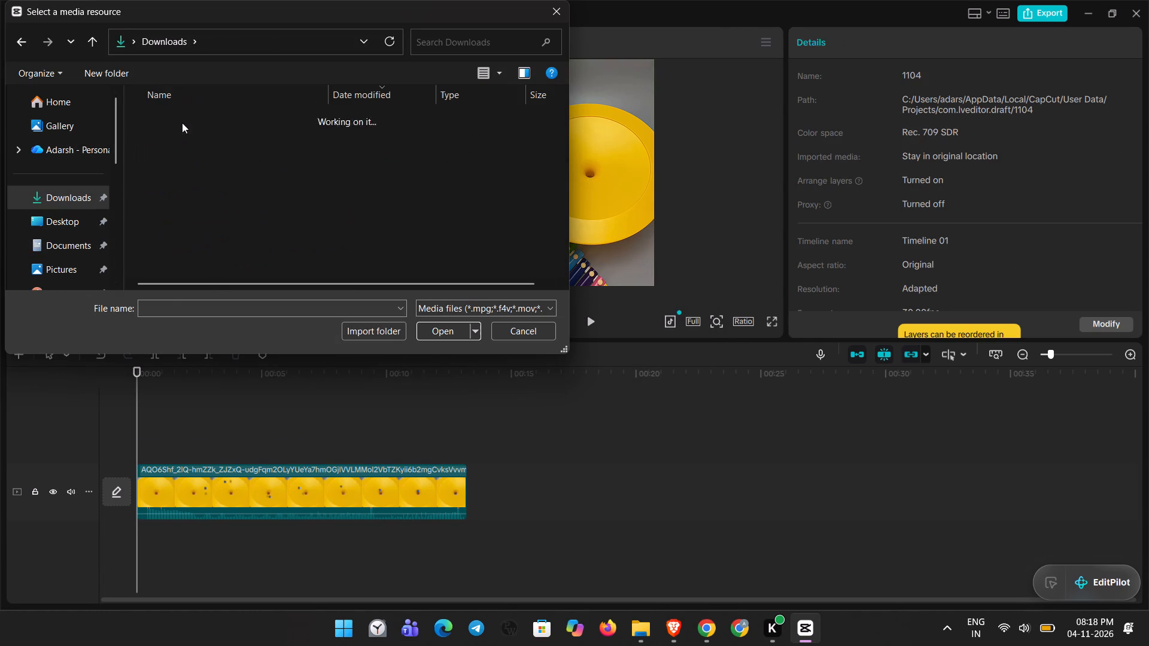
pyautogui.doubleClick(200, 136)
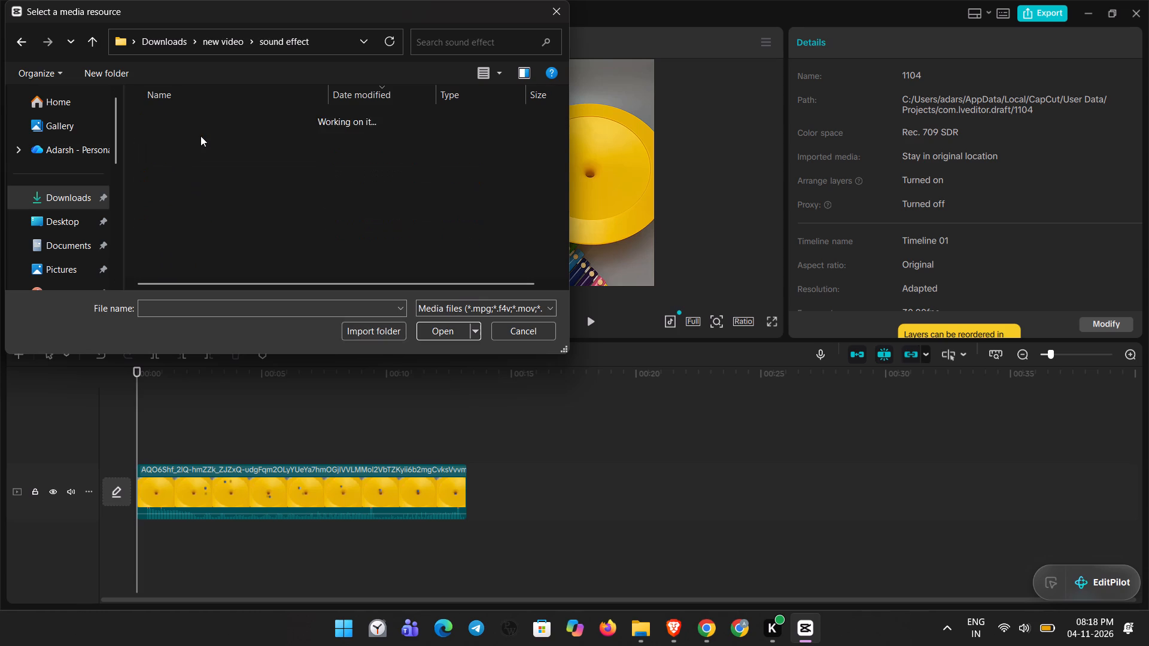
pyautogui.moveTo(177, 234); pyautogui.dragTo(232, 85)
pyautogui.press('Return')
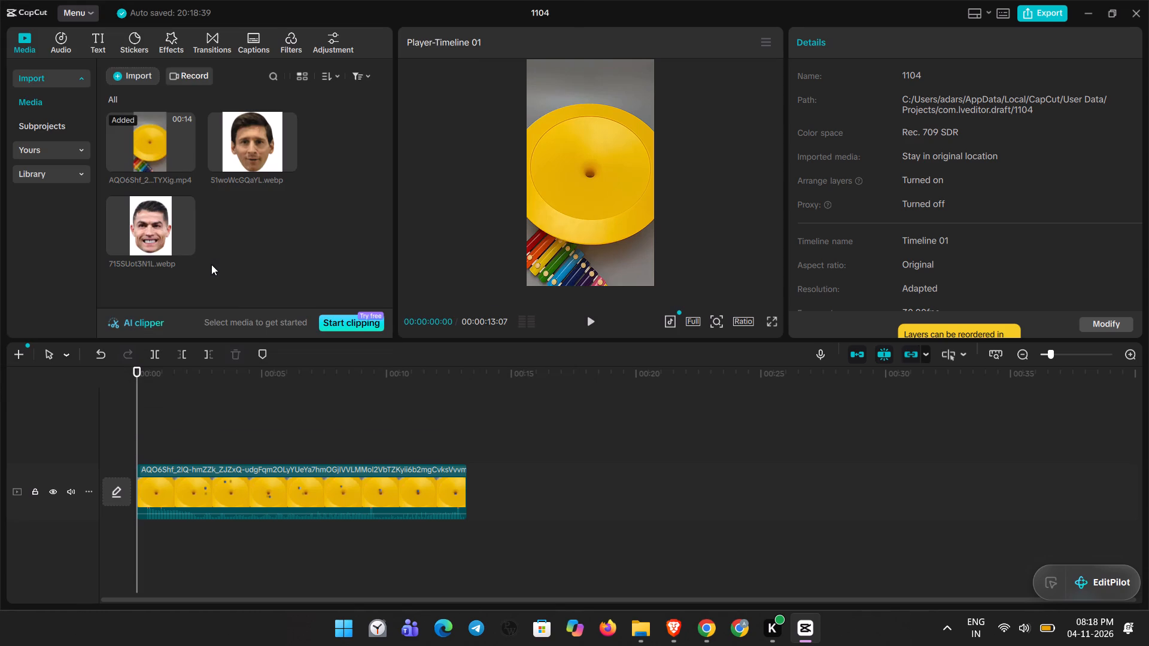
pyautogui.scroll(1, 315, 235)
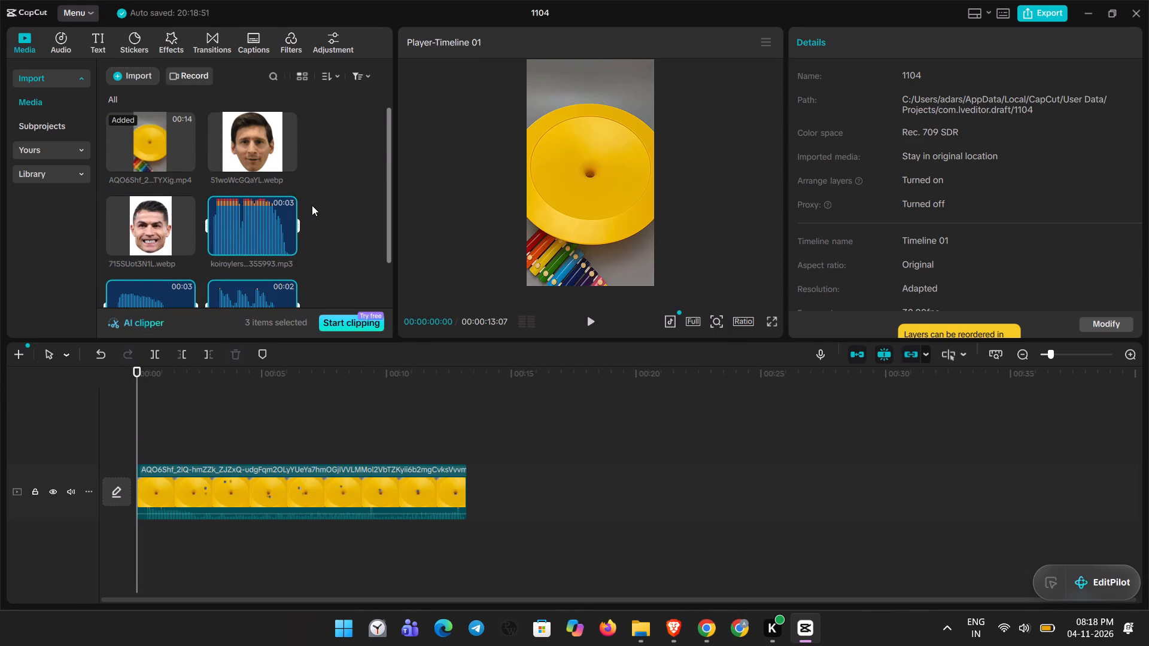
pyautogui.scroll(-3, 312, 204)
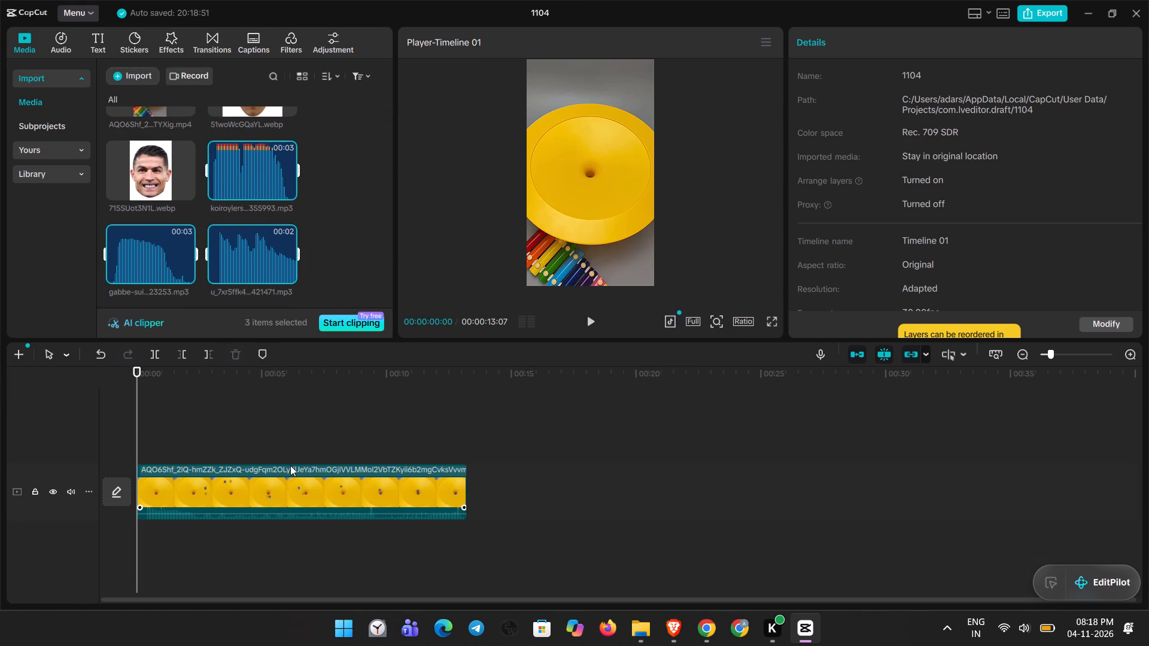
# Insert a freeze frame at the very start of the yellow funnel video clip.
pyautogui.keyDown('ctrl'); pyautogui.scroll(19, 278, 501); pyautogui.keyUp('ctrl')
pyautogui.keyDown('ctrl'); pyautogui.scroll(5, 277, 483); pyautogui.keyUp('ctrl')
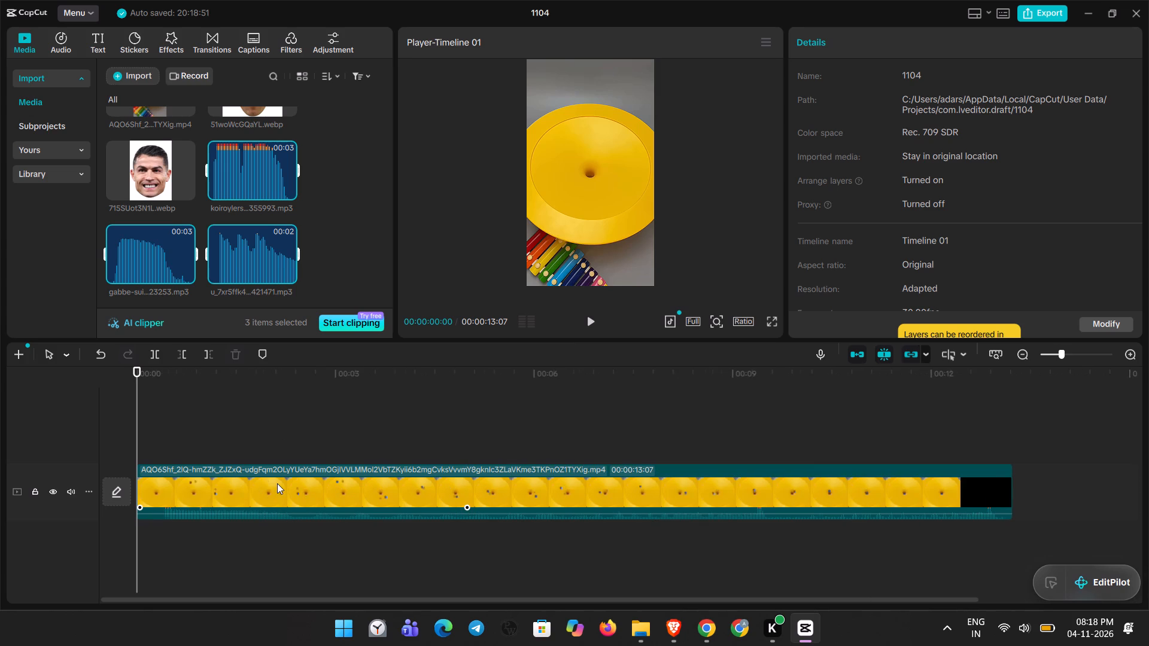
pyautogui.press('space')
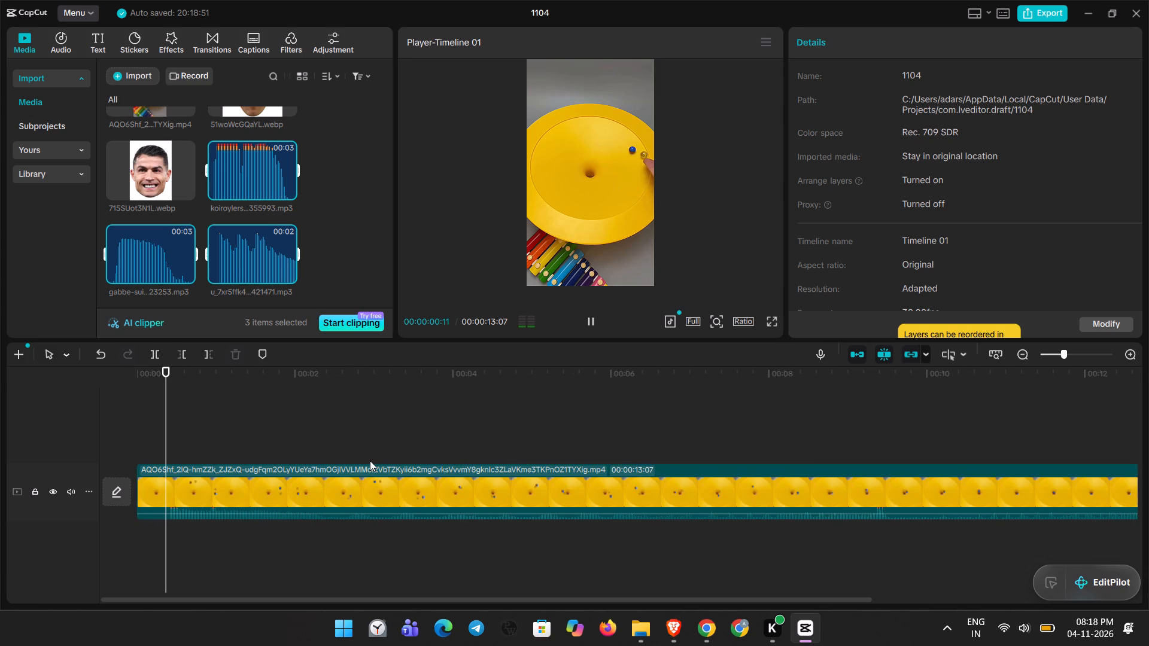
pyautogui.press('space')
pyautogui.moveTo(196, 370); pyautogui.dragTo(118, 382)
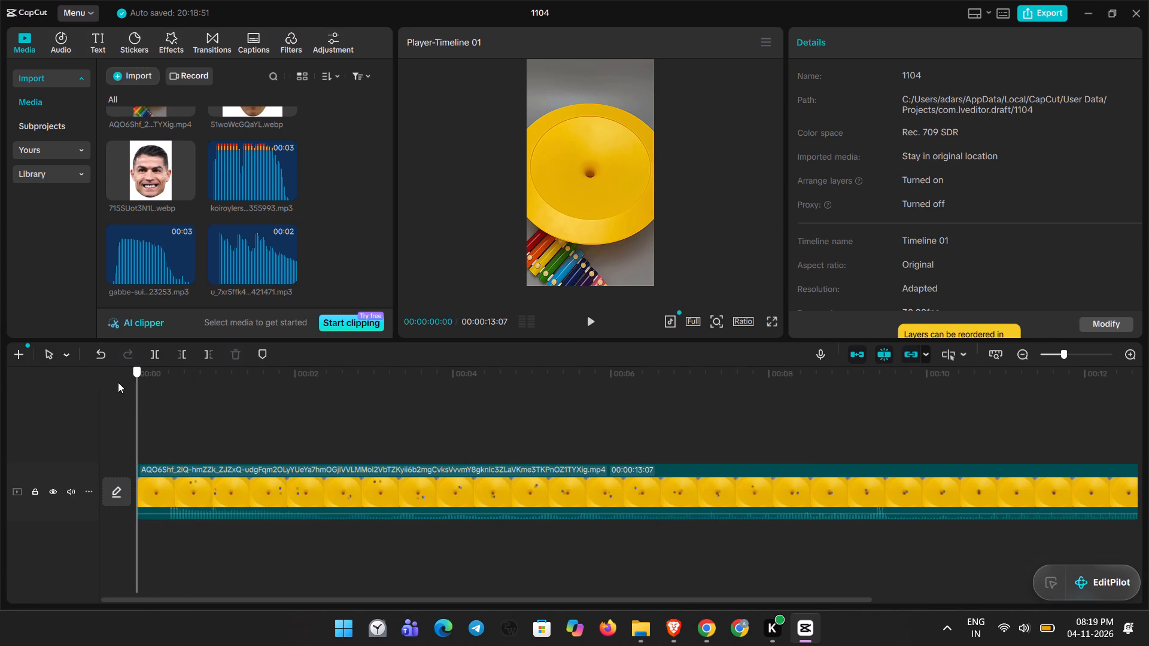
pyautogui.moveTo(118, 382); pyautogui.dragTo(117, 382)
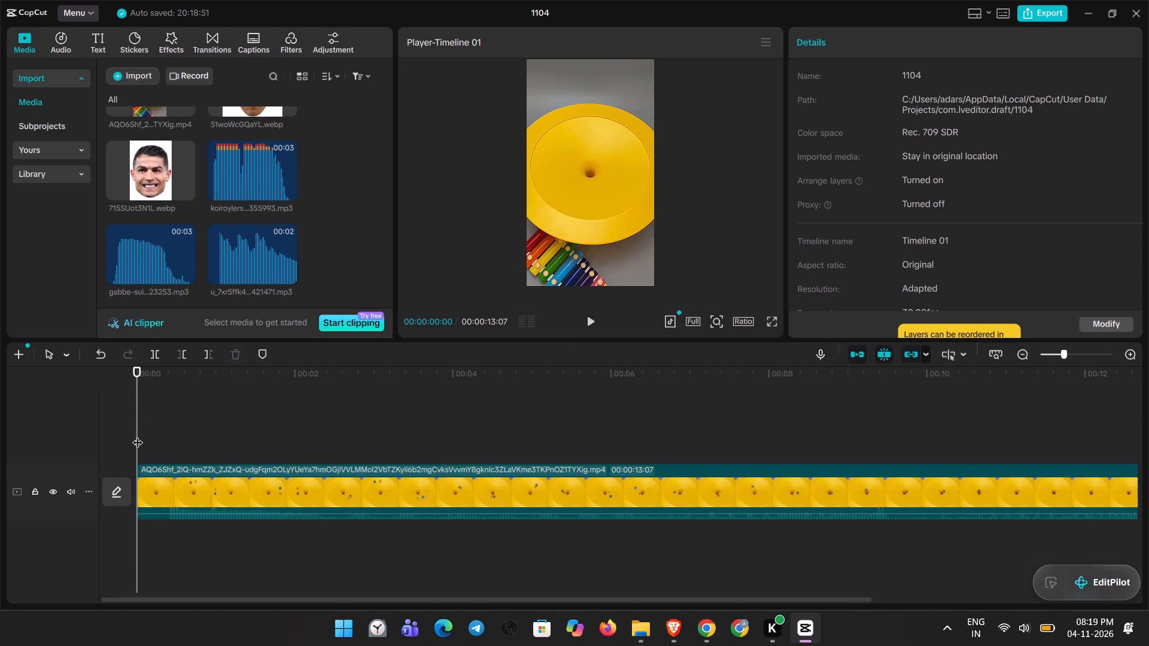
pyautogui.click(136, 434)
pyautogui.click(203, 474)
pyautogui.click(314, 358)
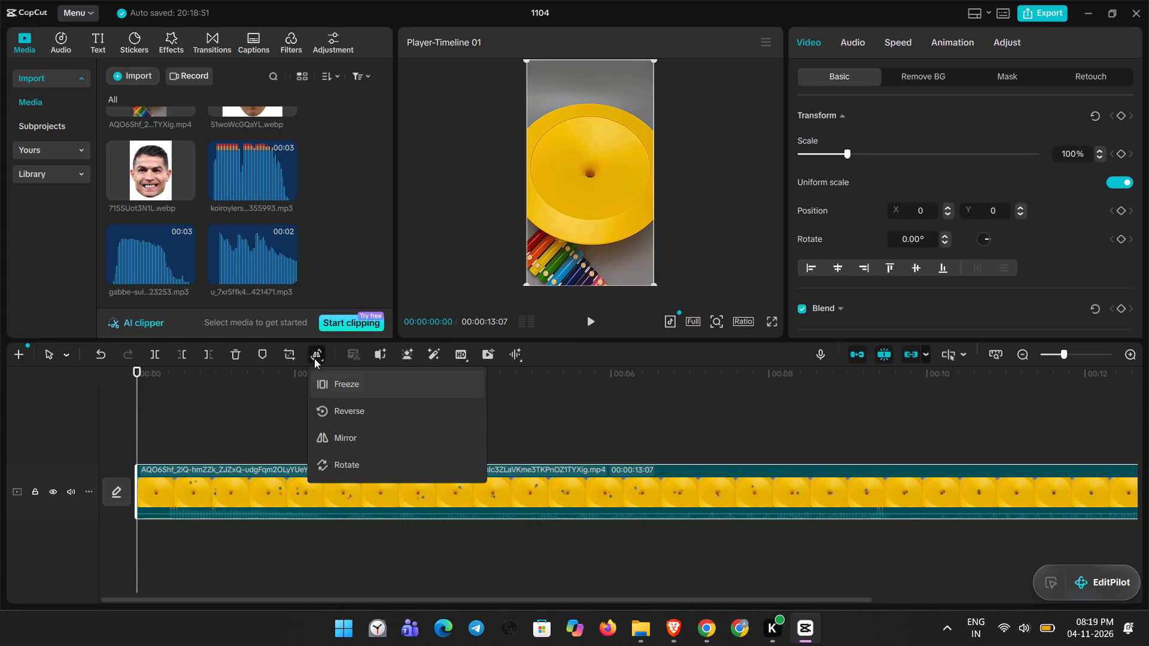
pyautogui.click(318, 394)
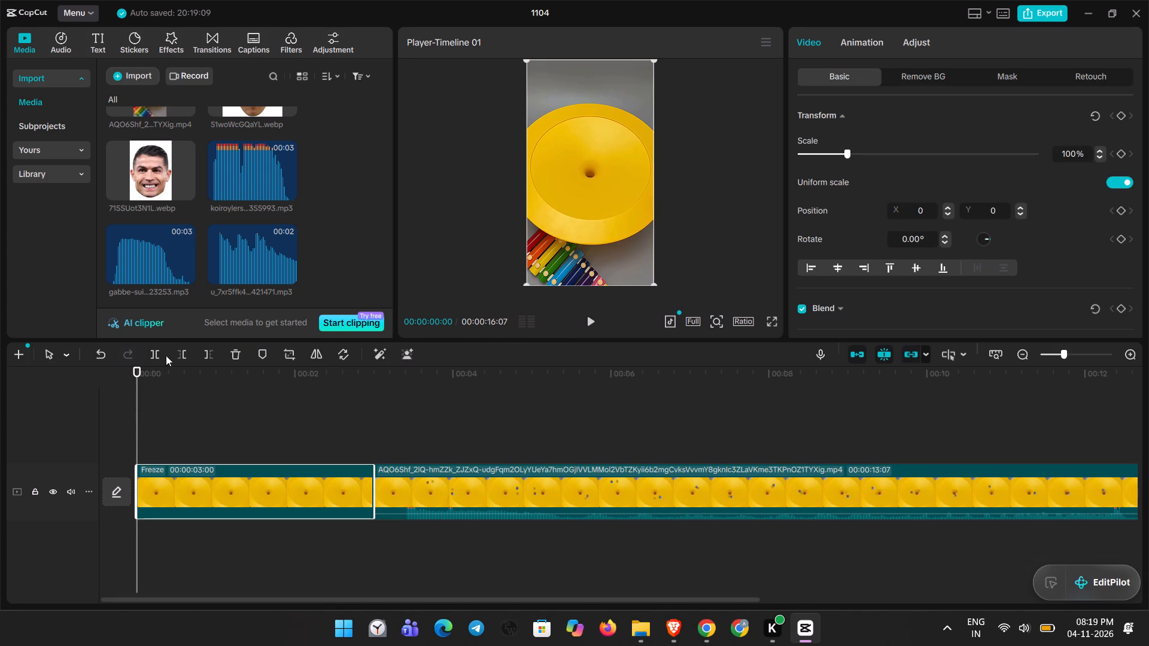
# Add the opening bell MP3 to an audio track below the video and align it with the timeline start.
pyautogui.scroll(5, 175, 235)
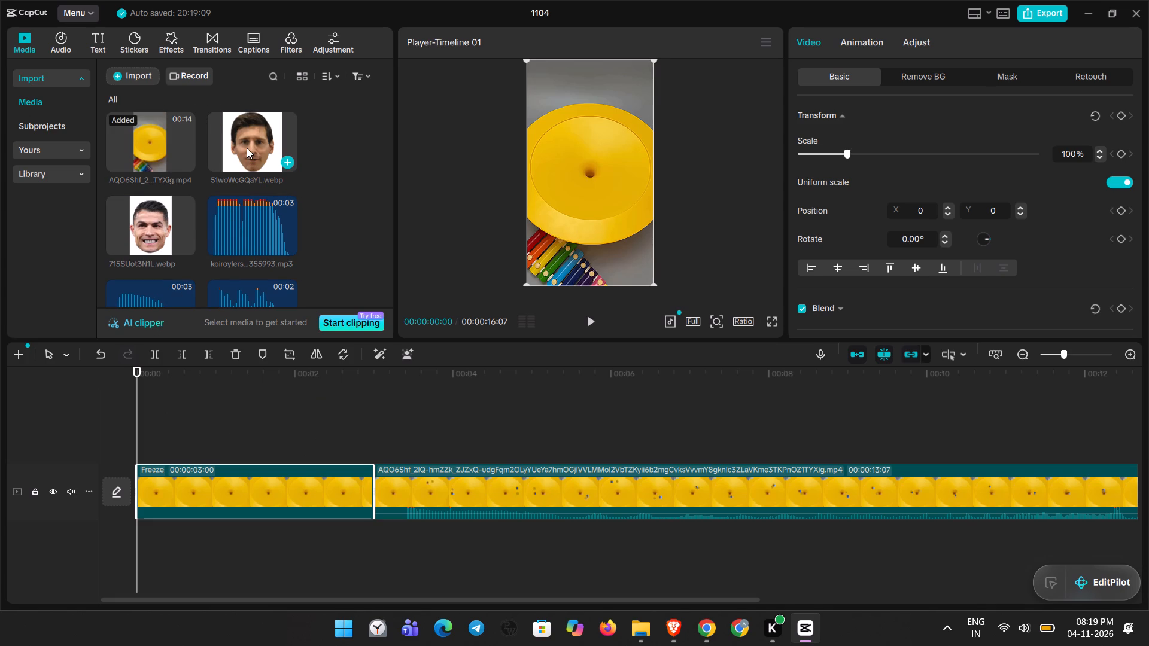
pyautogui.scroll(-2, 231, 249)
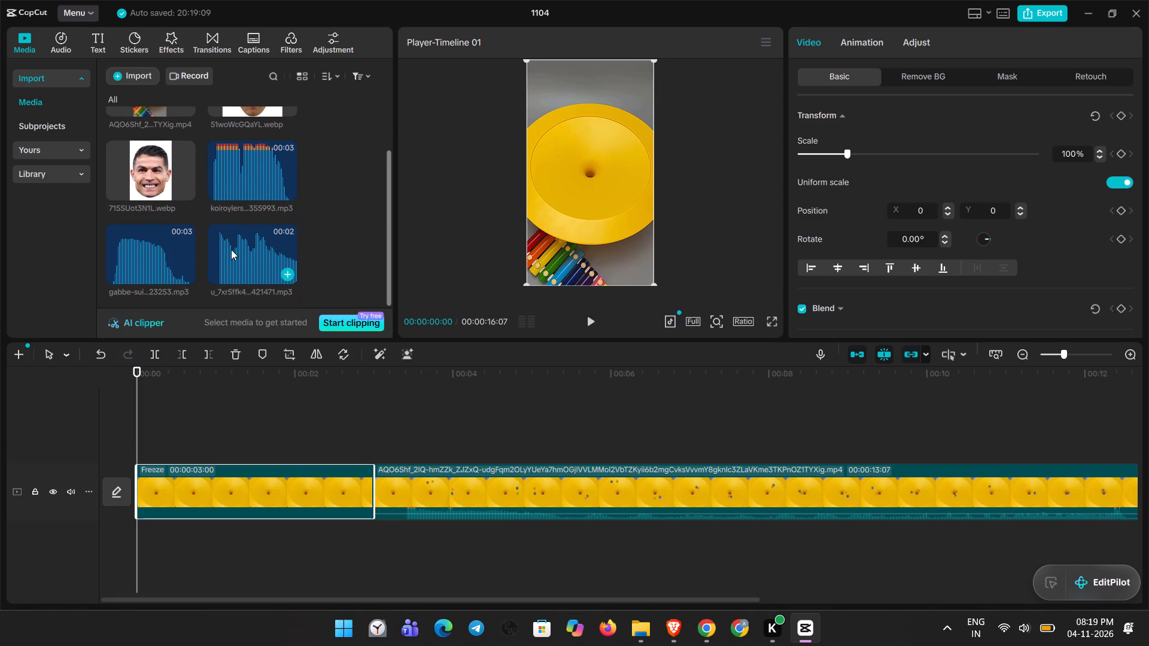
pyautogui.click(233, 255)
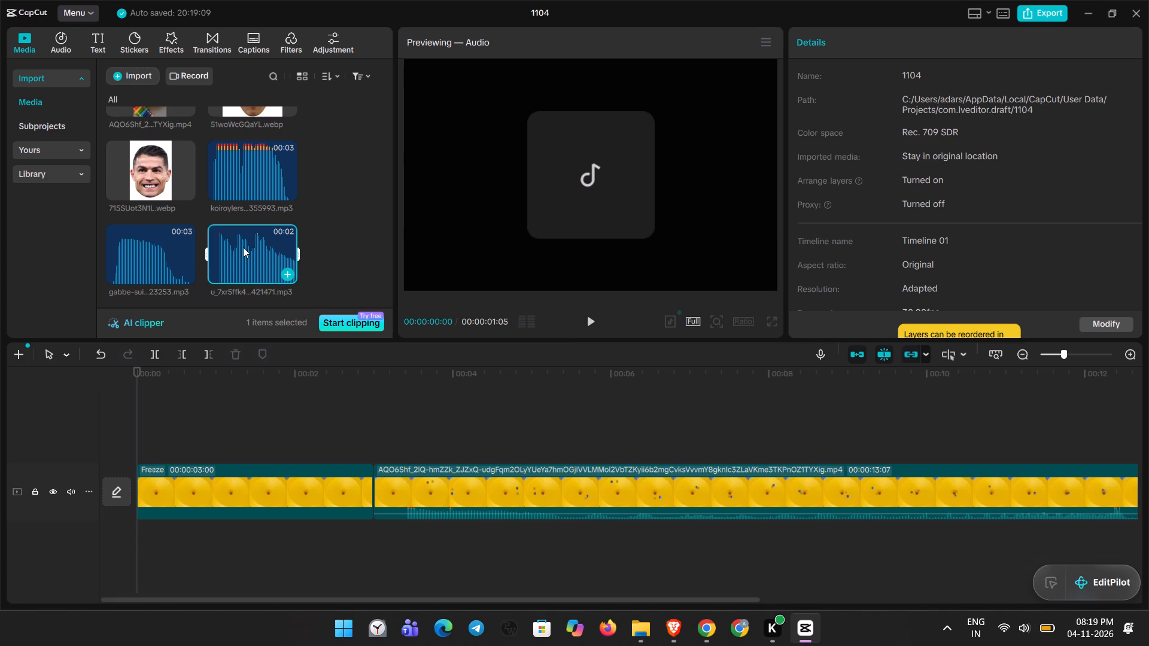
pyautogui.moveTo(243, 247); pyautogui.dragTo(145, 544)
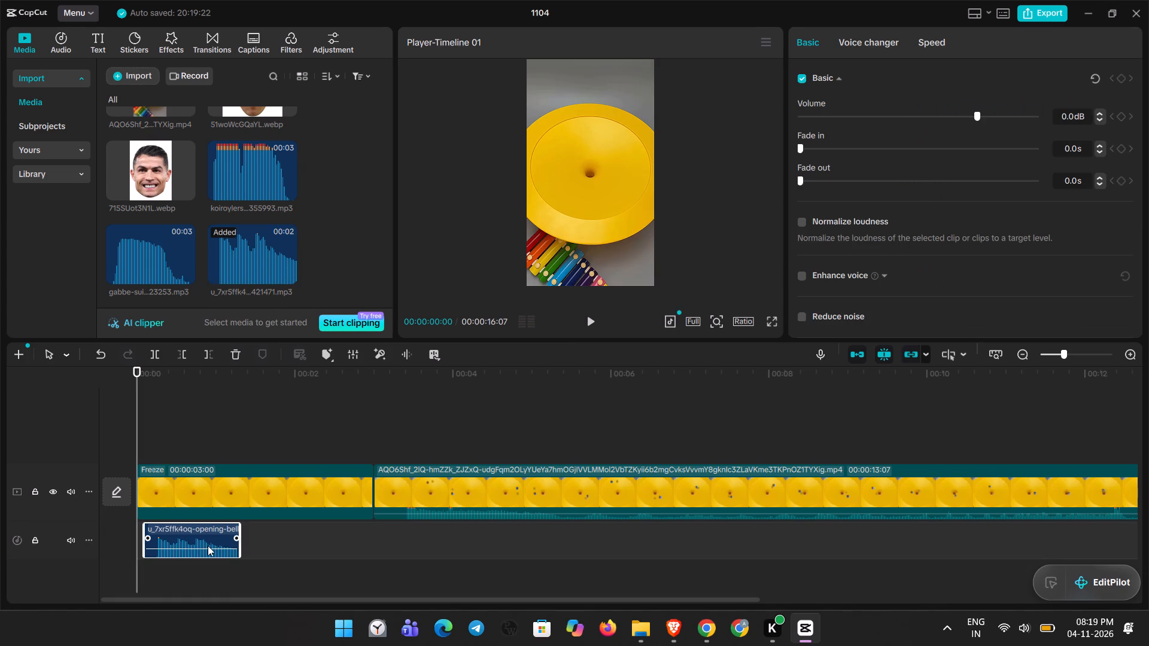
pyautogui.moveTo(145, 540); pyautogui.dragTo(112, 538)
pyautogui.moveTo(143, 541); pyautogui.dragTo(102, 543)
pyautogui.moveTo(191, 544); pyautogui.dragTo(183, 544)
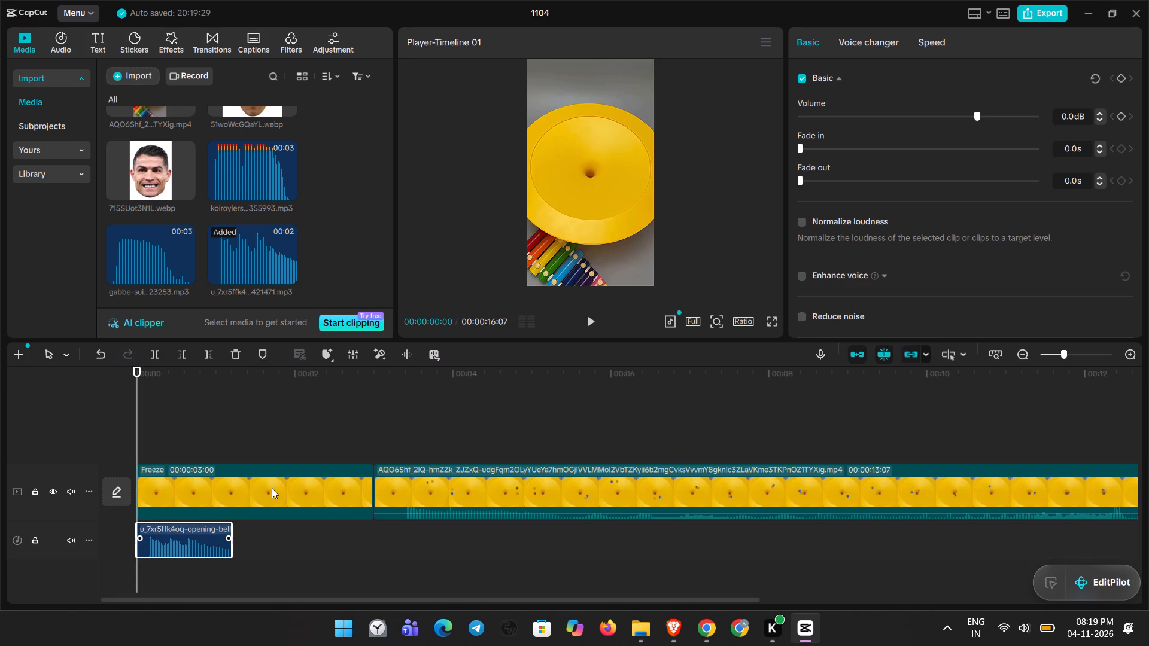
# Split the freeze clip where the opening bell sound ends, at 00:00:01:06, and delete the remaining freeze portion.
pyautogui.click(272, 488)
pyautogui.keyDown('ctrl'); pyautogui.scroll(11, 259, 549); pyautogui.keyUp('ctrl')
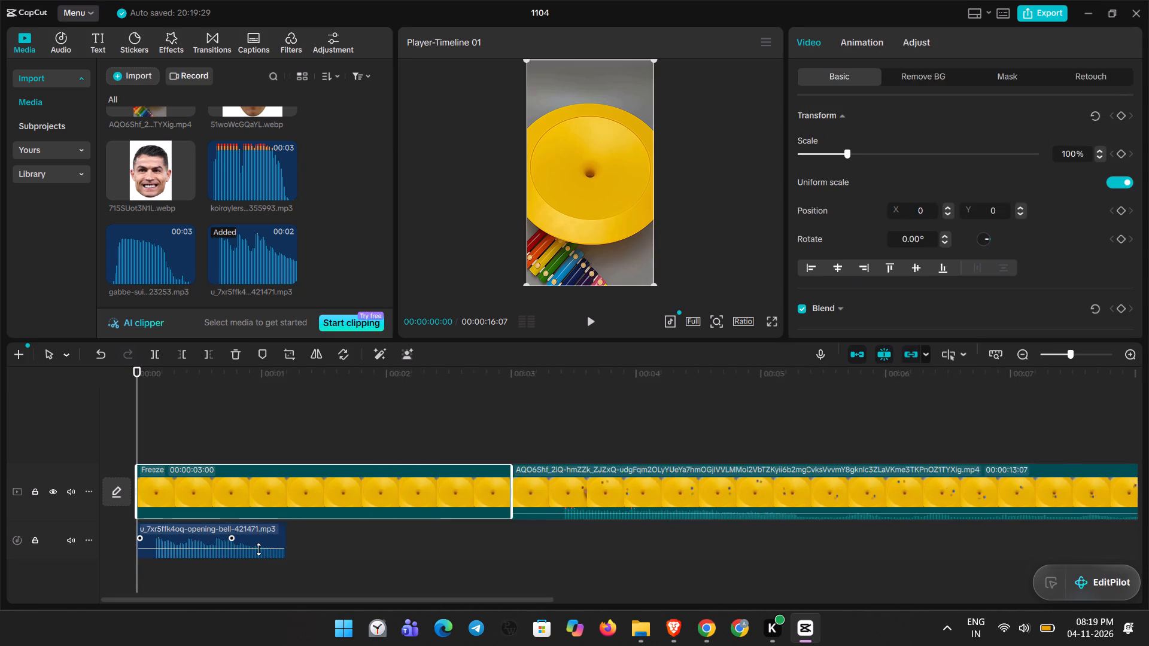
pyautogui.moveTo(139, 395); pyautogui.dragTo(302, 398)
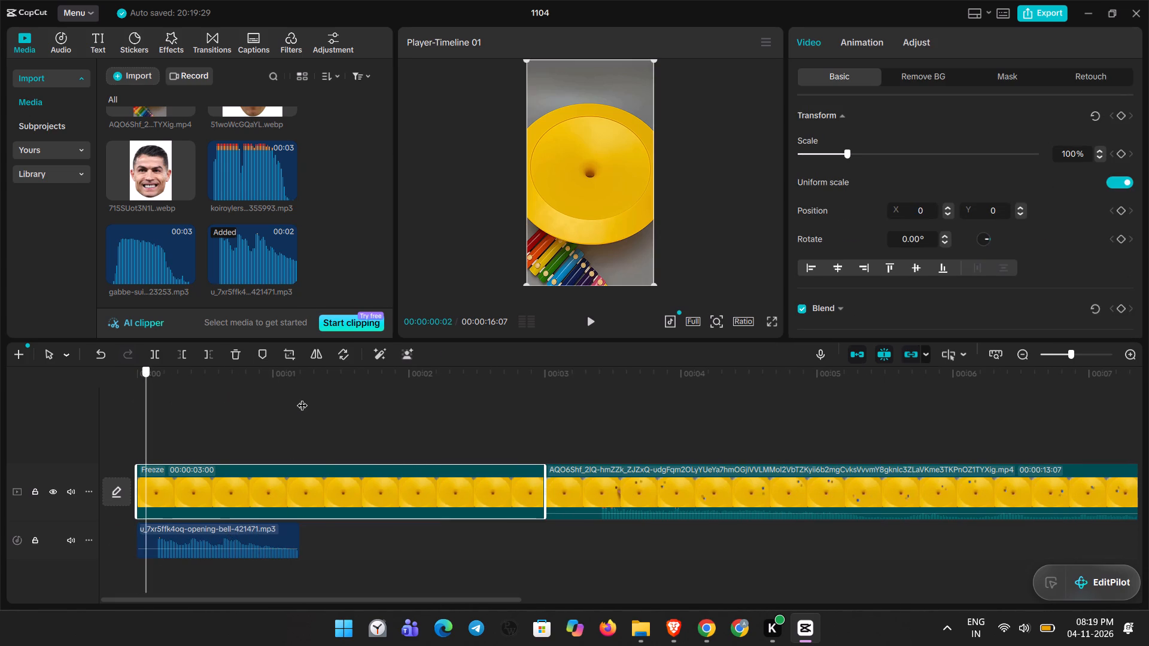
pyautogui.moveTo(302, 398); pyautogui.dragTo(300, 410)
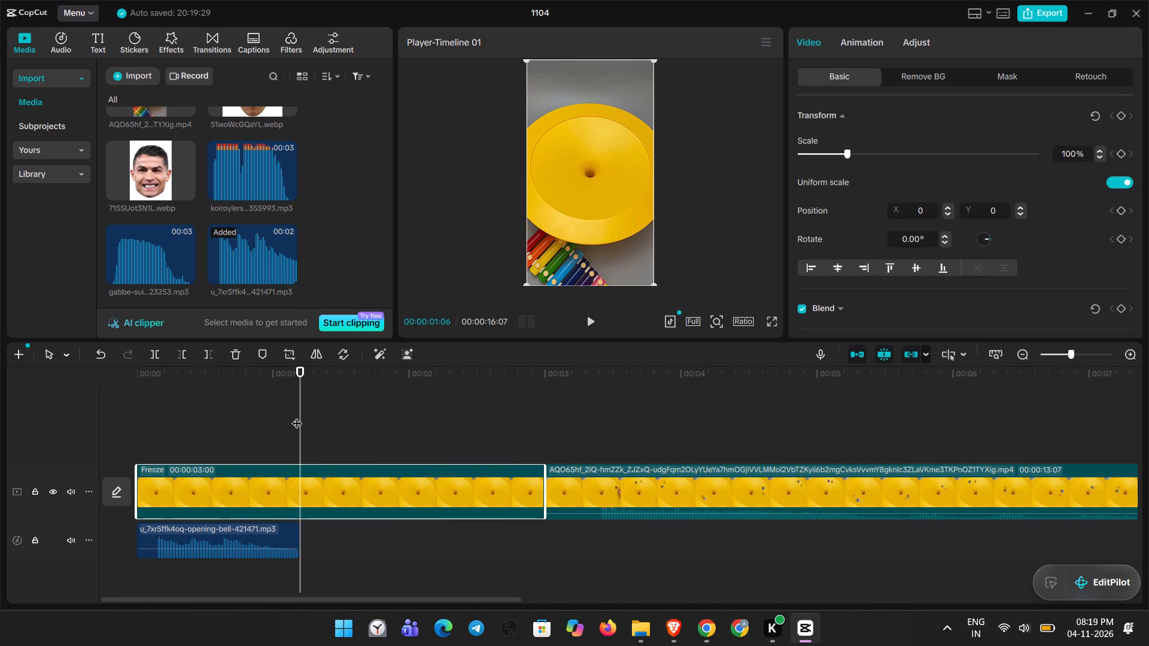
pyautogui.hotkey('ctrl', 'b')
pyautogui.press('Delete')
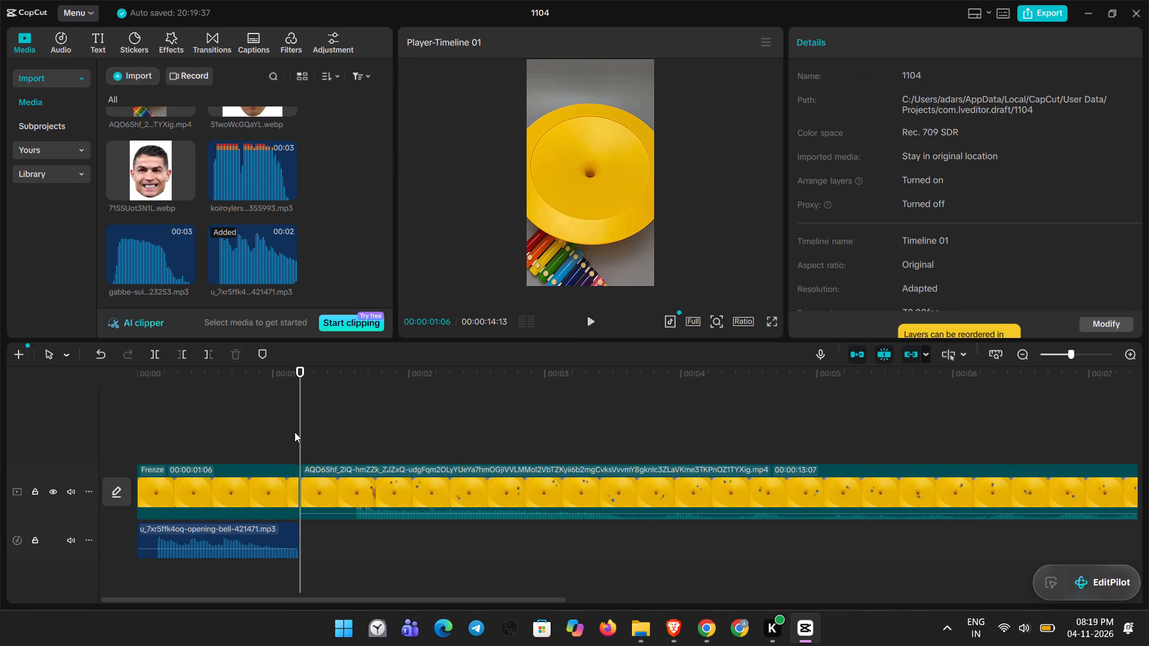
# Overlay the Ronaldo face image above the video from the timeline start, scaled to about 59% at about X -374, Y 317.
pyautogui.moveTo(302, 408); pyautogui.dragTo(131, 440)
pyautogui.scroll(2, 162, 182)
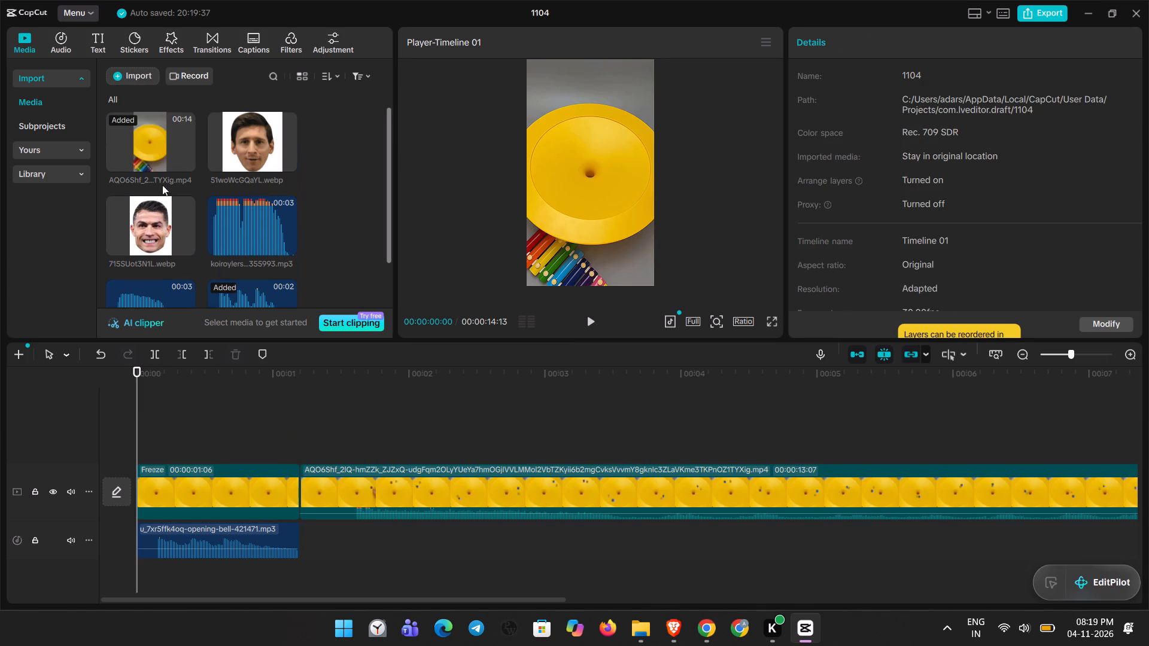
pyautogui.scroll(2, 162, 185)
pyautogui.moveTo(141, 211); pyautogui.dragTo(135, 440)
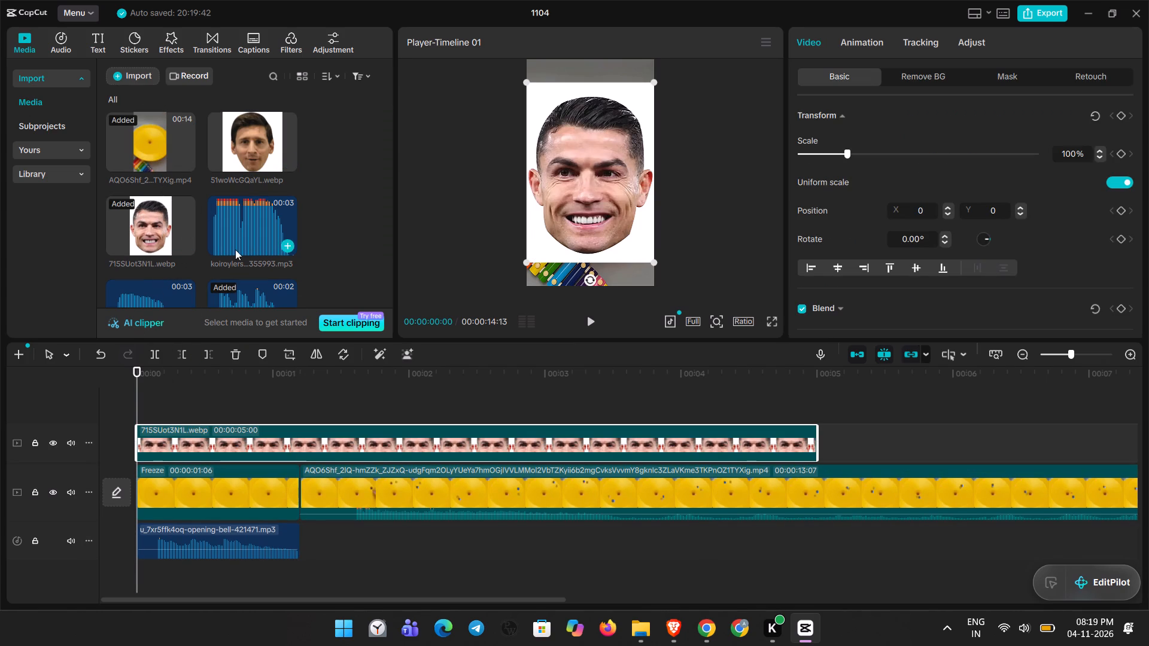
pyautogui.moveTo(652, 260); pyautogui.dragTo(563, 156)
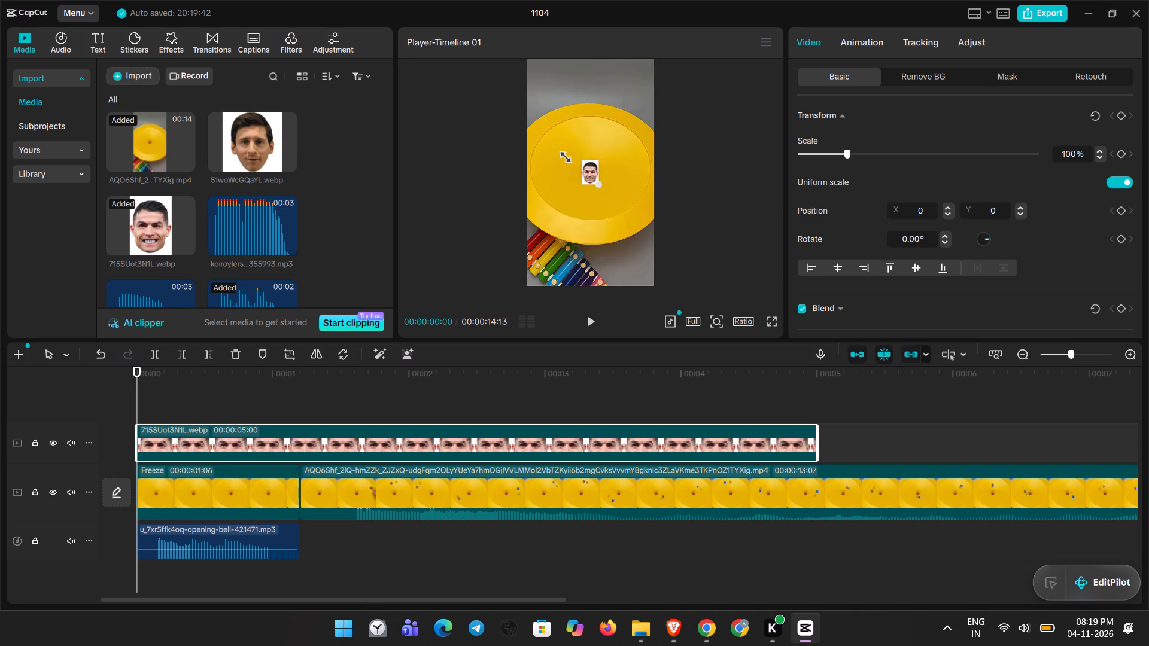
pyautogui.moveTo(563, 156); pyautogui.dragTo(598, 217)
pyautogui.moveTo(588, 177); pyautogui.dragTo(566, 158)
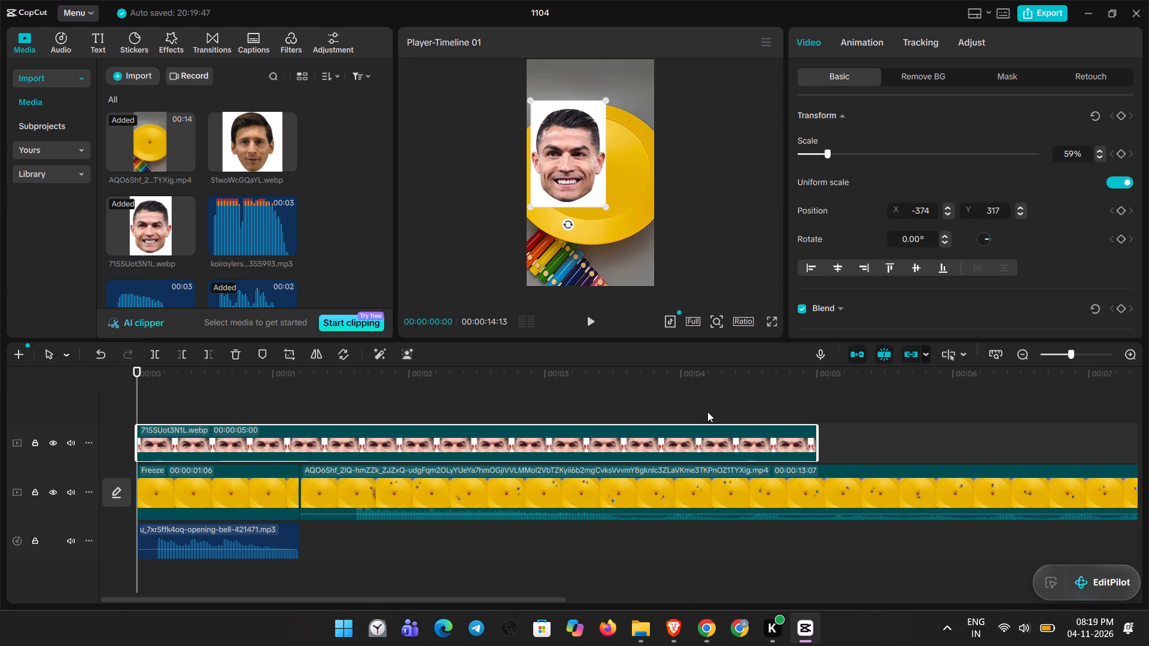
# Scrub through the video to examine how the balls move around the yellow funnel, and return to the start.
pyautogui.moveTo(133, 397); pyautogui.dragTo(1044, 540)
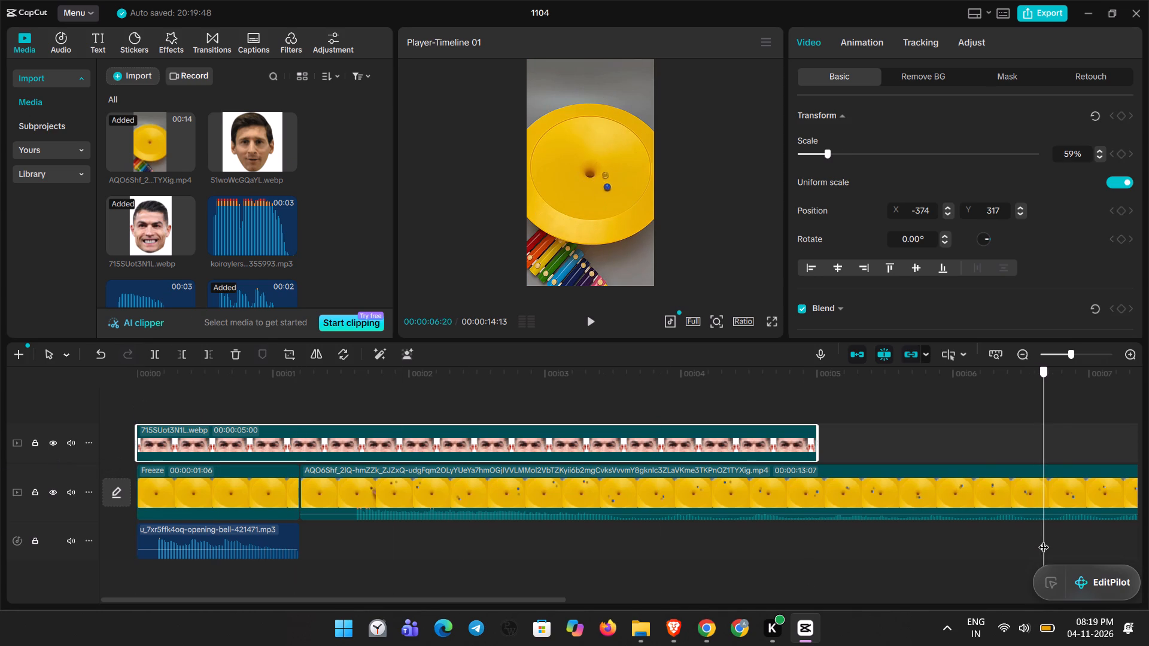
pyautogui.moveTo(1044, 540); pyautogui.dragTo(934, 553)
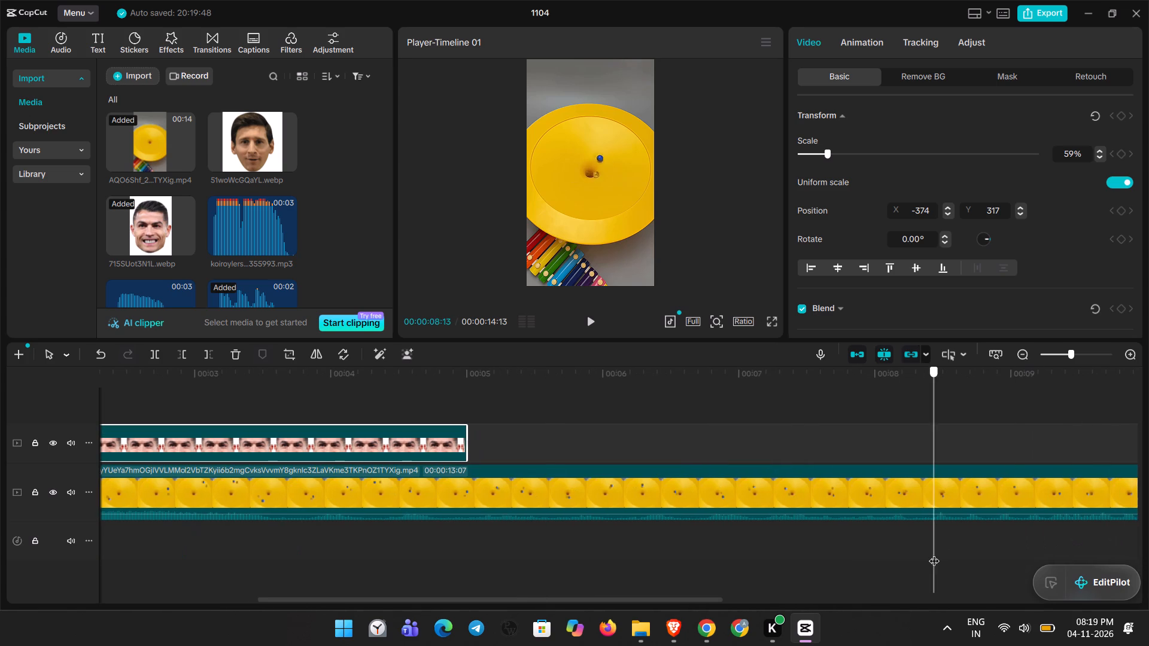
pyautogui.moveTo(934, 553); pyautogui.dragTo(1115, 552)
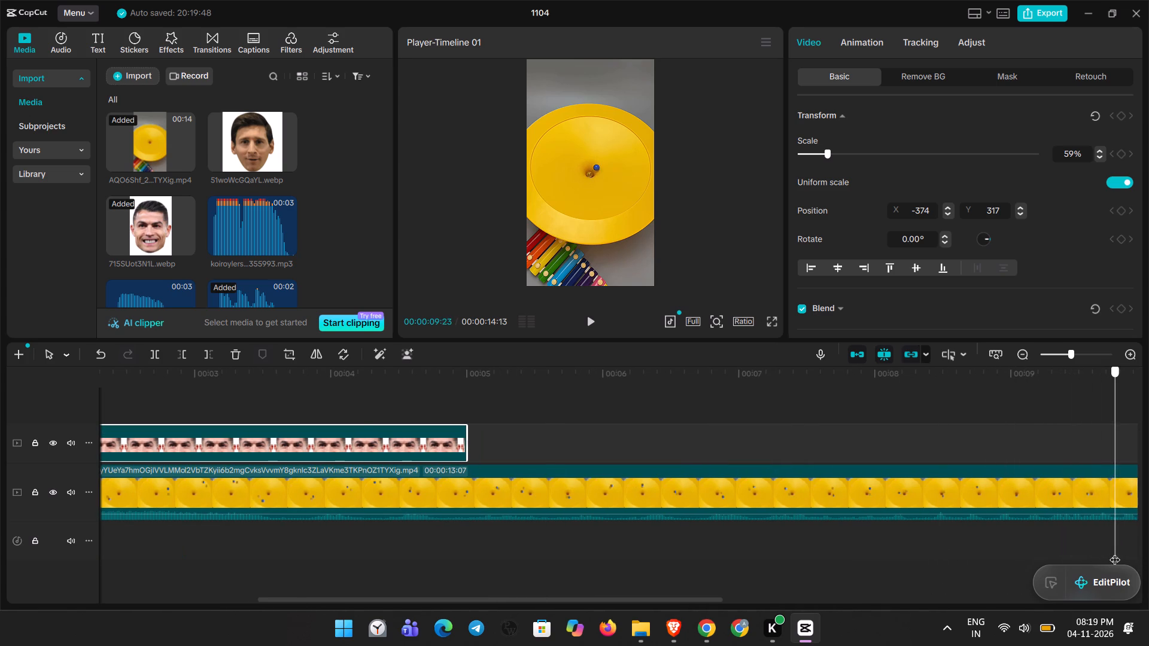
pyautogui.moveTo(1115, 552); pyautogui.dragTo(1071, 556)
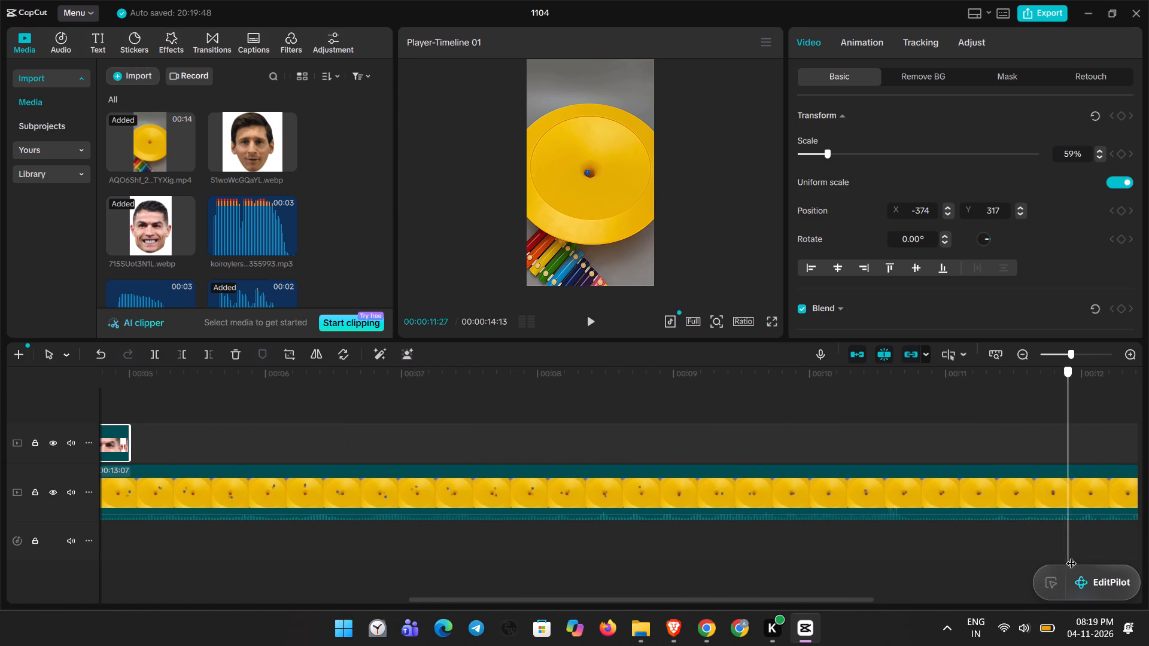
pyautogui.moveTo(1071, 556); pyautogui.dragTo(184, 506)
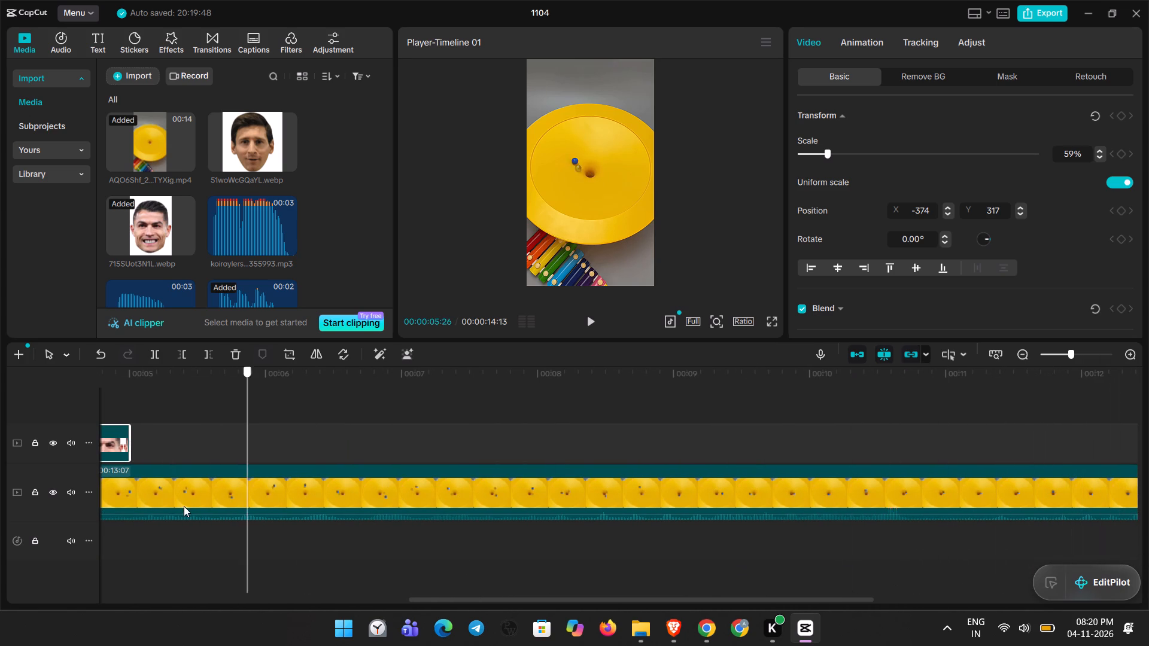
pyautogui.moveTo(184, 506); pyautogui.dragTo(65, 484)
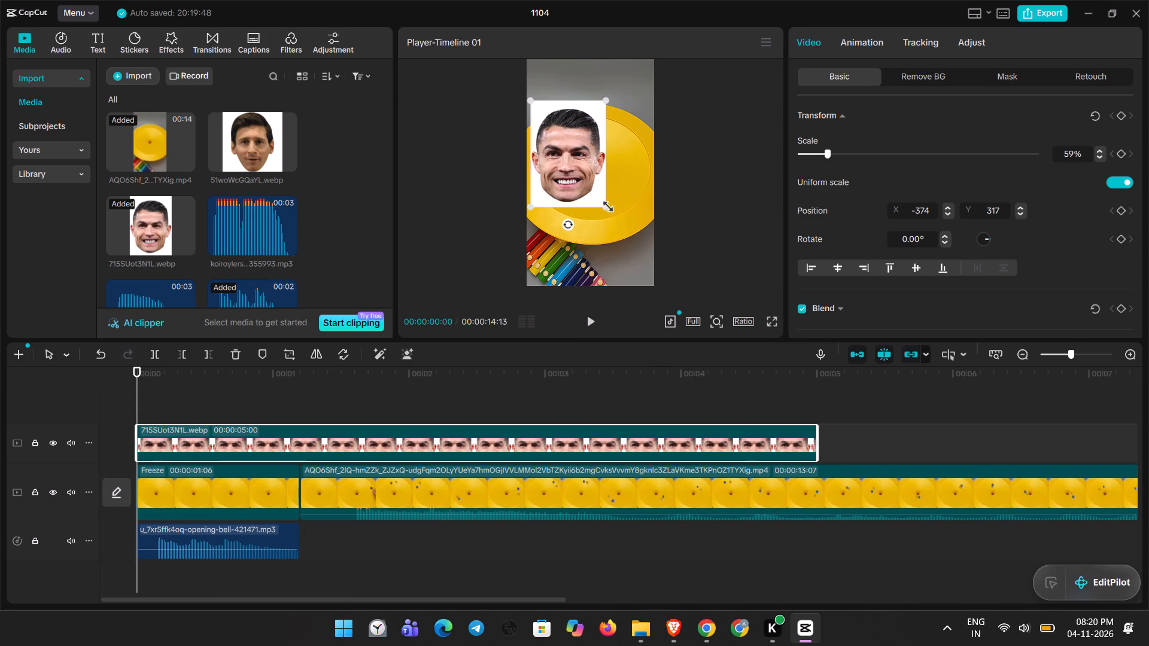
# Shrink the Ronaldo image to about 43% and reposition it over the funnel at about X -494, Y 0.
pyautogui.moveTo(605, 205); pyautogui.dragTo(591, 203)
pyautogui.moveTo(557, 166); pyautogui.dragTo(560, 115)
pyautogui.moveTo(606, 149); pyautogui.dragTo(589, 138)
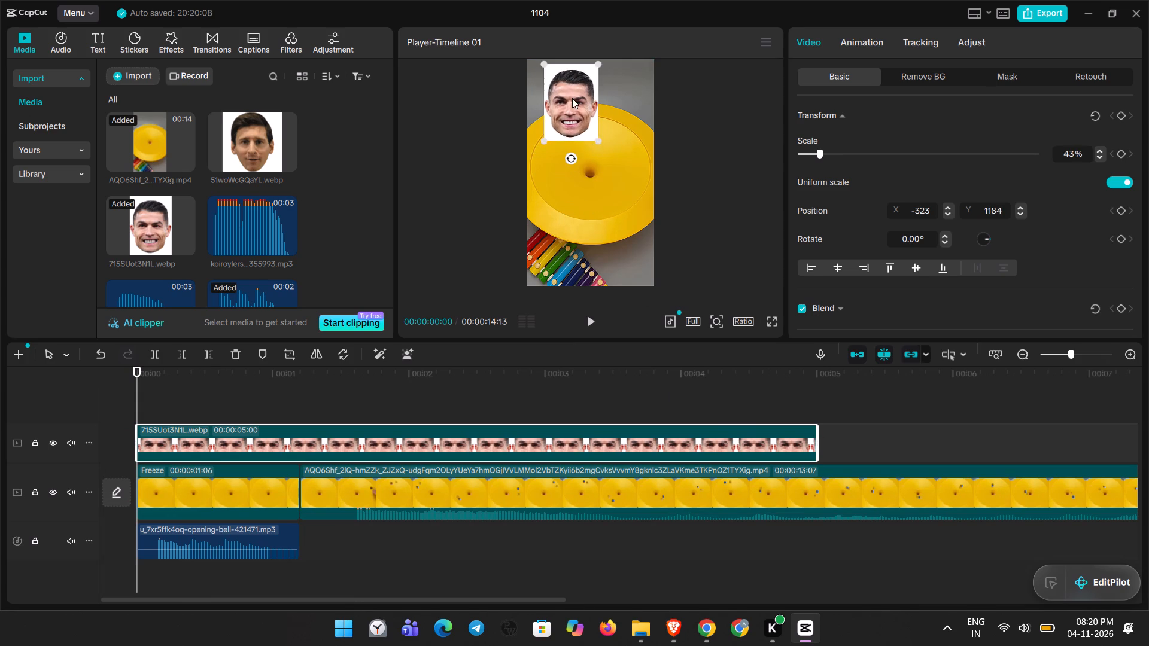
pyautogui.moveTo(572, 98); pyautogui.dragTo(562, 168)
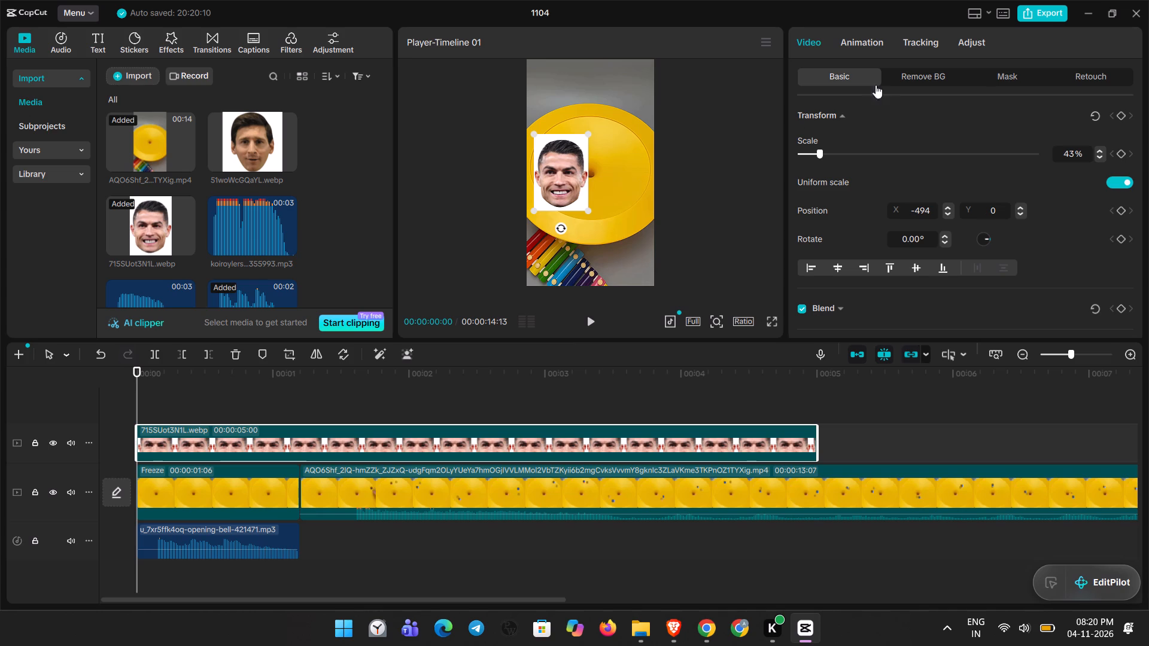
# Chroma-key the white background out of the Ronaldo image with intensity 2 and shadow 66.
pyautogui.click(937, 80)
pyautogui.click(847, 145)
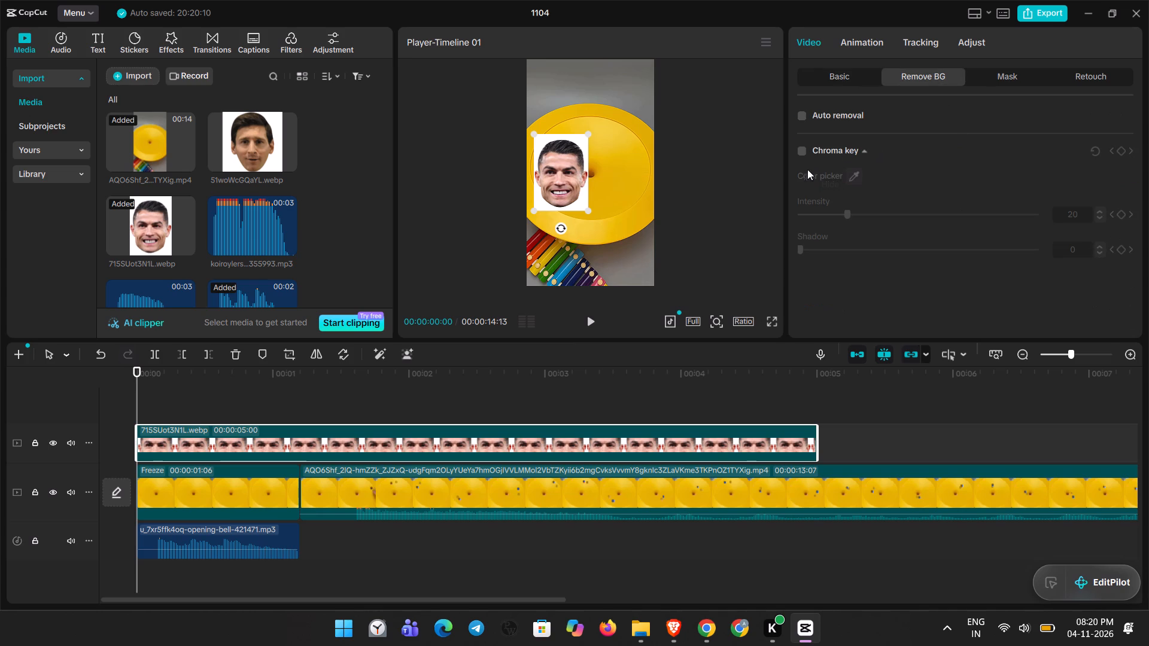
pyautogui.click(798, 158)
pyautogui.click(800, 152)
pyautogui.click(858, 175)
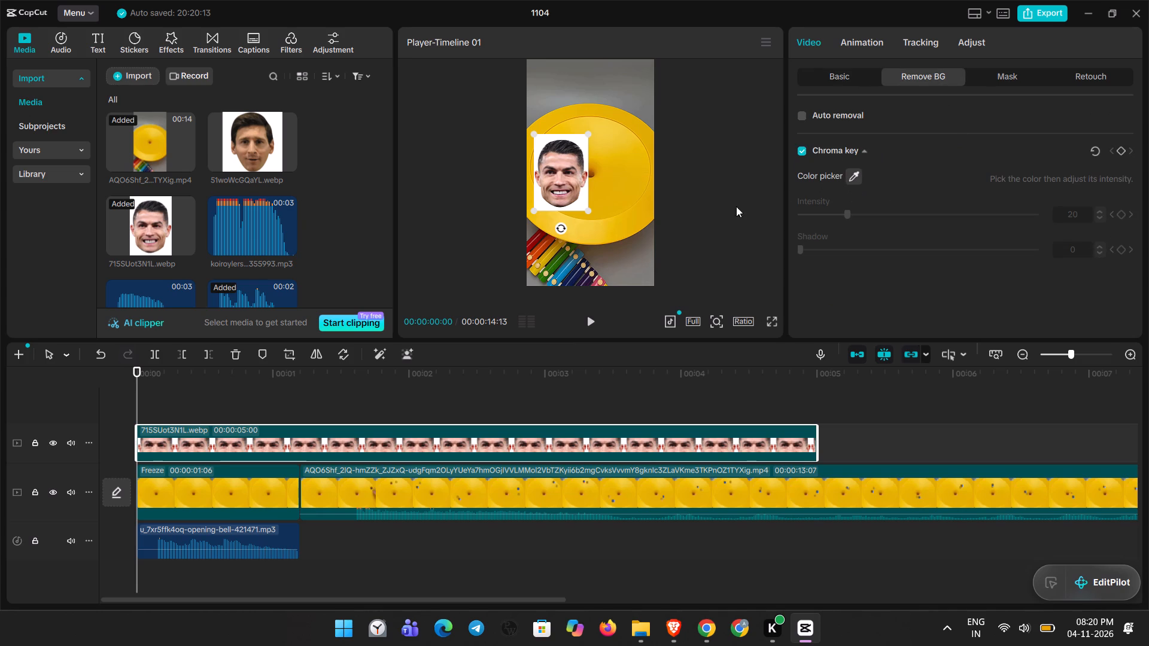
pyautogui.click(853, 181)
pyautogui.click(583, 145)
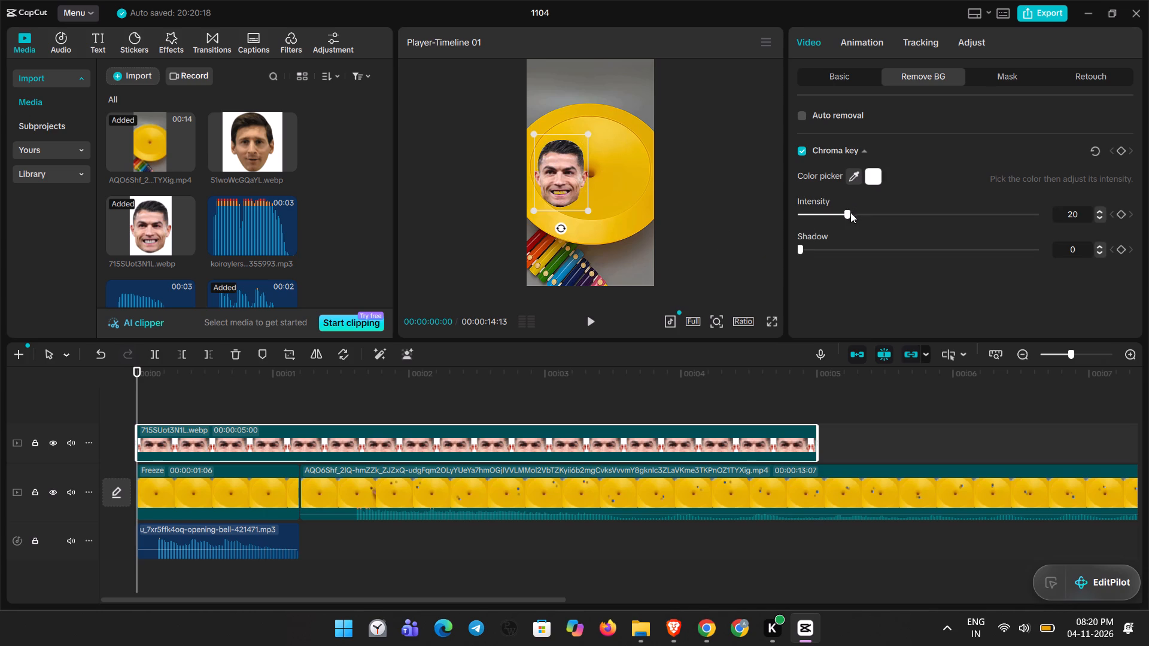
pyautogui.moveTo(847, 212); pyautogui.dragTo(813, 225)
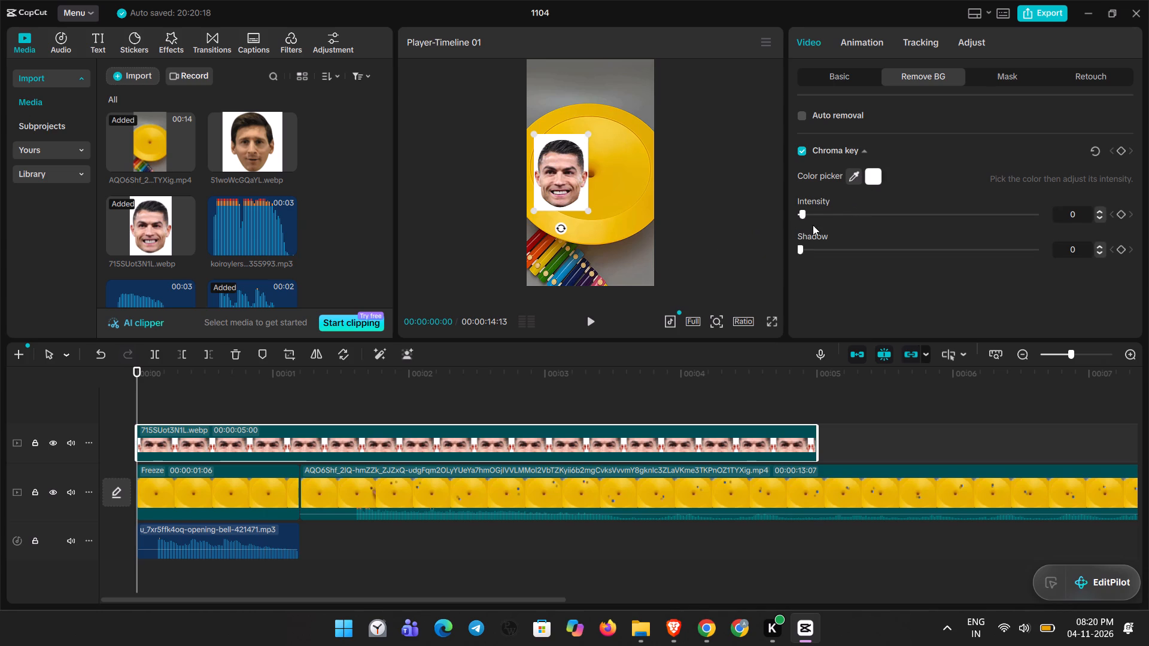
pyautogui.moveTo(813, 225); pyautogui.dragTo(799, 226)
pyautogui.moveTo(799, 226); pyautogui.dragTo(805, 228)
pyautogui.moveTo(801, 249); pyautogui.dragTo(944, 252)
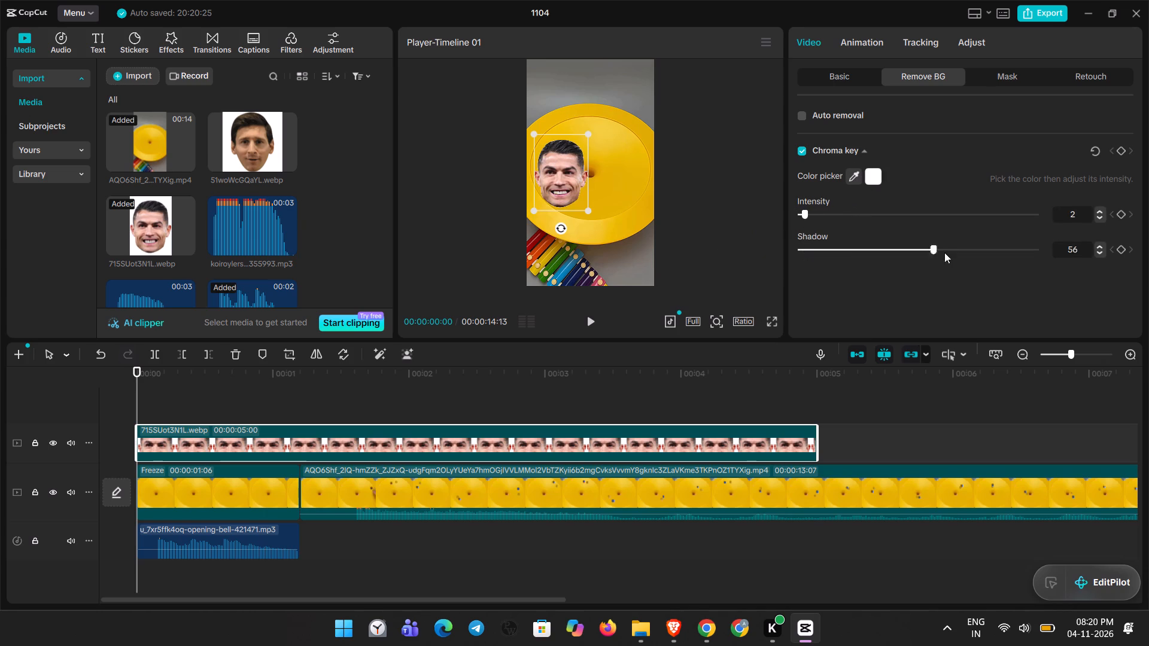
pyautogui.moveTo(944, 252); pyautogui.dragTo(955, 252)
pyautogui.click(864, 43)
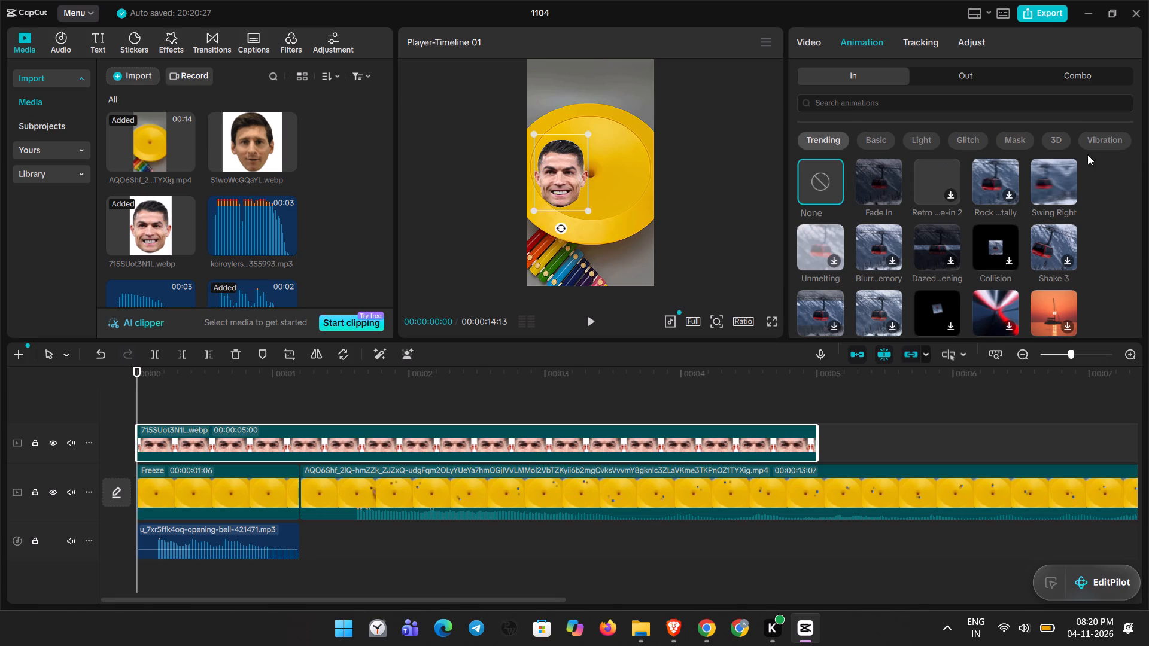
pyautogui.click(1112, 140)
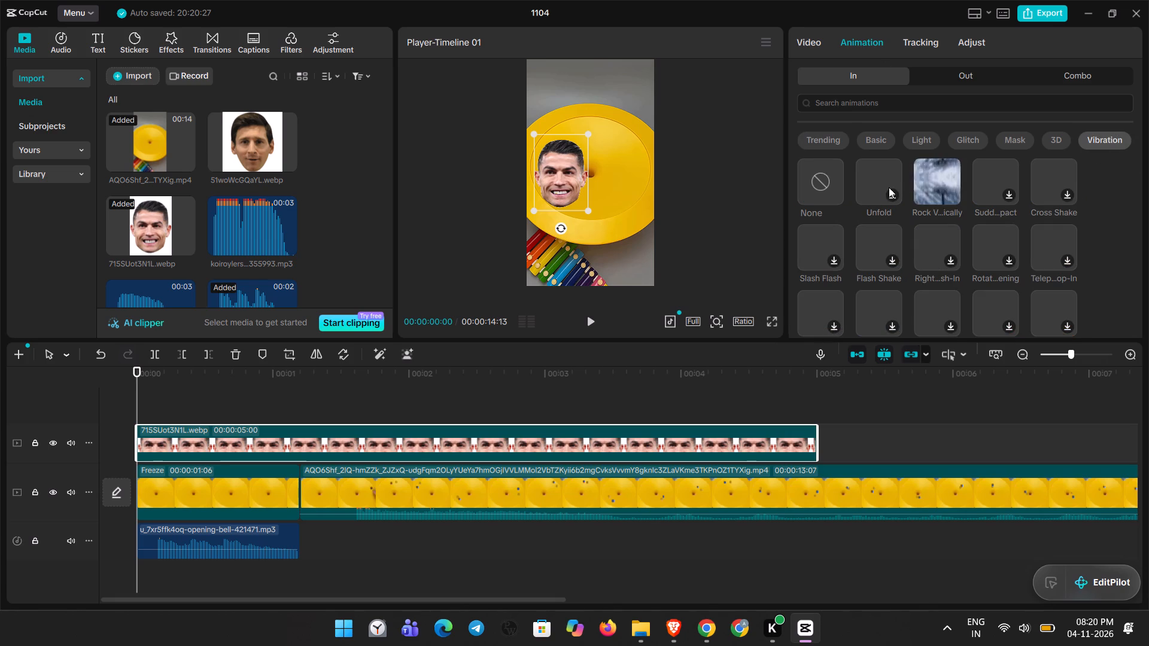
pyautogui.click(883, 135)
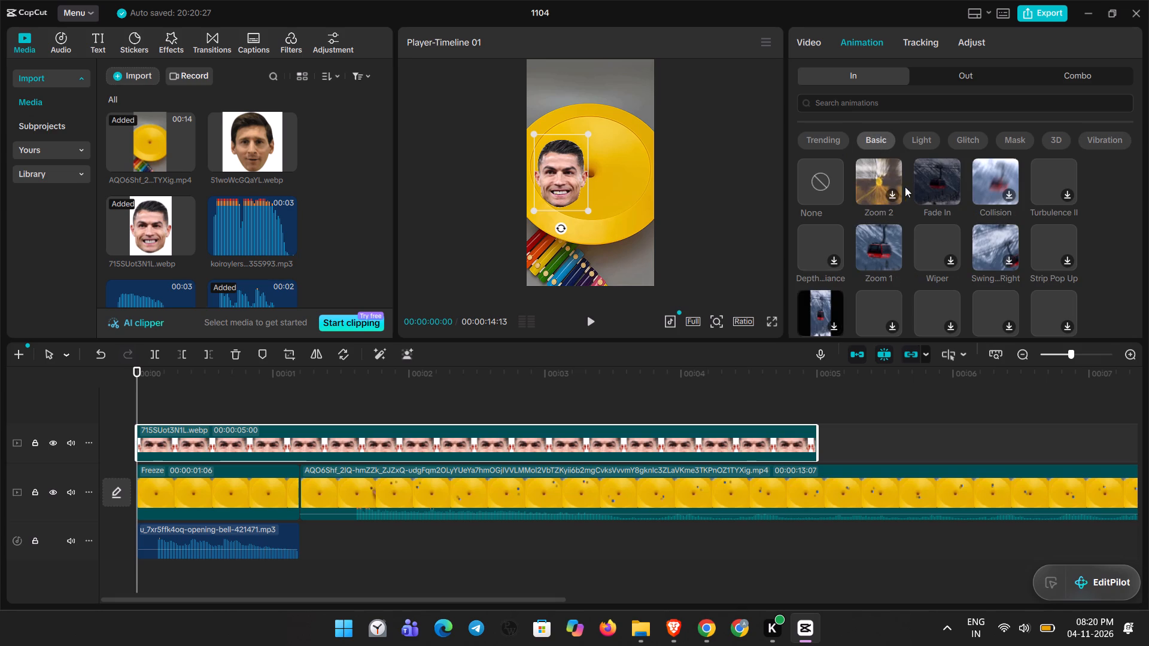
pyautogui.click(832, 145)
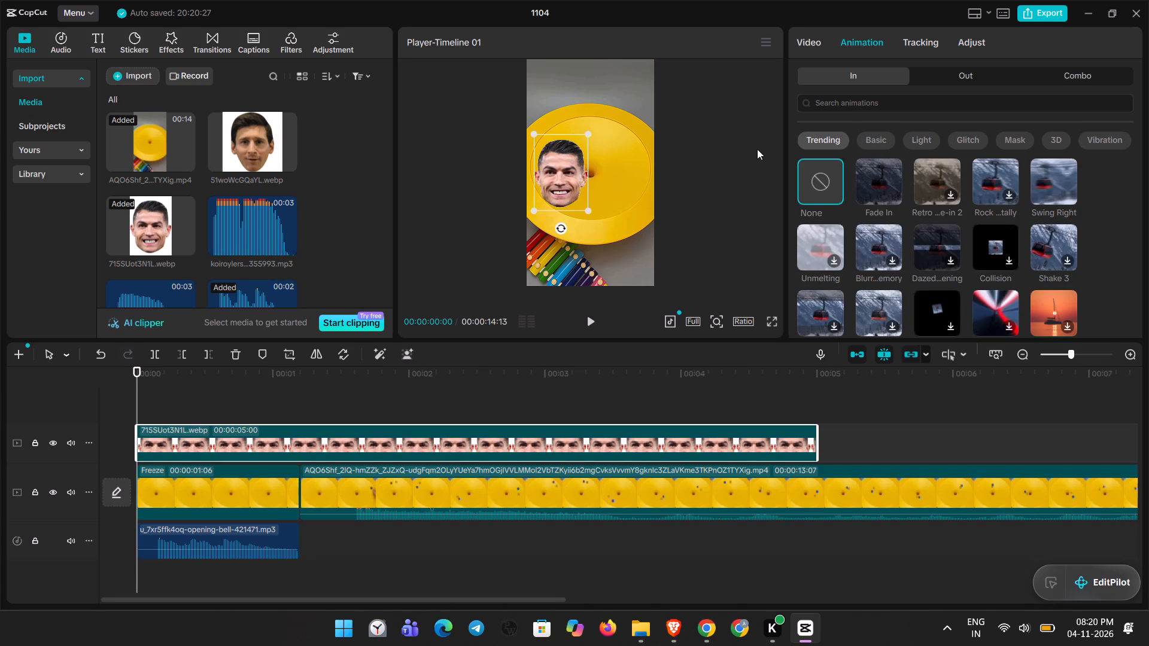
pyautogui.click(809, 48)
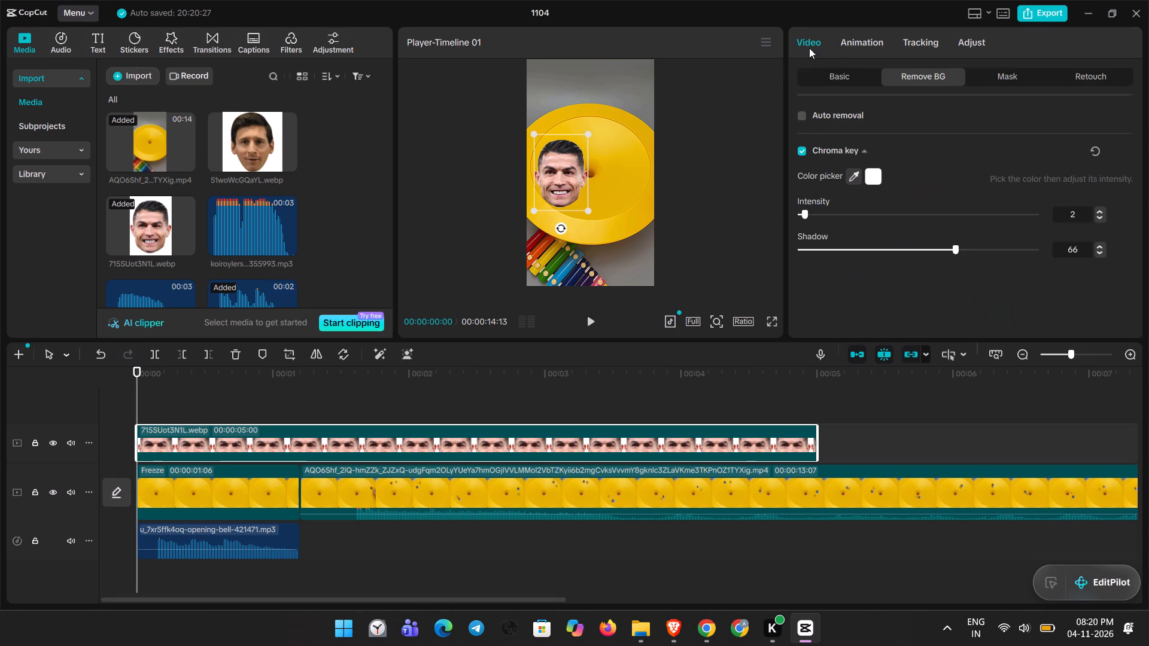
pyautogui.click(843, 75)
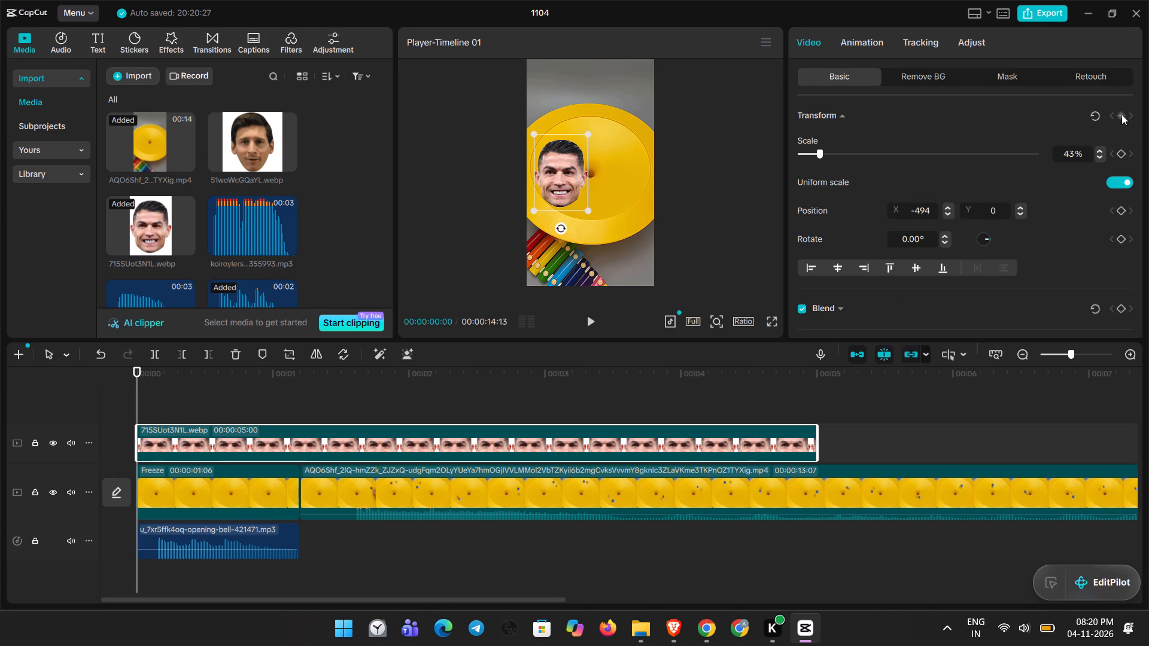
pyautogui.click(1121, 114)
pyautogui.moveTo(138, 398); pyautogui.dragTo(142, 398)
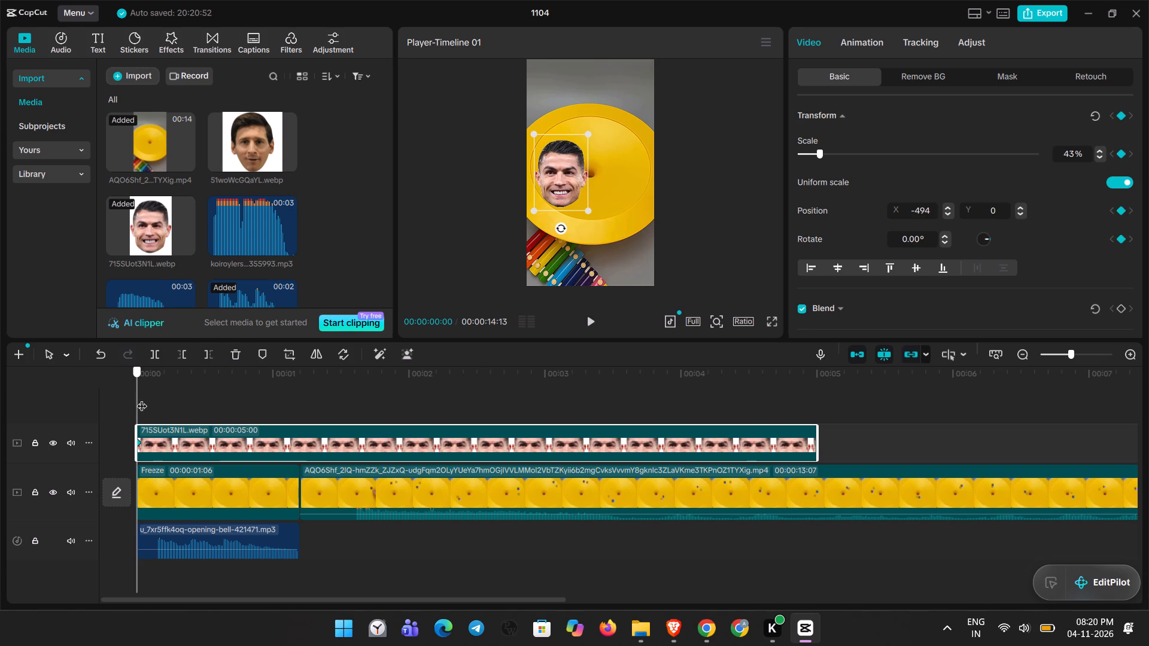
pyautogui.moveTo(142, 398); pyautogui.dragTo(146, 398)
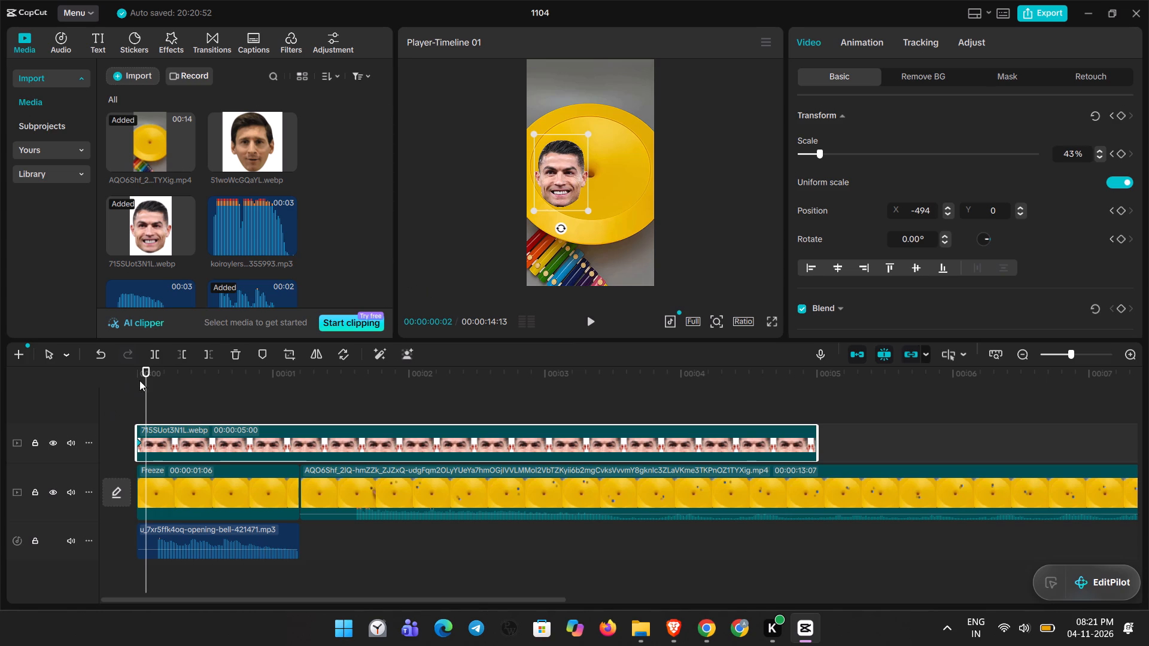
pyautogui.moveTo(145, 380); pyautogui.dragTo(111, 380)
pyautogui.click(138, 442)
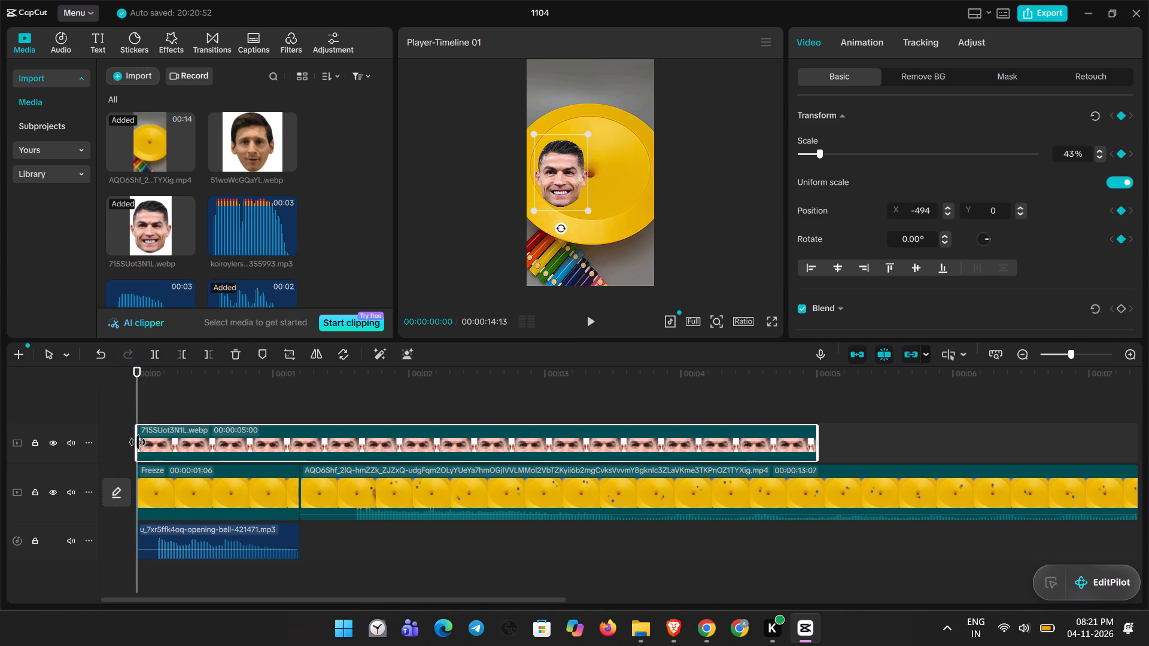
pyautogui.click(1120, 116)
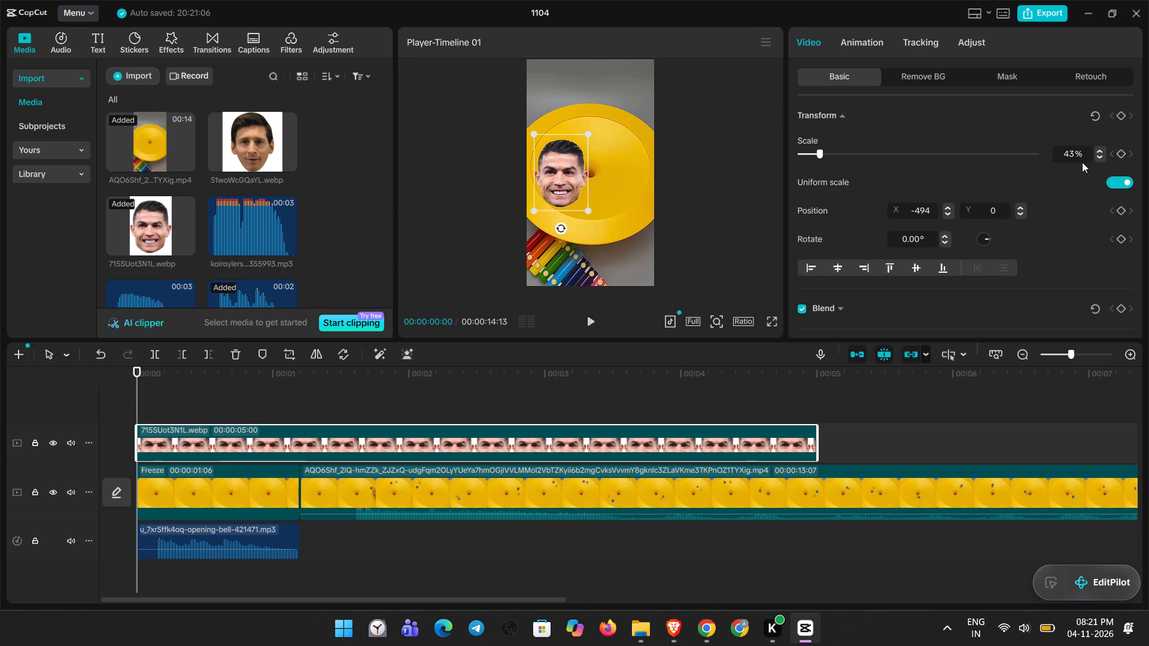
# Move the Ronaldo image off the frame to about X -1540, Y -443 and add a transform keyframe at 00:00:00:00.
pyautogui.moveTo(574, 179); pyautogui.dragTo(496, 209)
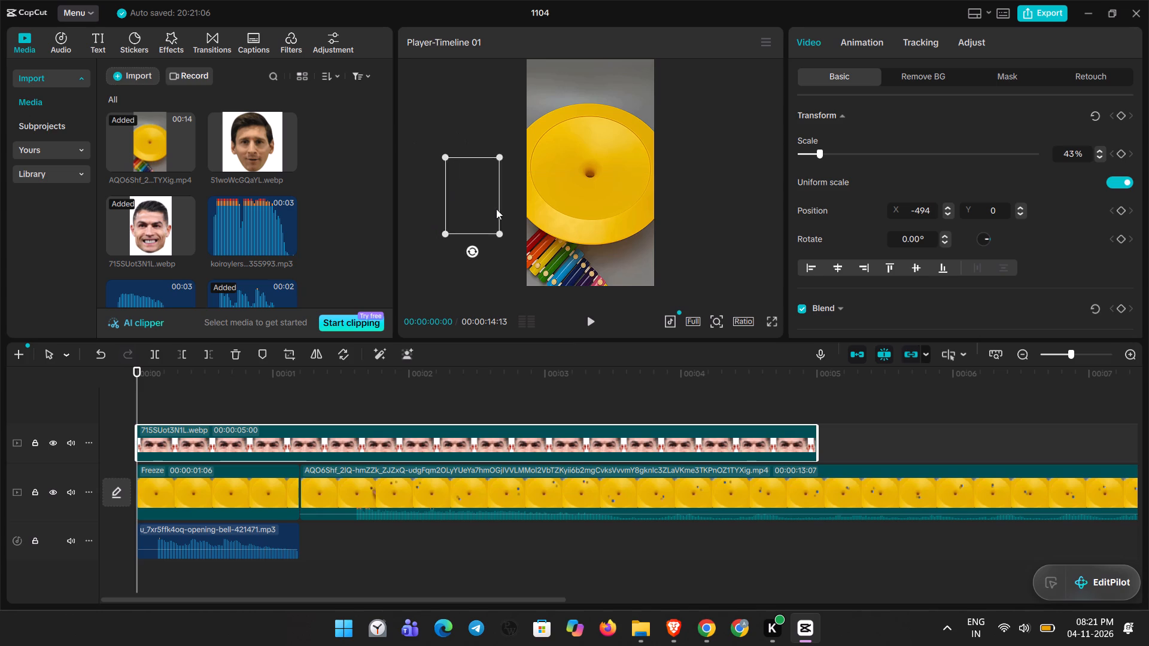
pyautogui.moveTo(496, 209); pyautogui.dragTo(516, 205)
pyautogui.click(1124, 117)
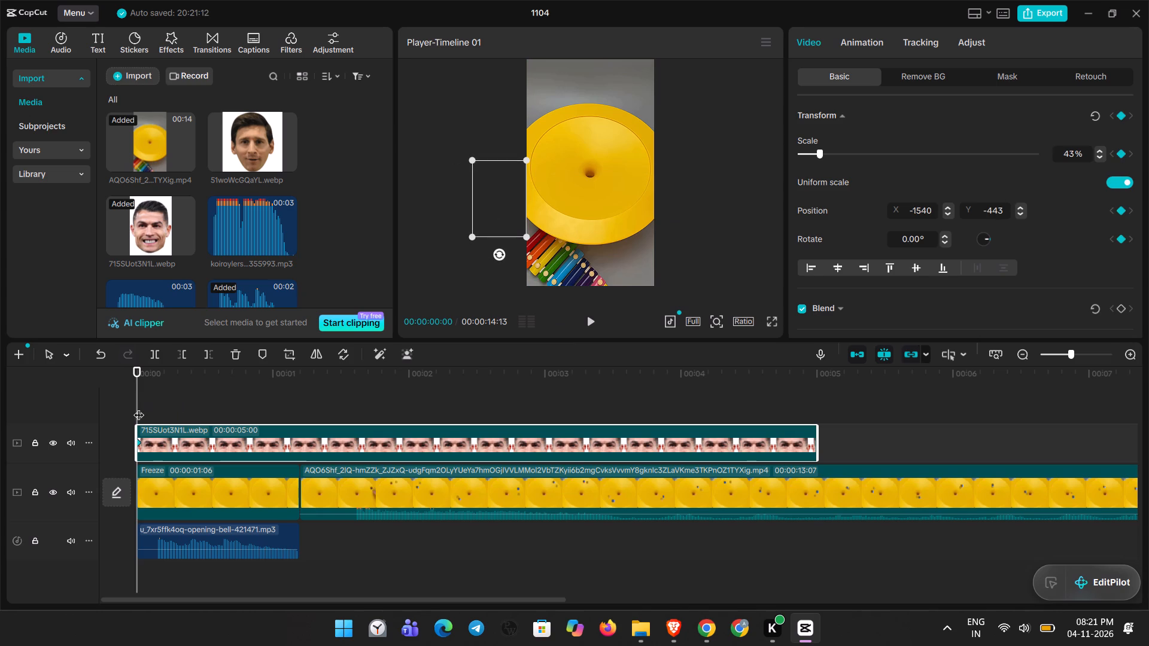
# At 00:00:00:02, bring the Ronaldo image onto the funnel at about X -532, Y 0 and keyframe its transform.
pyautogui.moveTo(135, 408); pyautogui.dragTo(145, 410)
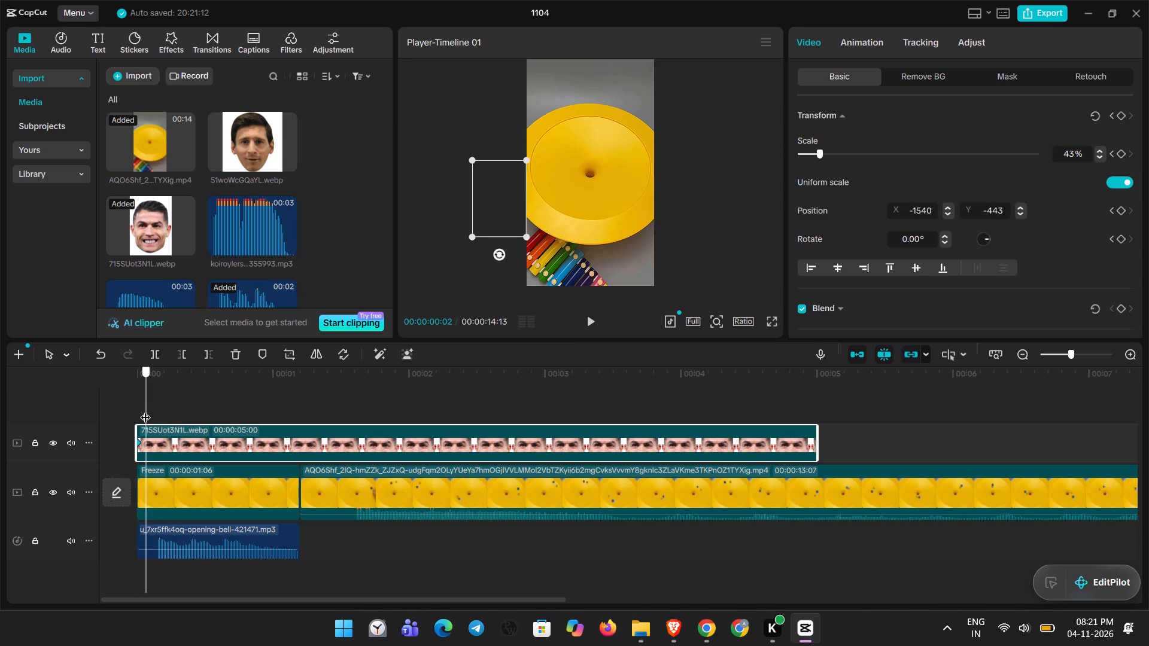
pyautogui.moveTo(145, 410); pyautogui.dragTo(147, 410)
pyautogui.moveTo(509, 221); pyautogui.dragTo(574, 199)
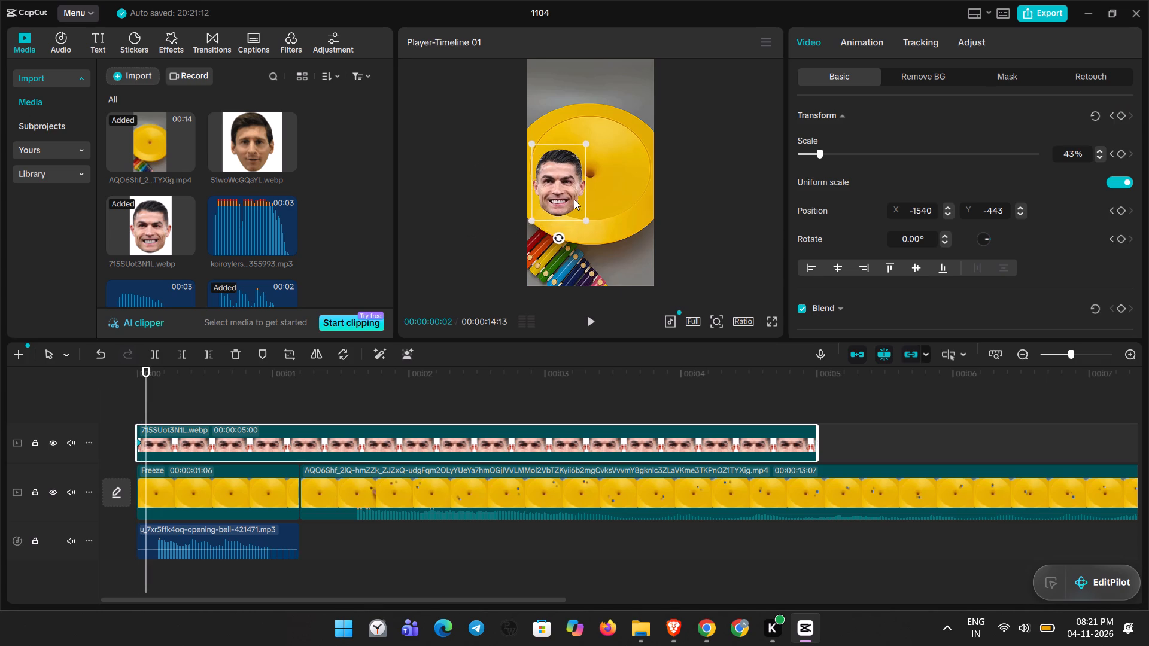
pyautogui.moveTo(574, 199); pyautogui.dragTo(569, 194)
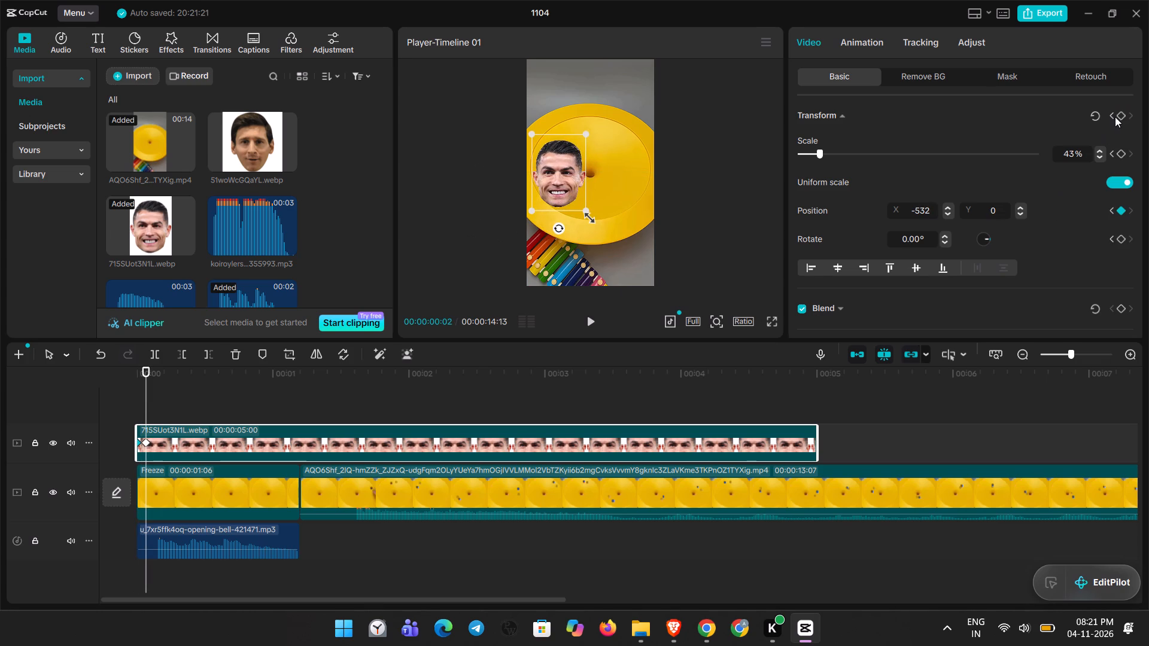
pyautogui.click(1120, 115)
# Add a transform keyframe at 00:00:00:04 that holds the Ronaldo image in place.
pyautogui.moveTo(148, 404); pyautogui.dragTo(155, 404)
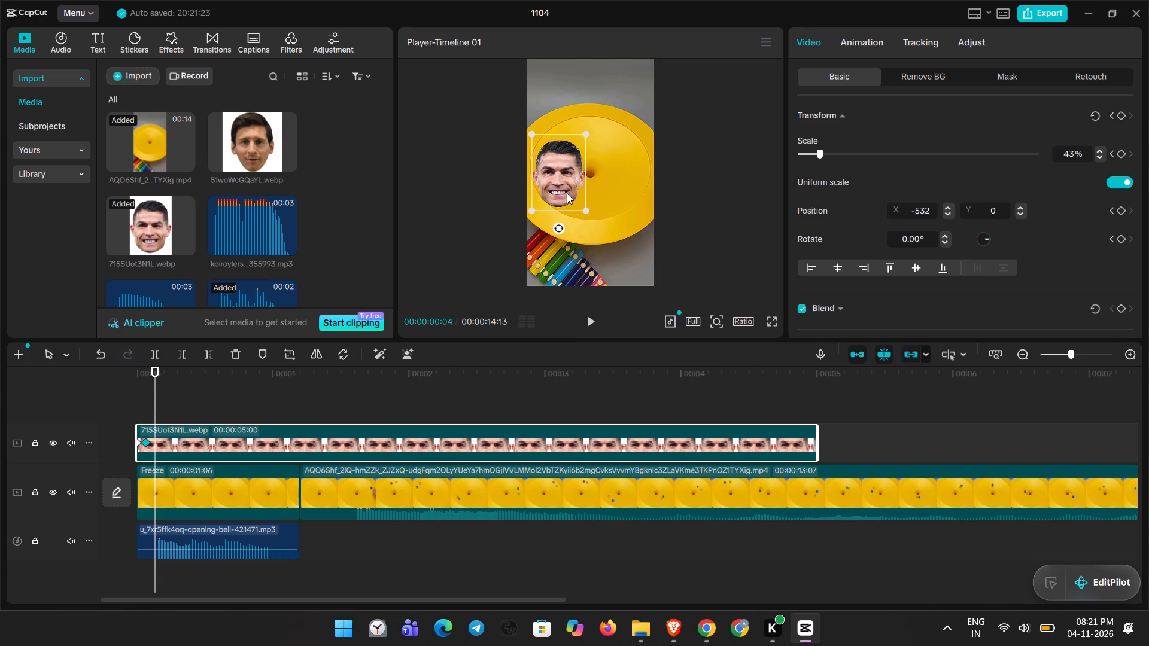
pyautogui.click(1121, 118)
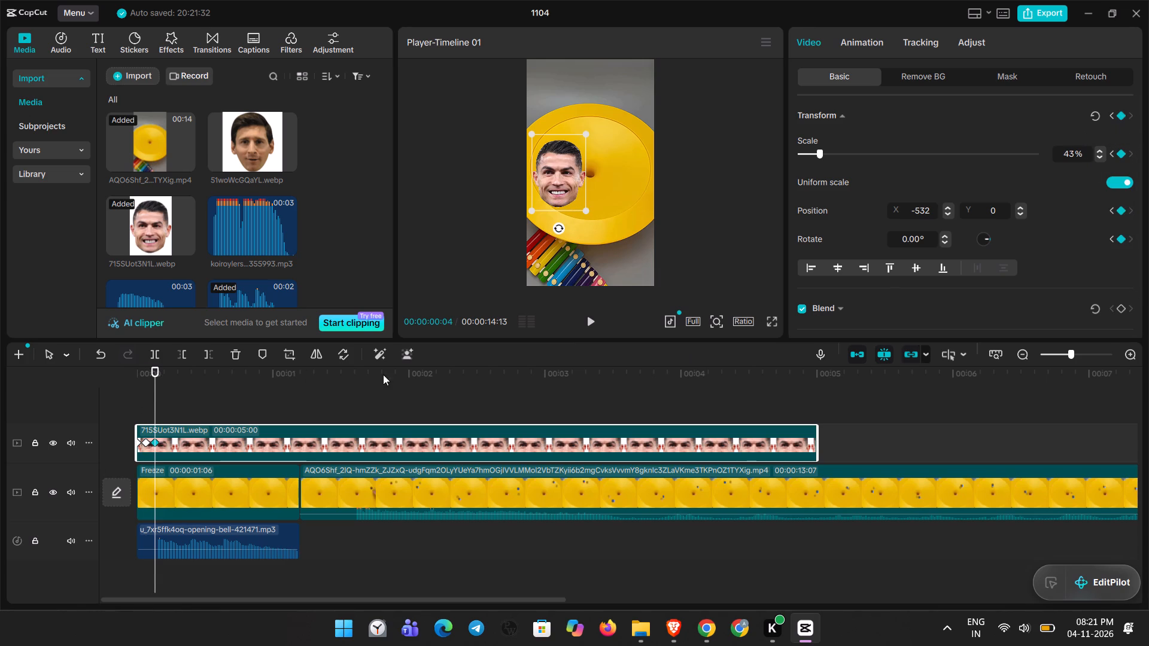
# At 00:00:00:06, raise the Ronaldo image to about X -551, Y 1165 and keyframe its transform.
pyautogui.moveTo(156, 391); pyautogui.dragTo(163, 392)
pyautogui.moveTo(559, 188); pyautogui.dragTo(564, 118)
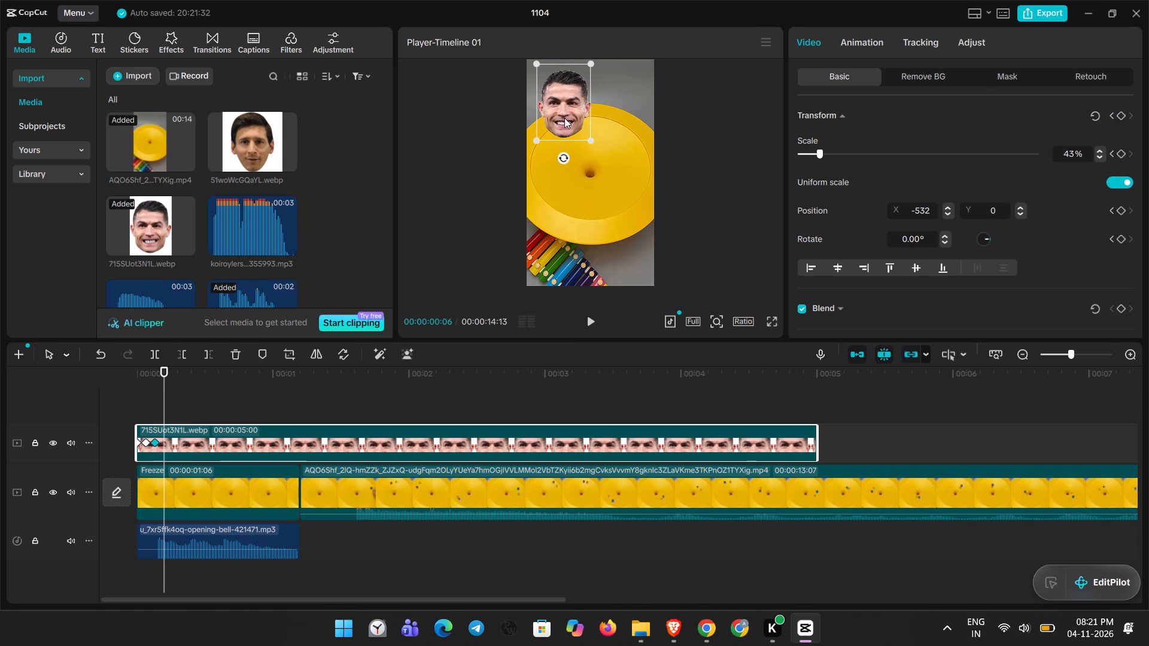
pyautogui.moveTo(564, 118); pyautogui.dragTo(559, 120)
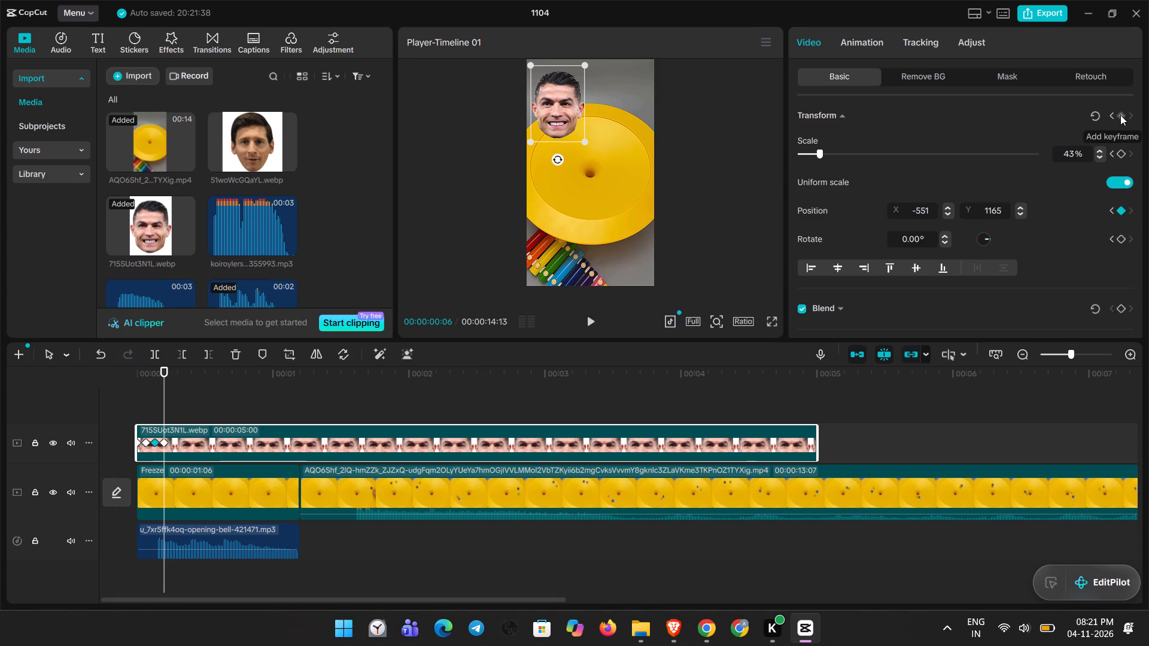
pyautogui.click(1120, 115)
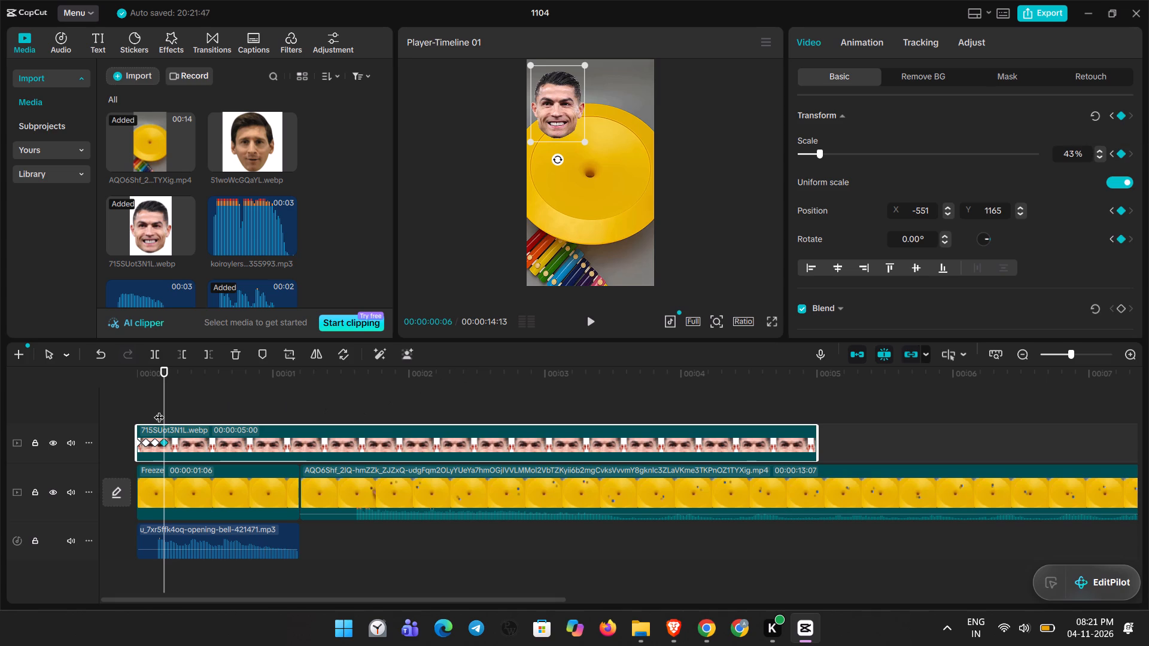
# At 00:00:00:07, shrink the Ronaldo image to about 36%, move it to about X -602, Y 1371, and keyframe its transform.
pyautogui.click(167, 411)
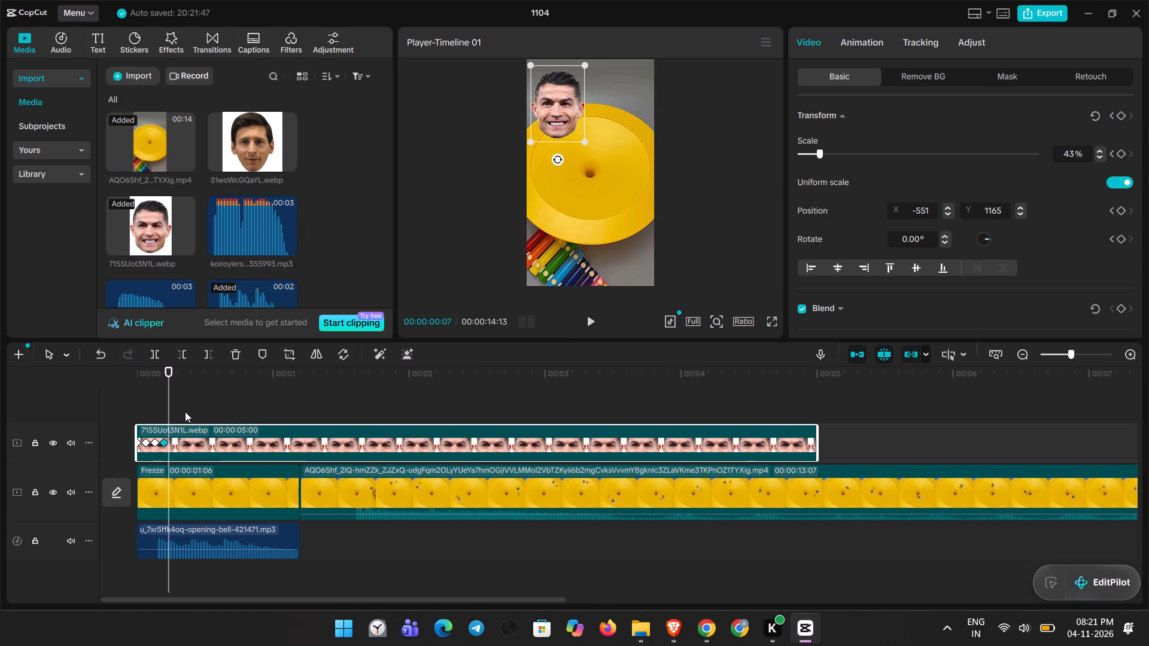
pyautogui.moveTo(582, 141); pyautogui.dragTo(578, 138)
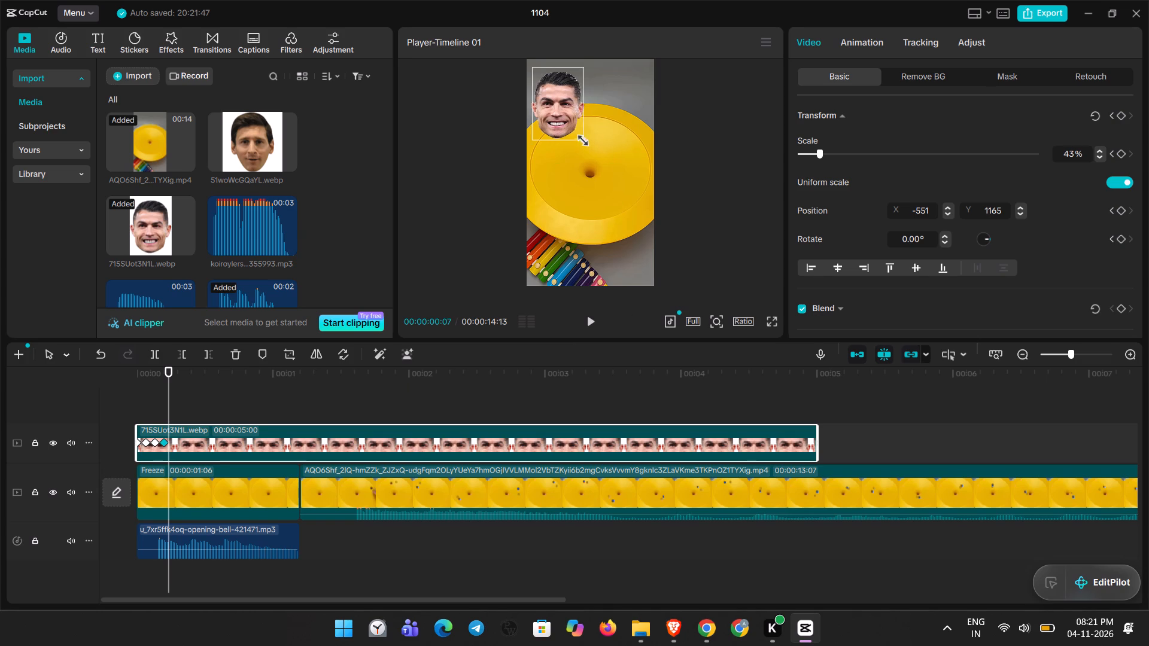
pyautogui.moveTo(578, 138); pyautogui.dragTo(574, 133)
pyautogui.moveTo(566, 117); pyautogui.dragTo(563, 103)
pyautogui.click(1121, 115)
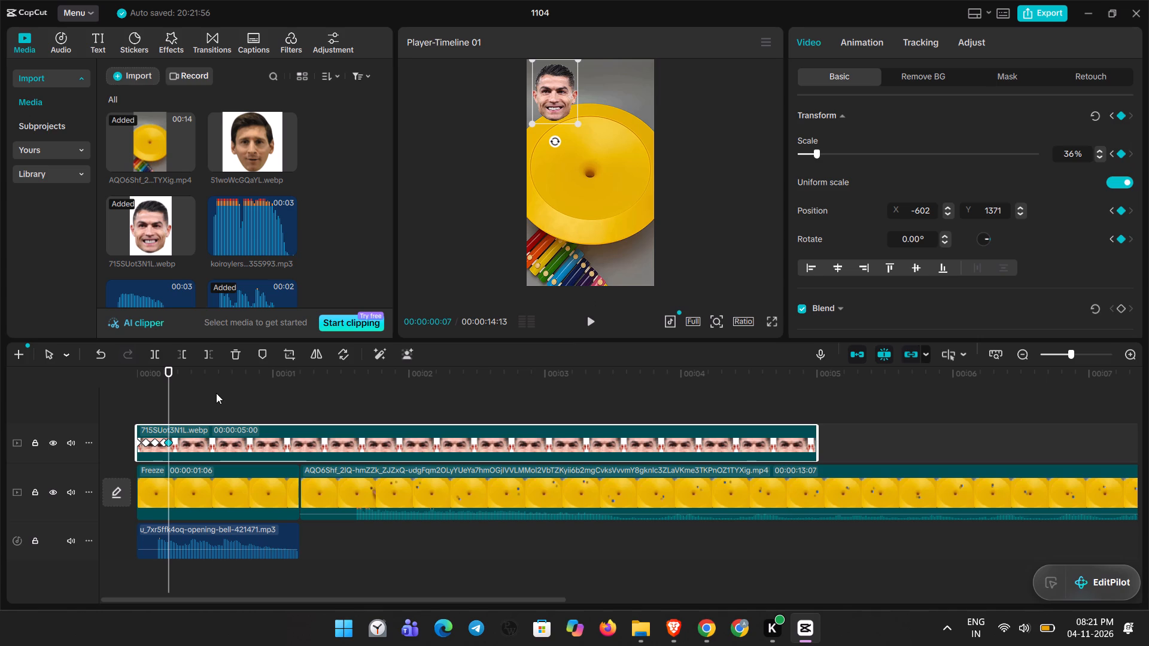
# Place the Messi image on a new track above the Ronaldo clip, starting at 00:00:00:09.
pyautogui.click(171, 411)
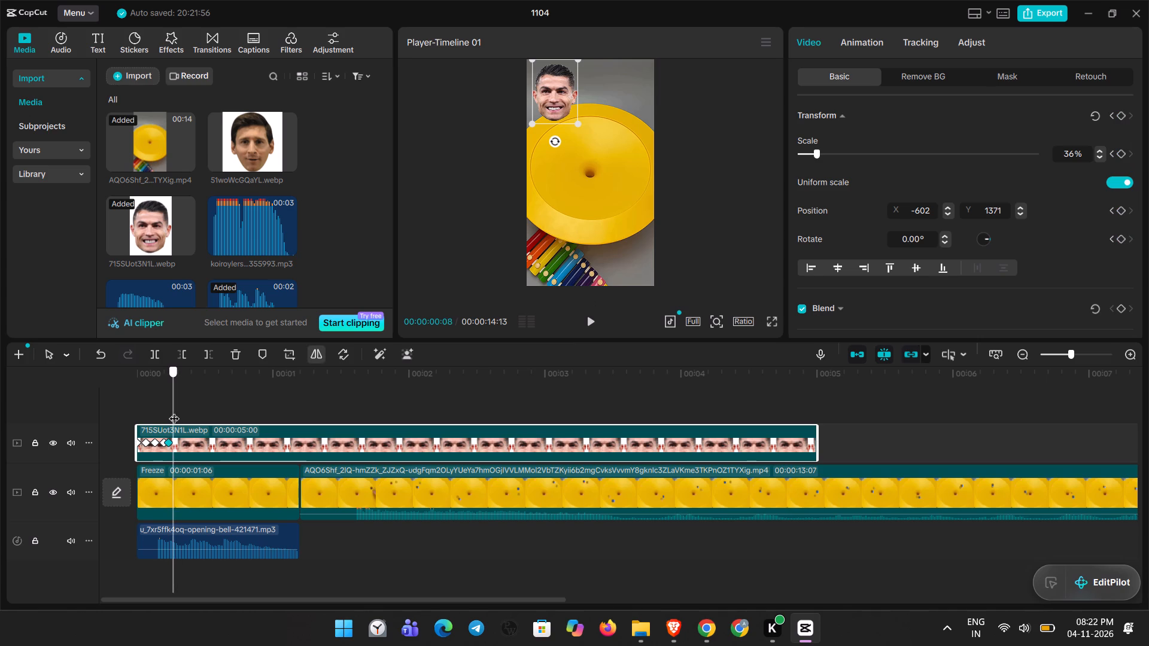
pyautogui.moveTo(248, 136); pyautogui.dragTo(182, 404)
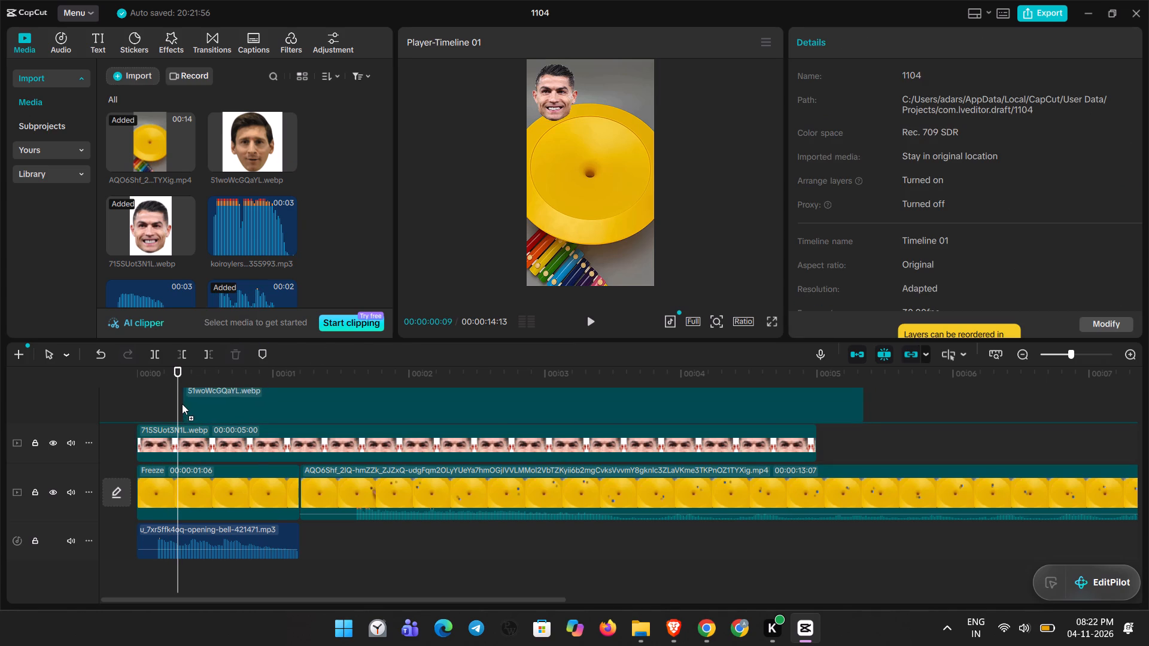
pyautogui.moveTo(182, 404); pyautogui.dragTo(181, 403)
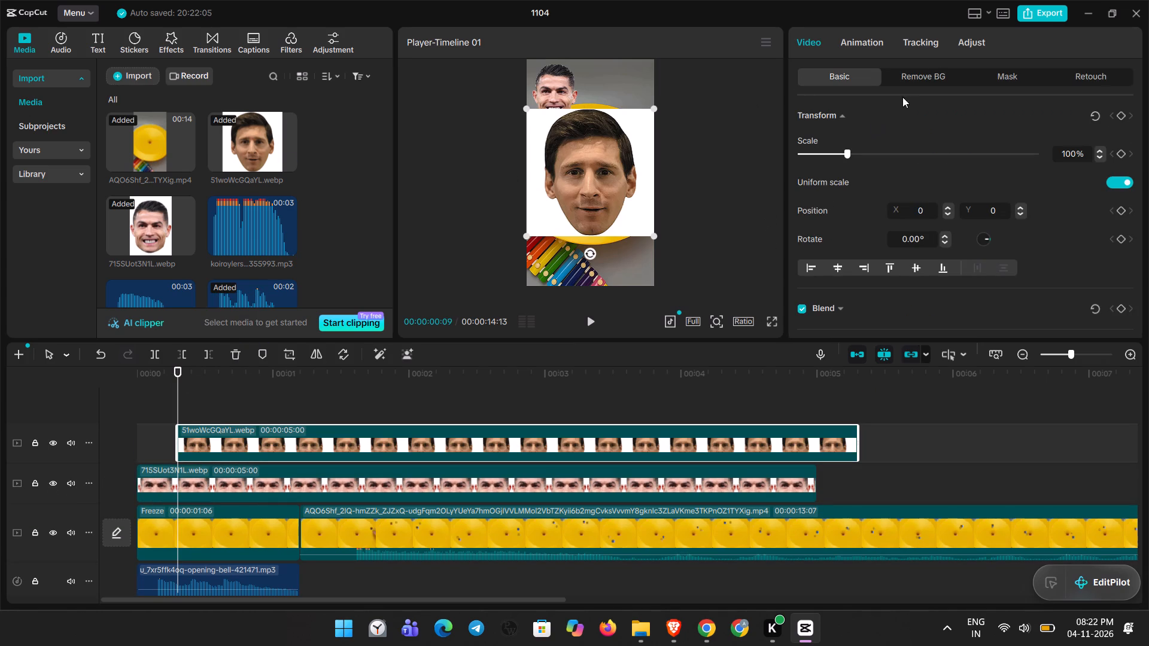
# Remove the Messi image's white background with Chroma key, sampling the white and raising the intensity above 20.
pyautogui.click(926, 77)
pyautogui.click(800, 153)
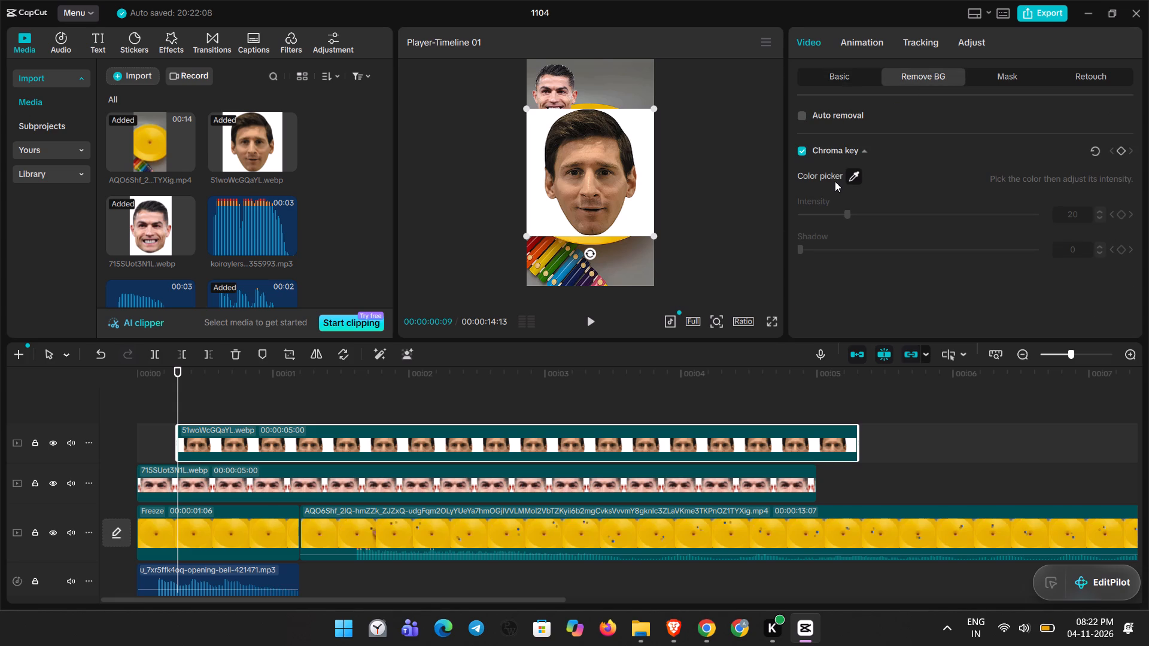
pyautogui.click(855, 176)
pyautogui.click(853, 178)
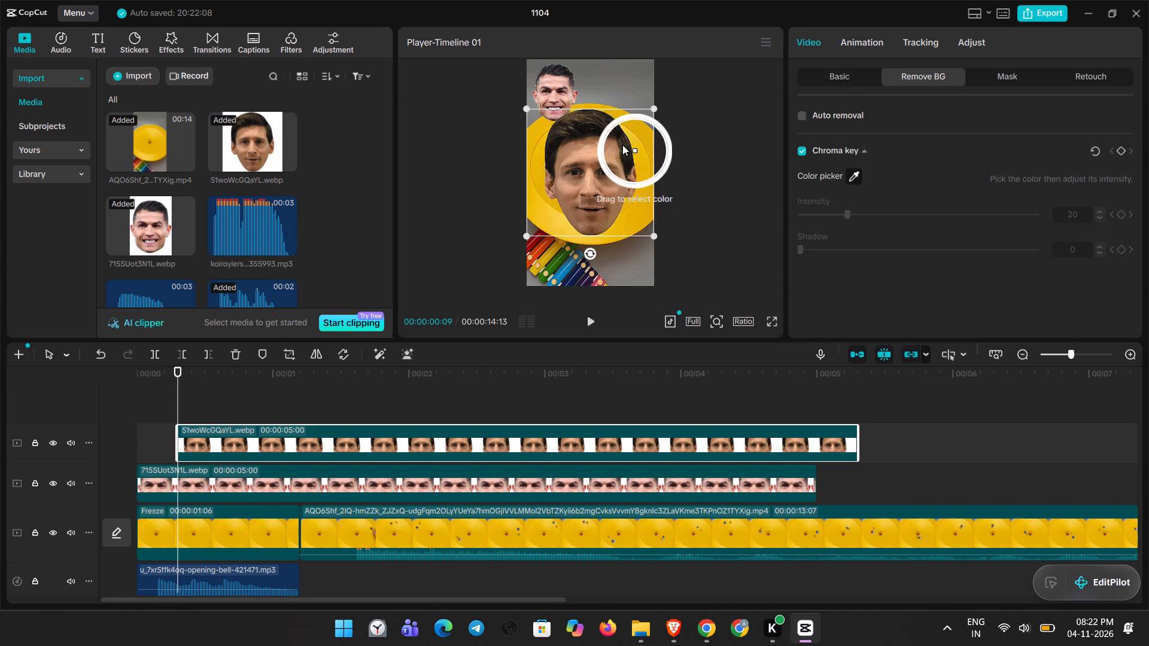
pyautogui.click(640, 132)
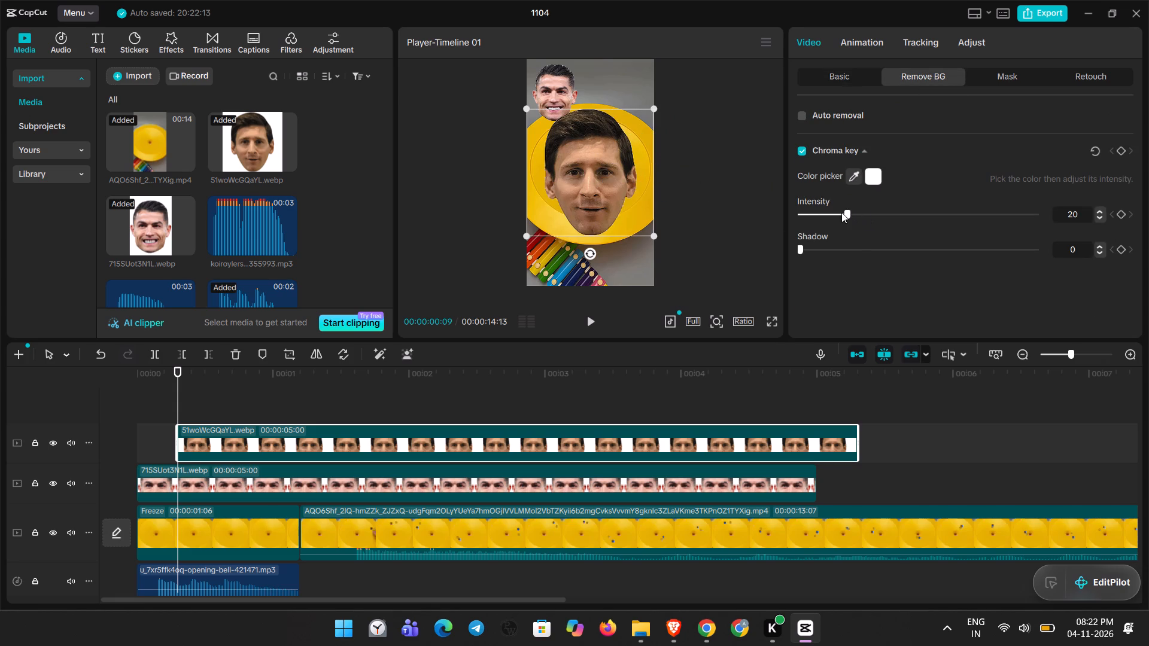
pyautogui.moveTo(846, 212); pyautogui.dragTo(974, 213)
# Scale the Messi image to about 64%, move it out of frame to about X 1775, Y -285, and keyframe its transform at 00:00:00:09.
pyautogui.click(830, 80)
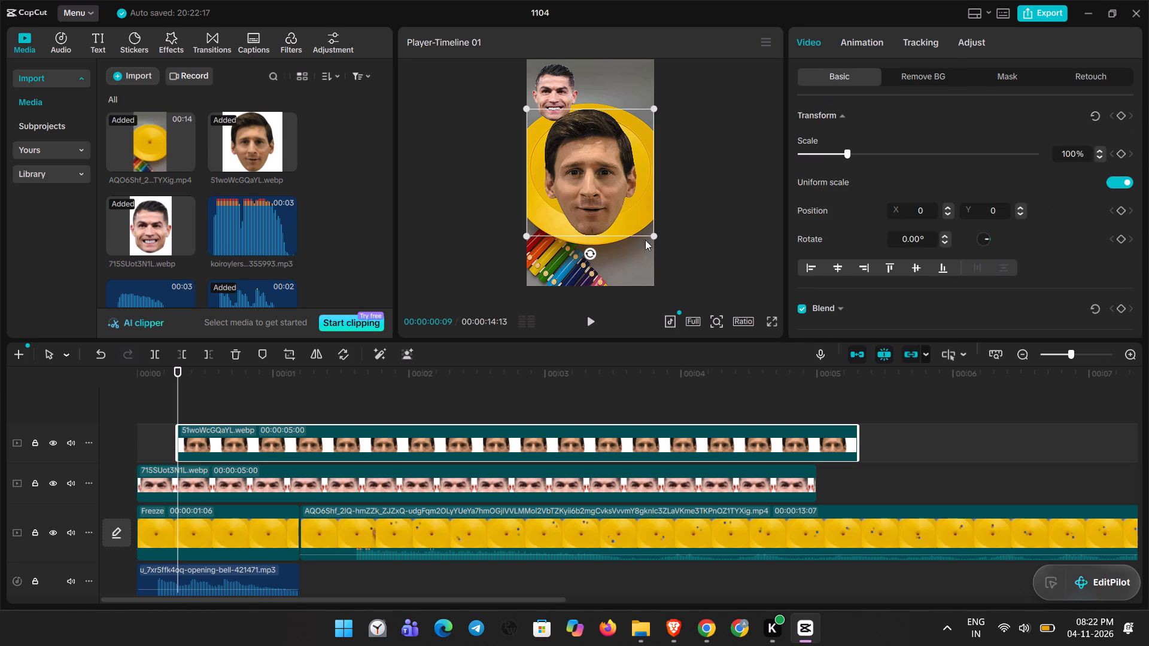
pyautogui.moveTo(652, 234); pyautogui.dragTo(598, 187)
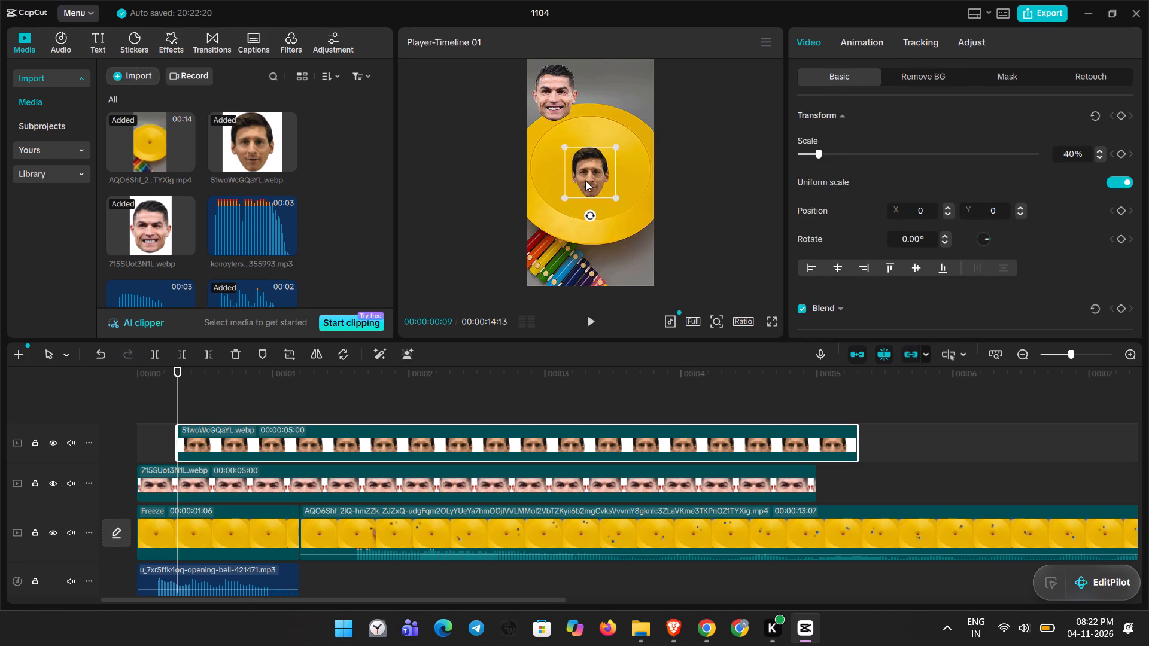
pyautogui.moveTo(585, 181); pyautogui.dragTo(603, 170)
pyautogui.moveTo(631, 184); pyautogui.dragTo(653, 215)
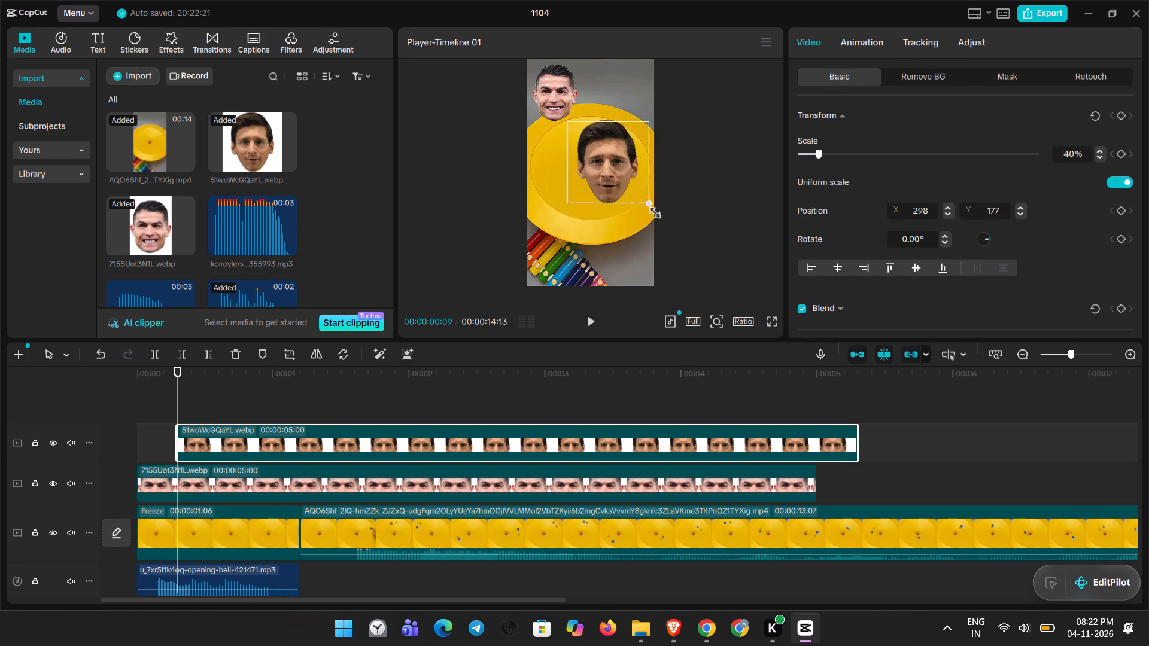
pyautogui.moveTo(653, 215); pyautogui.dragTo(649, 212)
pyautogui.moveTo(624, 176); pyautogui.dragTo(706, 203)
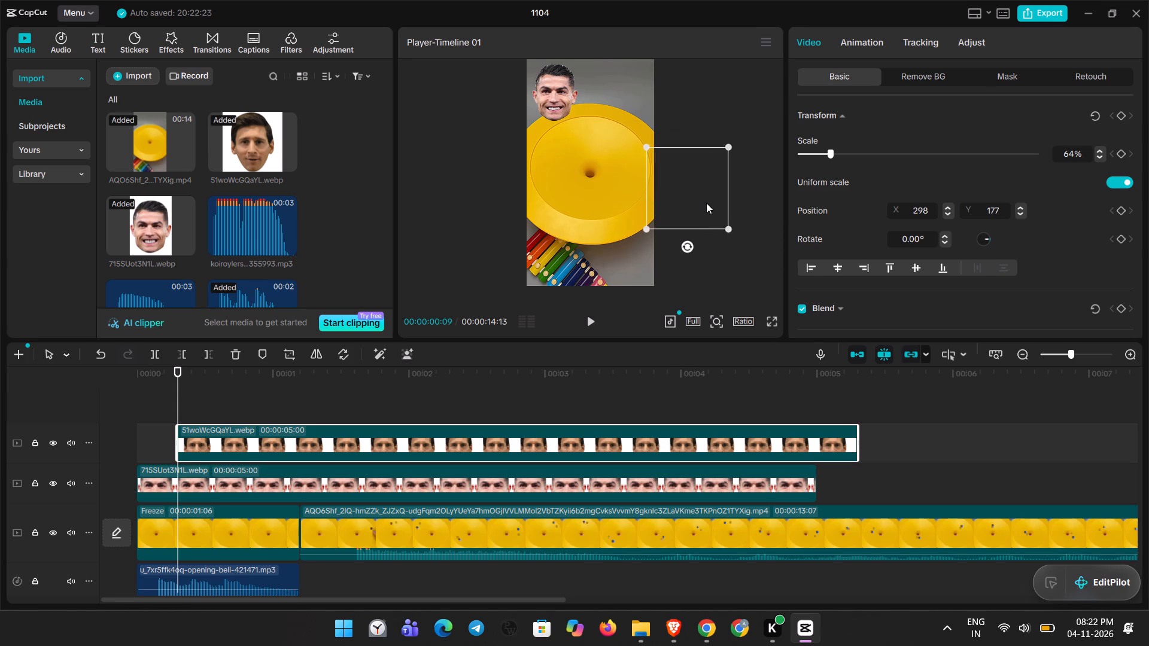
pyautogui.moveTo(706, 203); pyautogui.dragTo(710, 203)
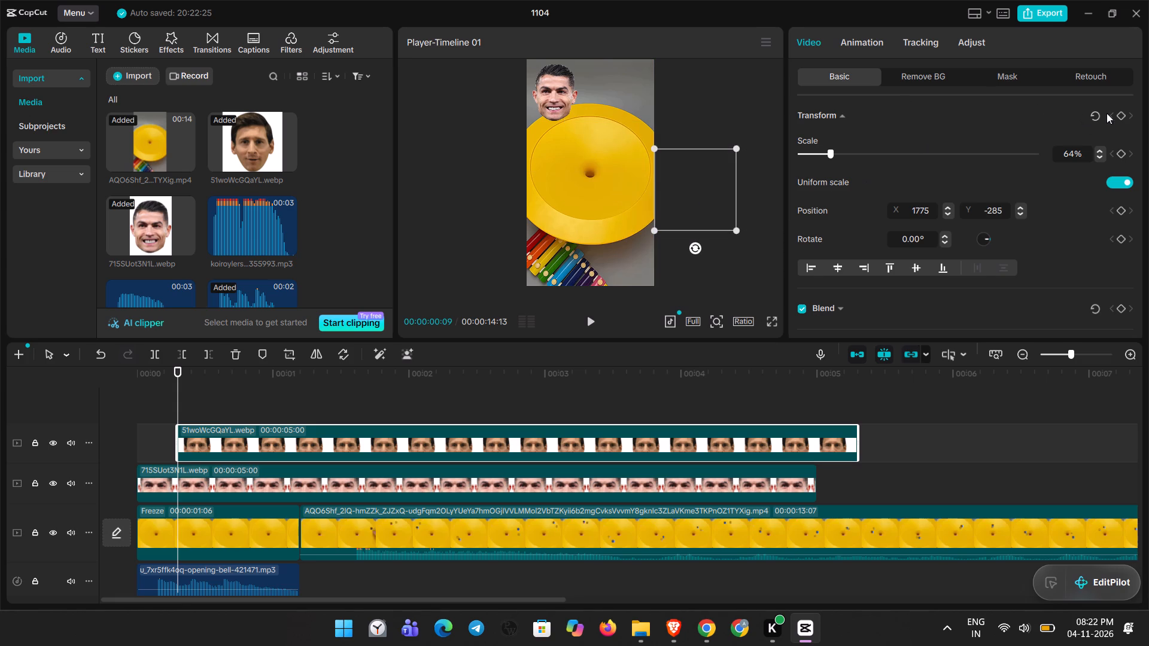
pyautogui.click(1121, 113)
# At 00:00:00:11, bring the Messi image onto the funnel at about X 482, Y -190 and keyframe its transform.
pyautogui.moveTo(180, 397); pyautogui.dragTo(184, 396)
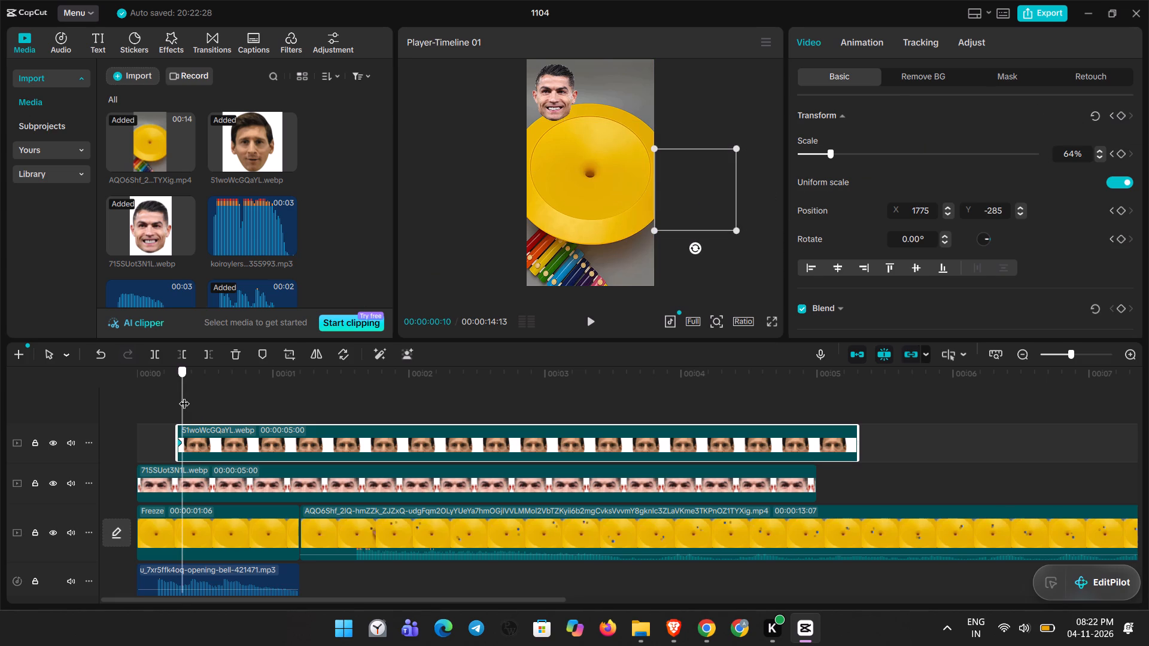
pyautogui.moveTo(184, 396); pyautogui.dragTo(186, 396)
pyautogui.moveTo(687, 220); pyautogui.dragTo(679, 218)
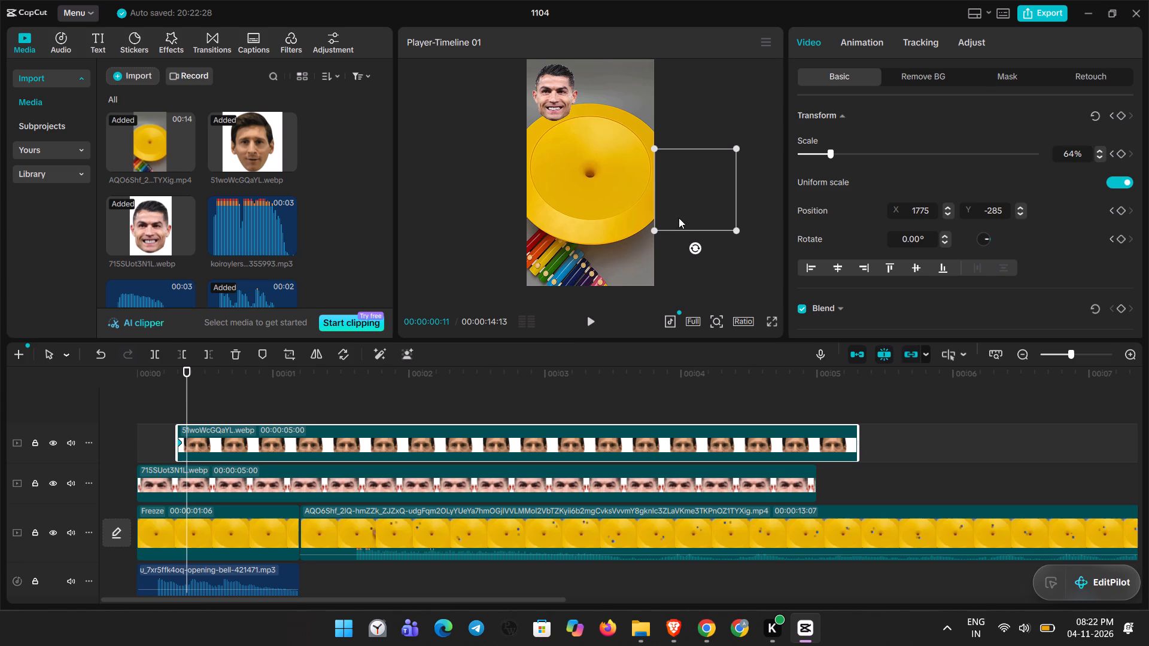
pyautogui.moveTo(679, 218); pyautogui.dragTo(610, 214)
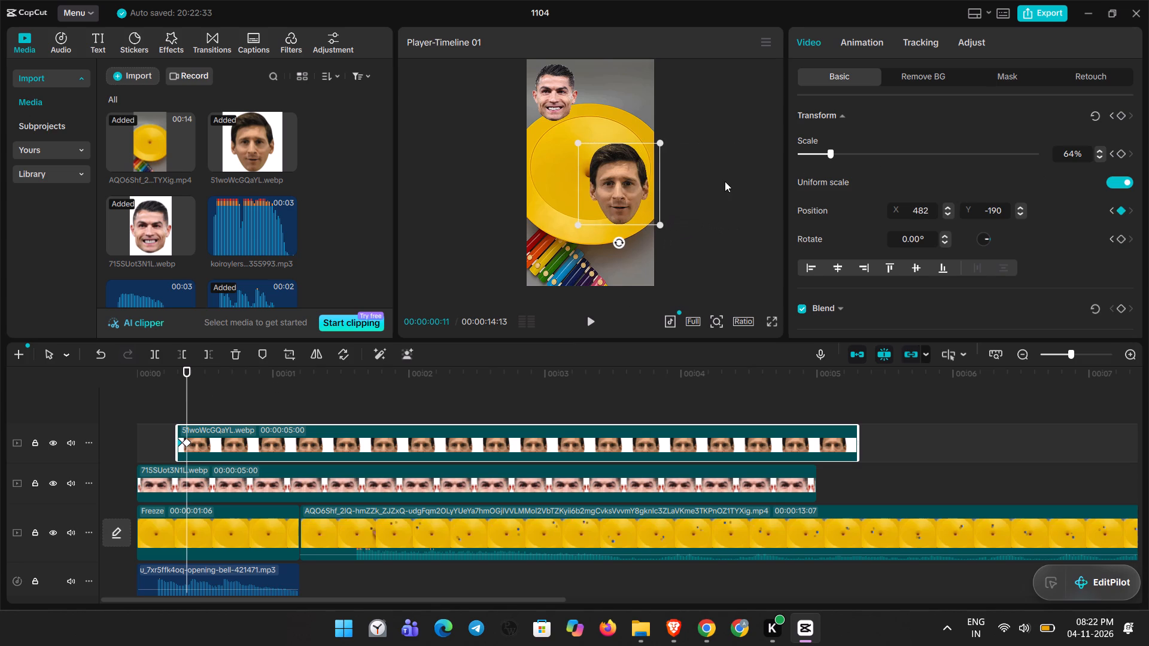
pyautogui.click(1118, 115)
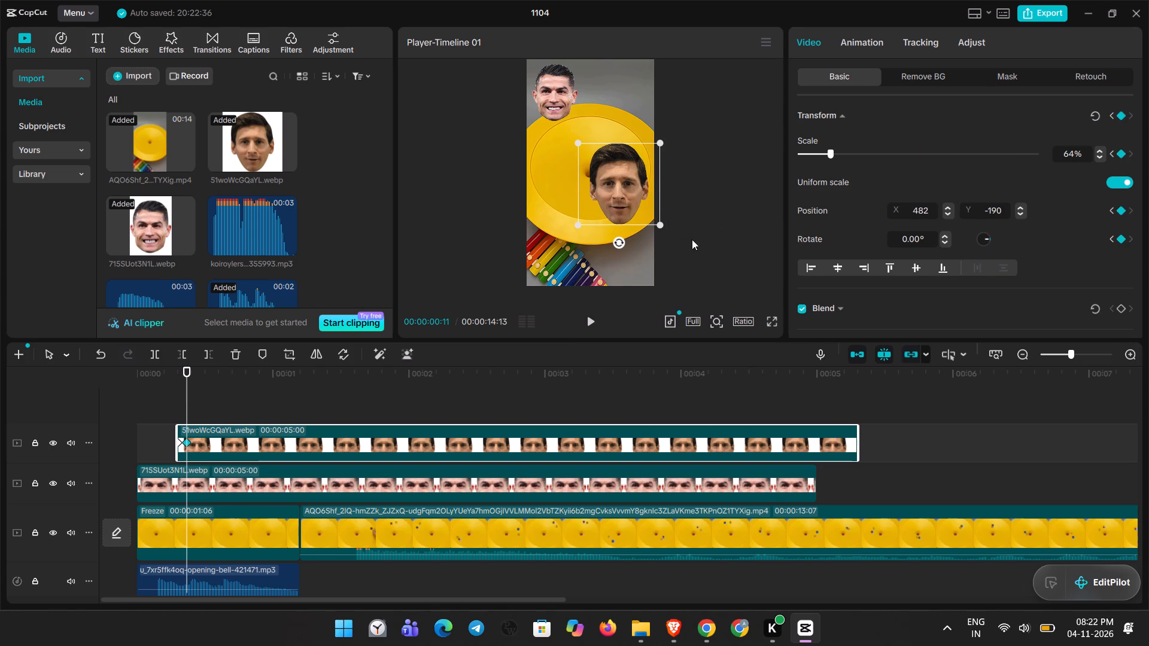
# At 00:00:00:13, center the Messi image on the funnel at about X 0, Y 70 and keyframe its transform.
pyautogui.moveTo(186, 418); pyautogui.dragTo(194, 418)
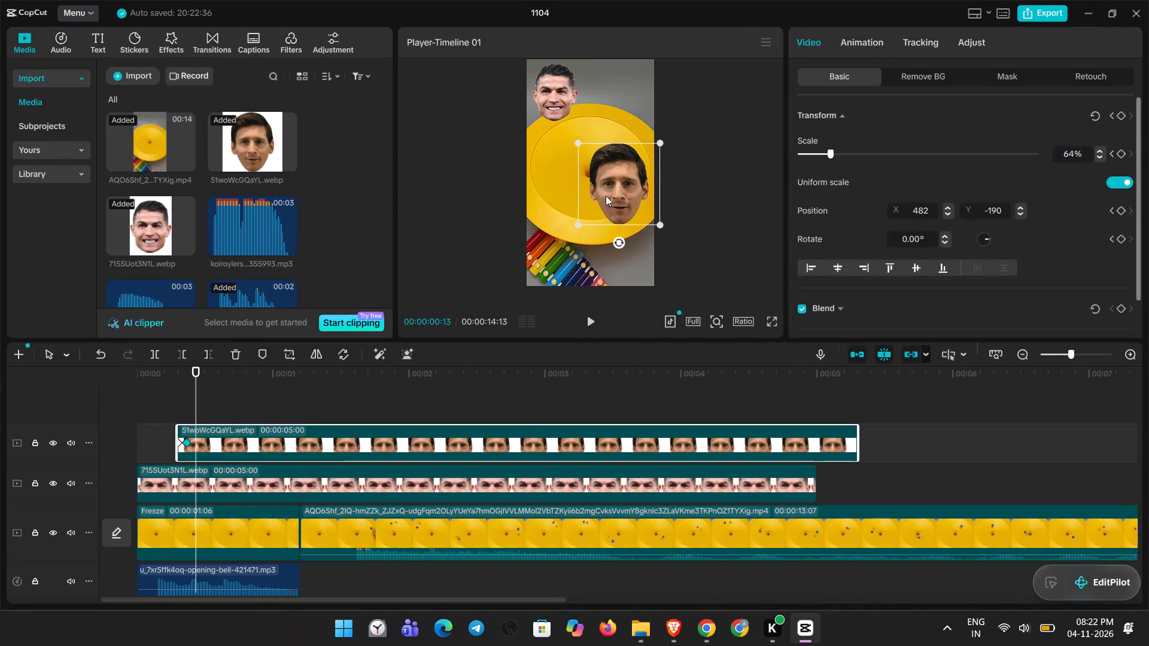
pyautogui.moveTo(605, 196); pyautogui.dragTo(574, 181)
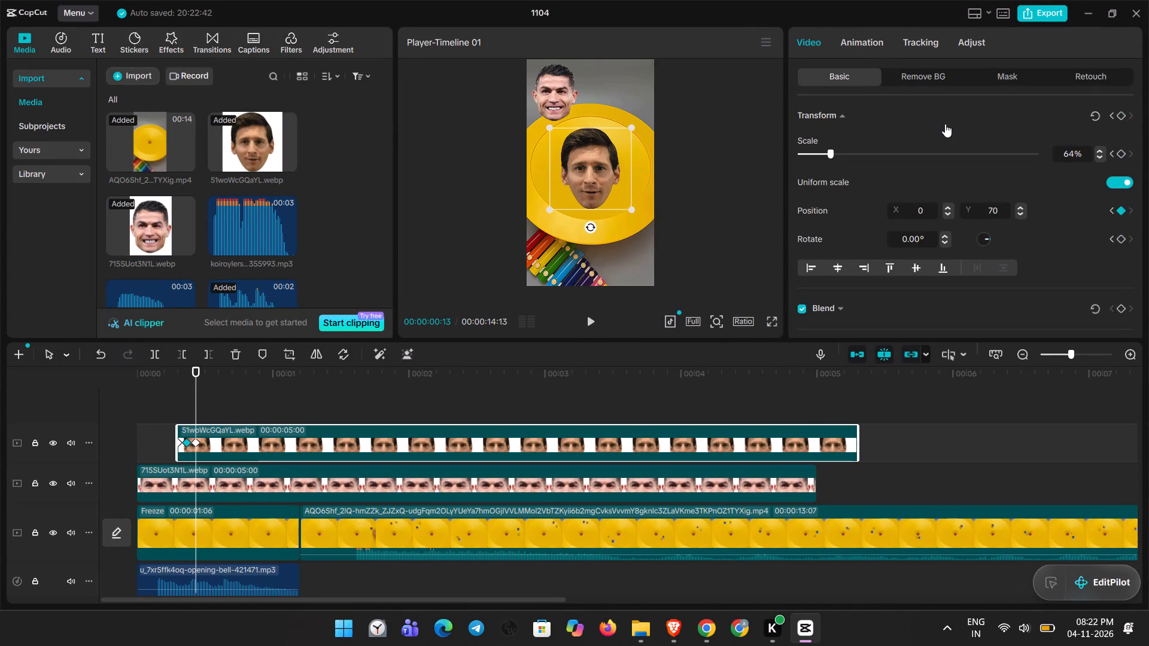
pyautogui.click(1120, 114)
# At 00:00:00:15, shrink the Messi image to about 46%, move it to about X 581, Y 1421, and keyframe its transform.
pyautogui.moveTo(197, 405); pyautogui.dragTo(200, 405)
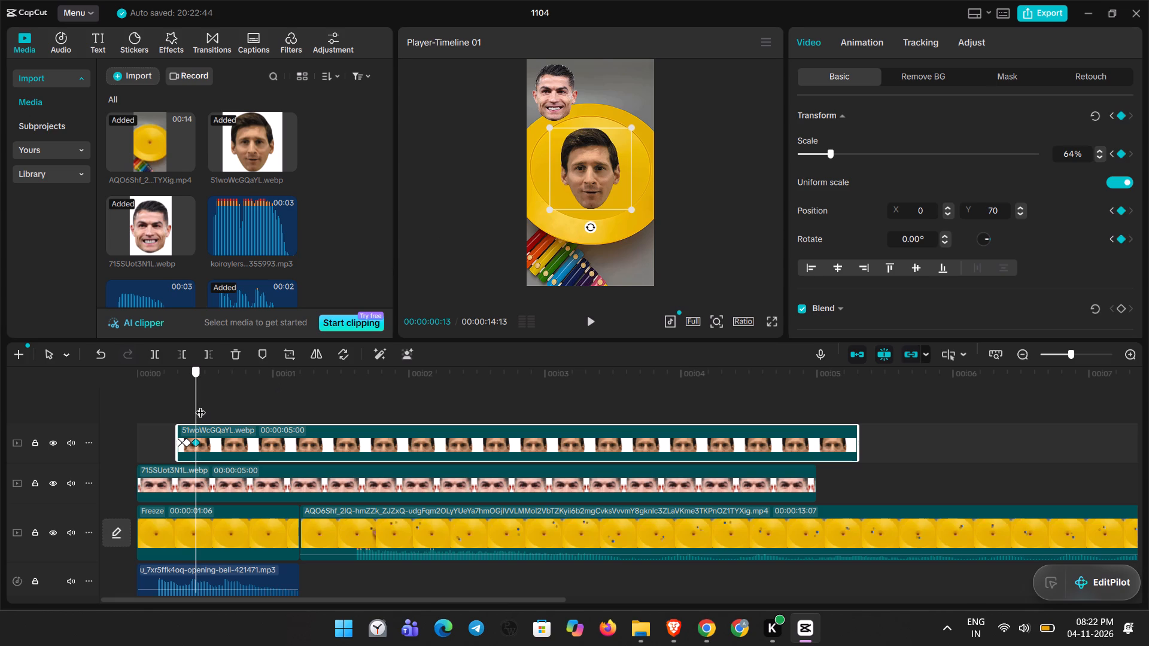
pyautogui.moveTo(200, 405); pyautogui.dragTo(202, 405)
pyautogui.click(202, 405)
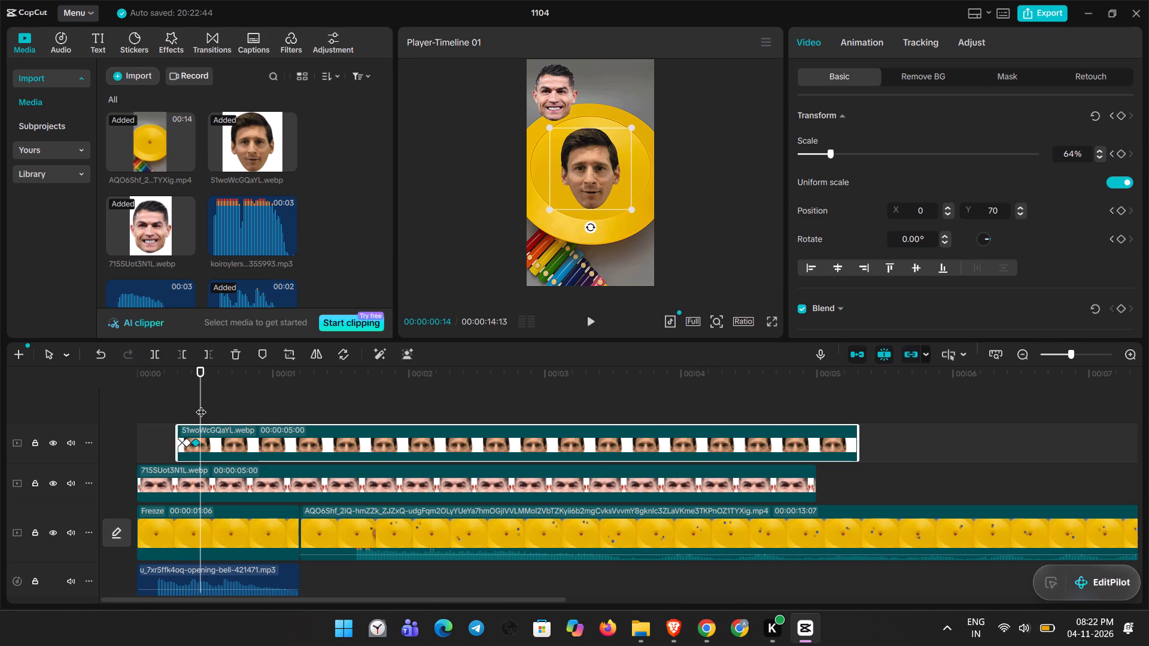
pyautogui.click(201, 404)
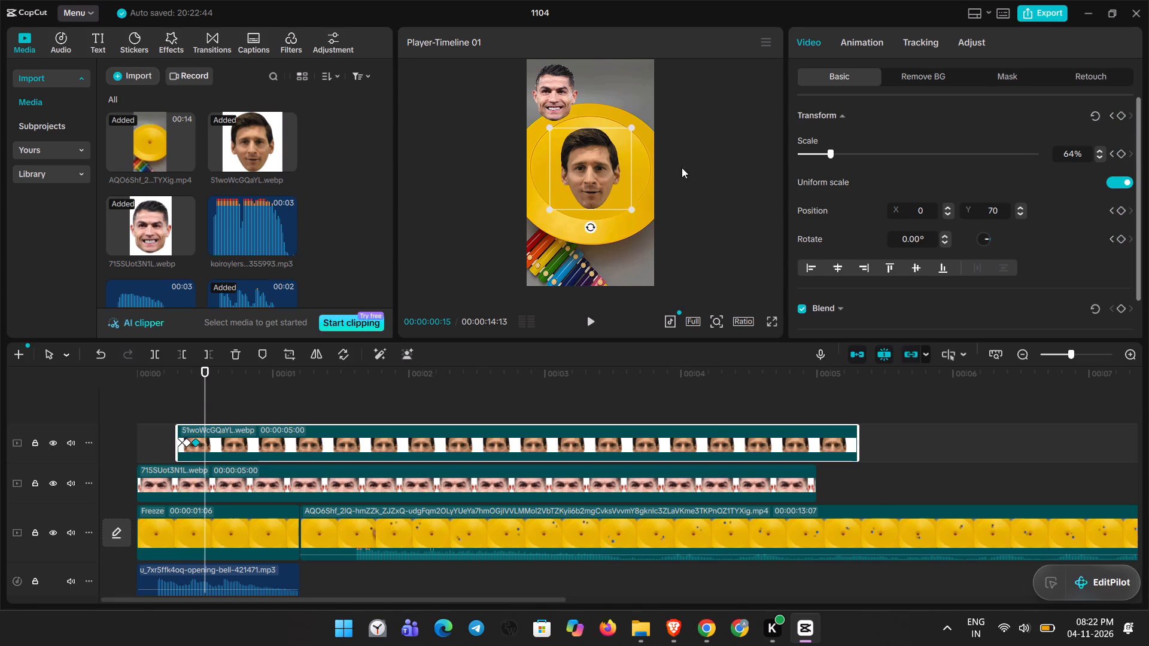
pyautogui.moveTo(593, 176); pyautogui.dragTo(618, 105)
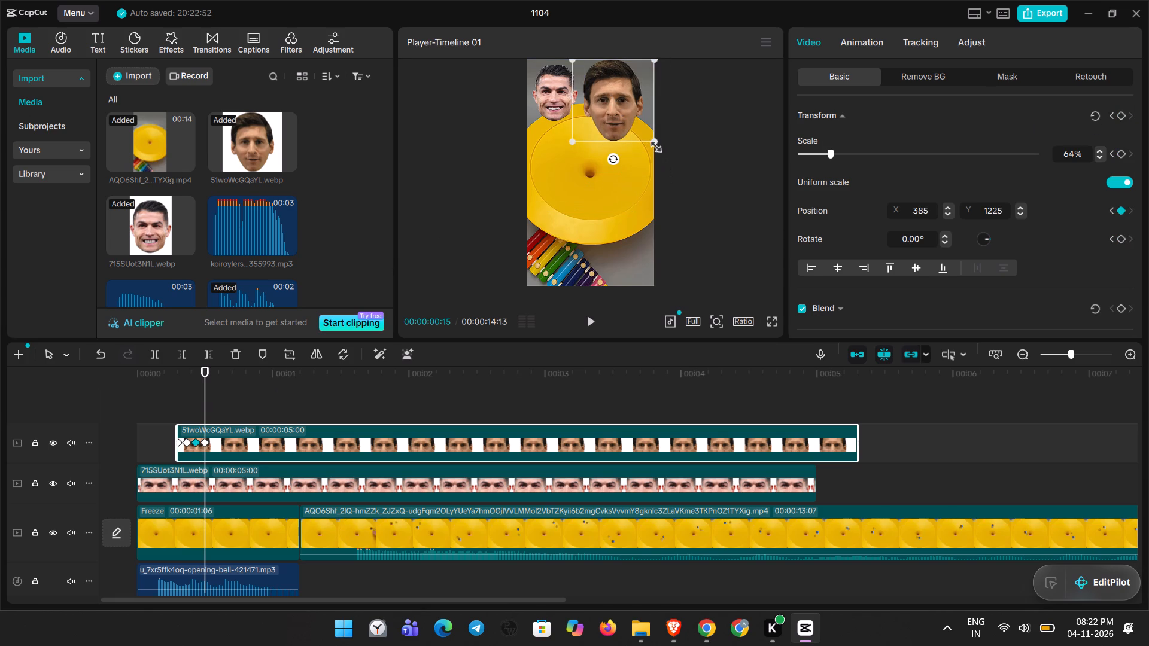
pyautogui.moveTo(653, 144); pyautogui.dragTo(651, 132)
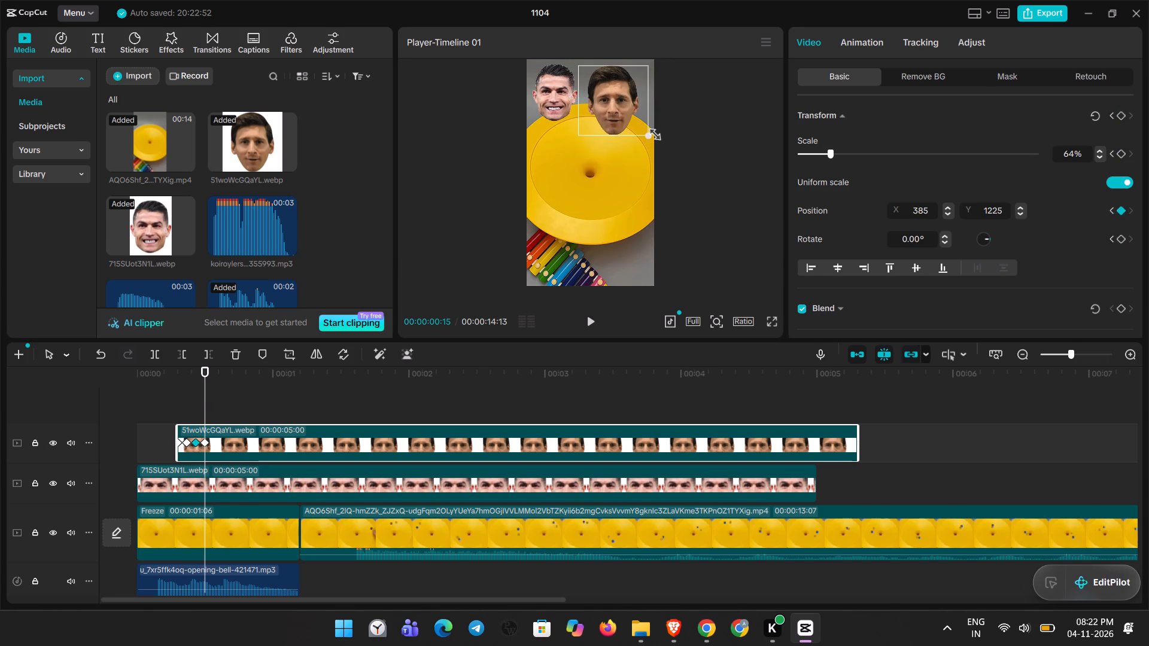
pyautogui.moveTo(651, 132); pyautogui.dragTo(638, 126)
pyautogui.moveTo(610, 113); pyautogui.dragTo(610, 106)
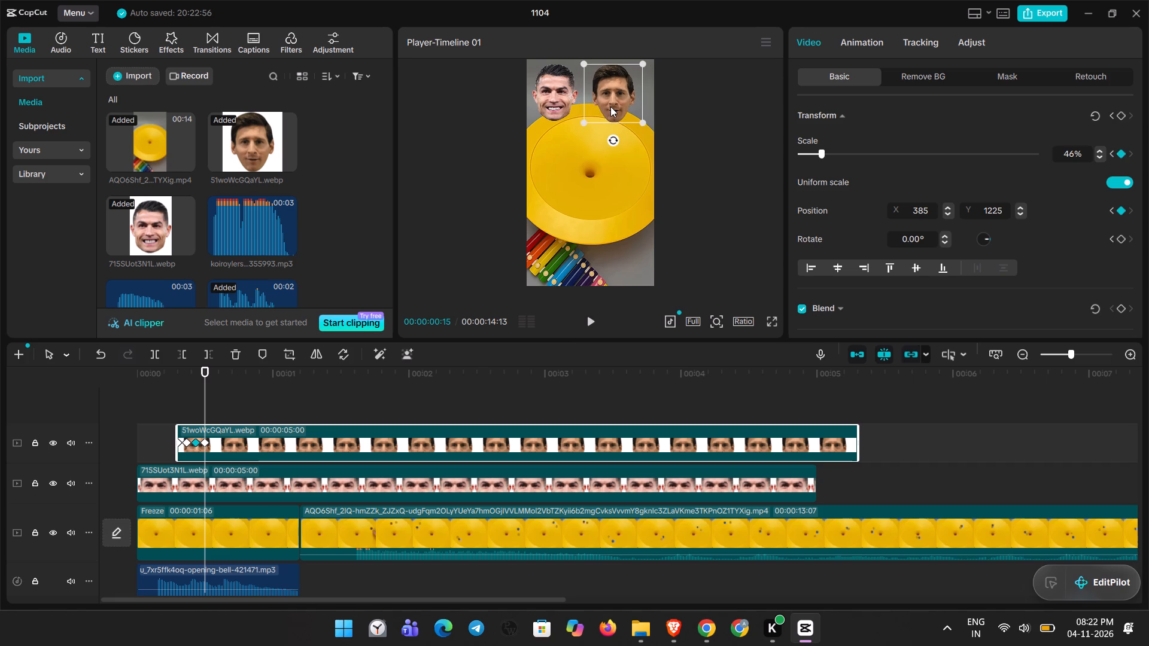
pyautogui.moveTo(610, 106); pyautogui.dragTo(619, 107)
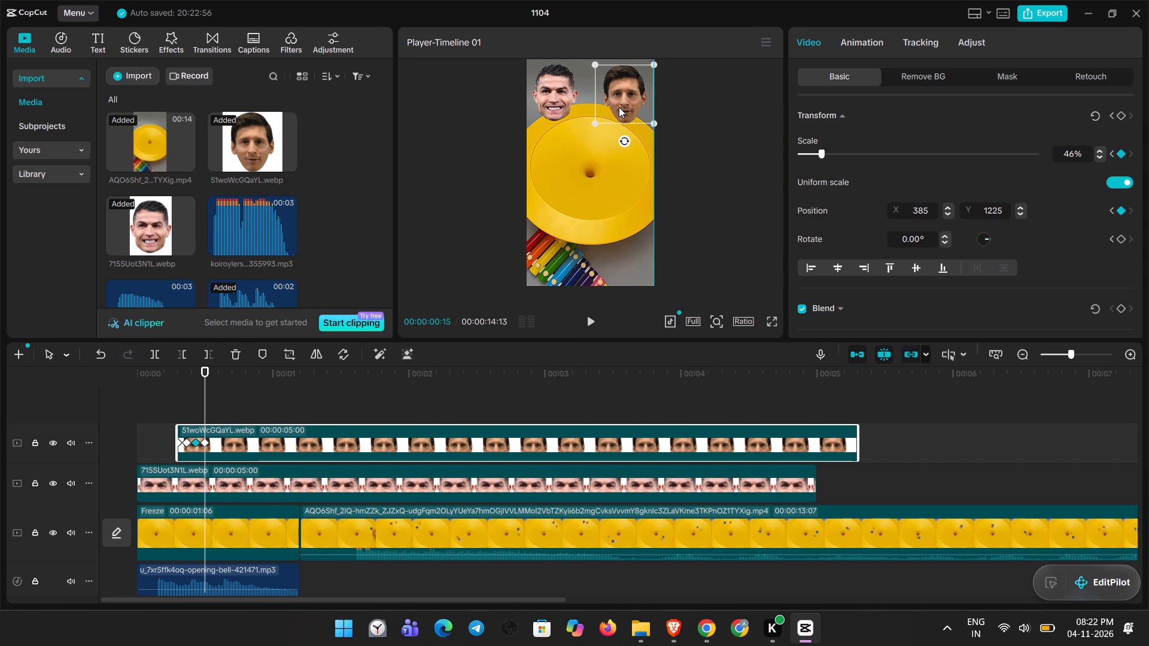
pyautogui.moveTo(619, 107); pyautogui.dragTo(619, 105)
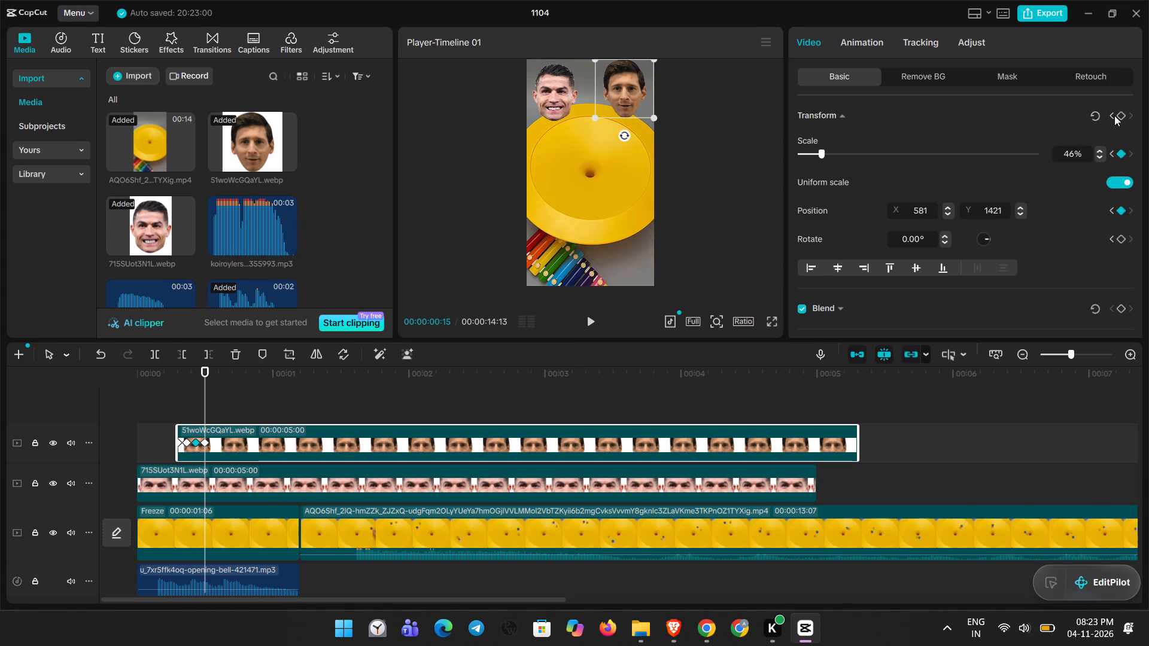
pyautogui.click(1119, 115)
# Play the intro from the beginning to check both face animations.
pyautogui.click(450, 391)
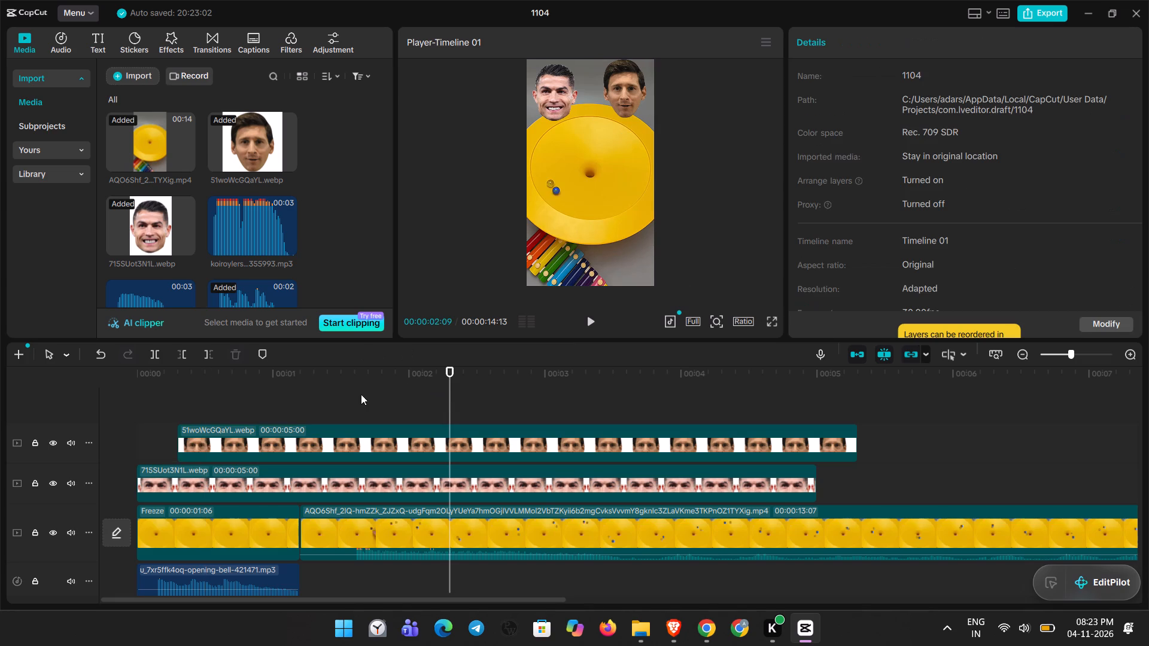
pyautogui.moveTo(175, 386); pyautogui.dragTo(93, 387)
pyautogui.press('space')
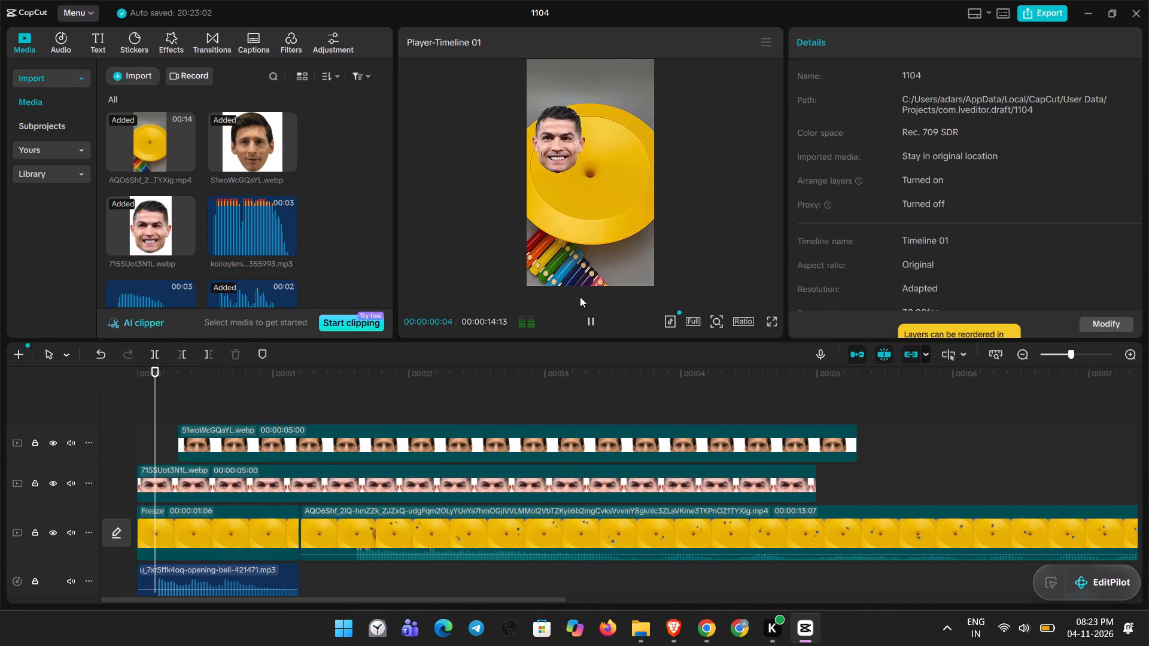
pyautogui.press('space')
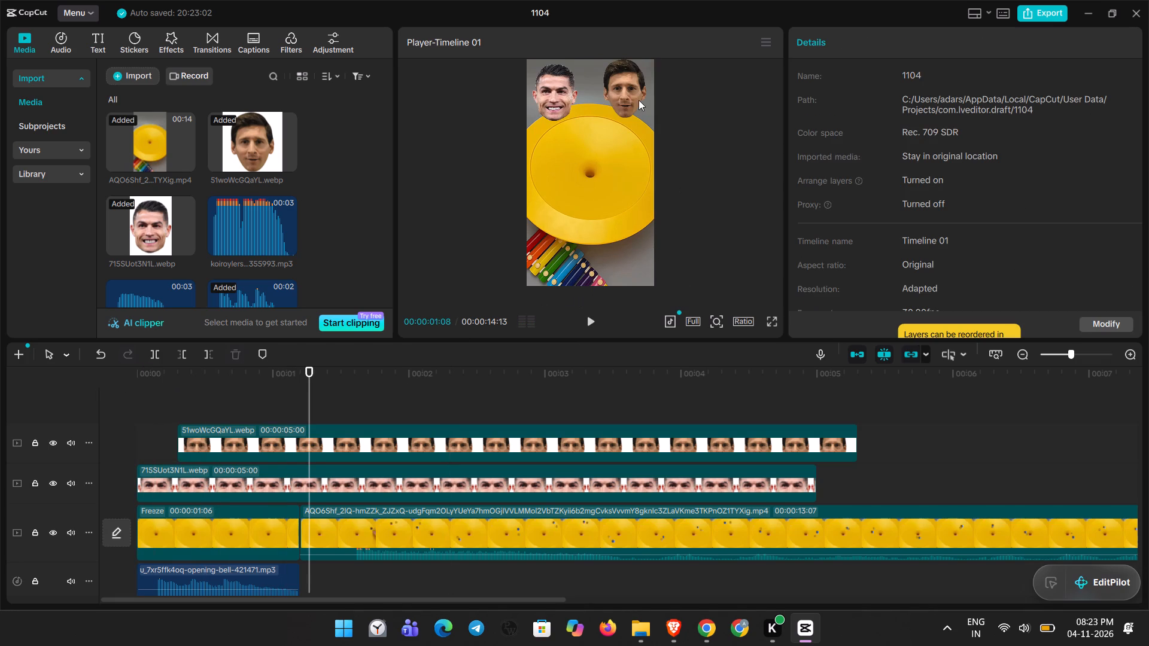
# At 00:00:01:08, lower the Messi image to about X 581, Y 1282, level with the Ronaldo face.
pyautogui.moveTo(625, 89); pyautogui.dragTo(626, 105)
pyautogui.moveTo(625, 98); pyautogui.dragTo(623, 106)
# Play the video onward and again from the start to check the Messi image's adjusted position.
pyautogui.press('space')
pyautogui.press('space')
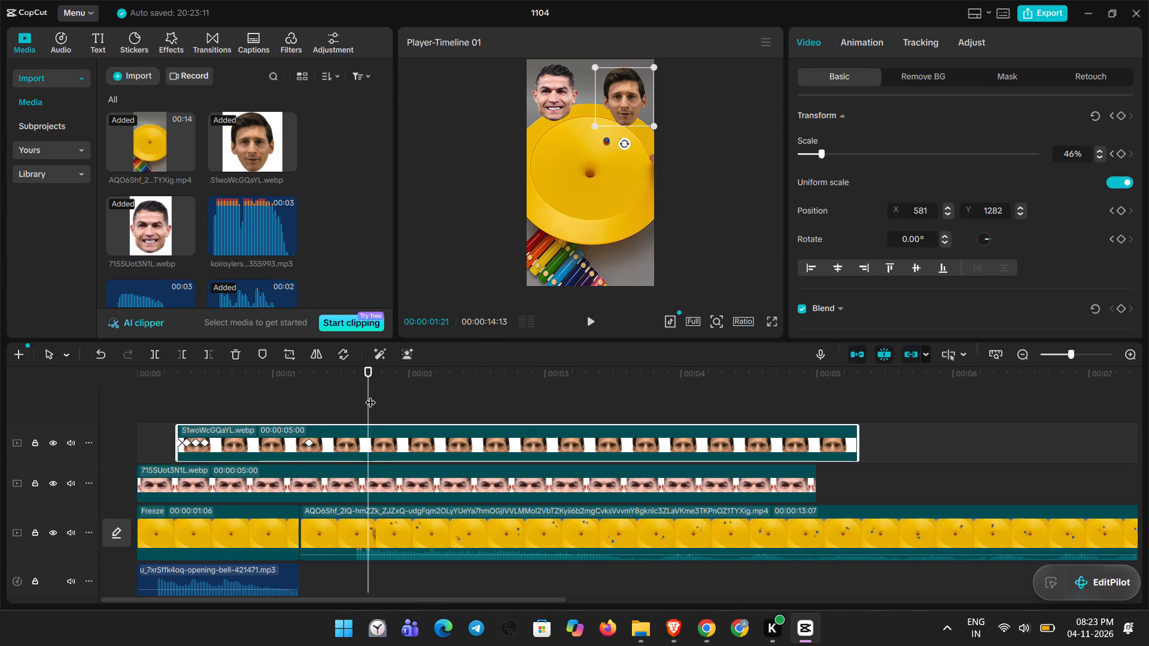
pyautogui.moveTo(370, 395); pyautogui.dragTo(71, 395)
pyautogui.press('space')
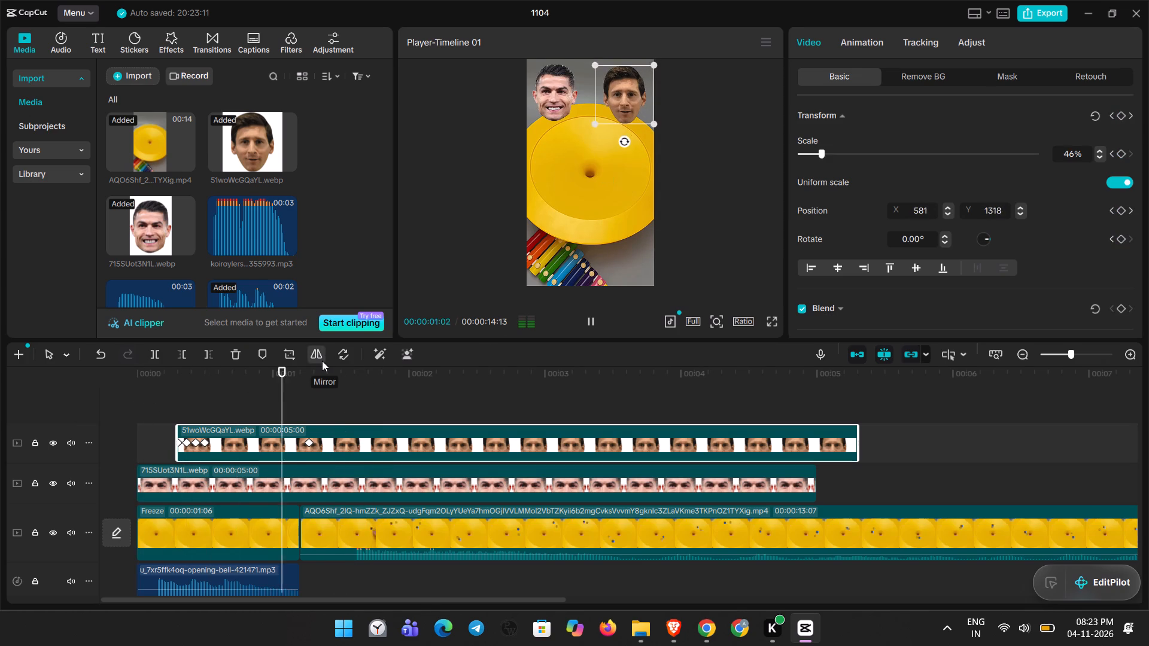
pyautogui.press('space')
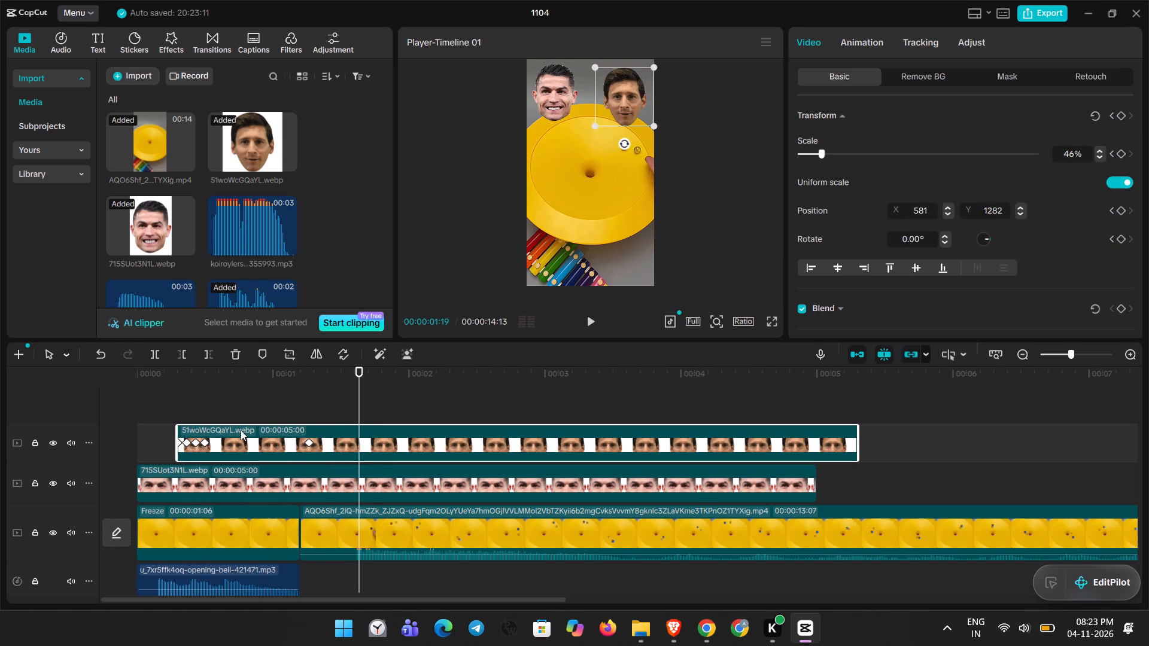
# Play the video onward and again from the beginning to check the face overlays against the rolling marbles.
pyautogui.press('space')
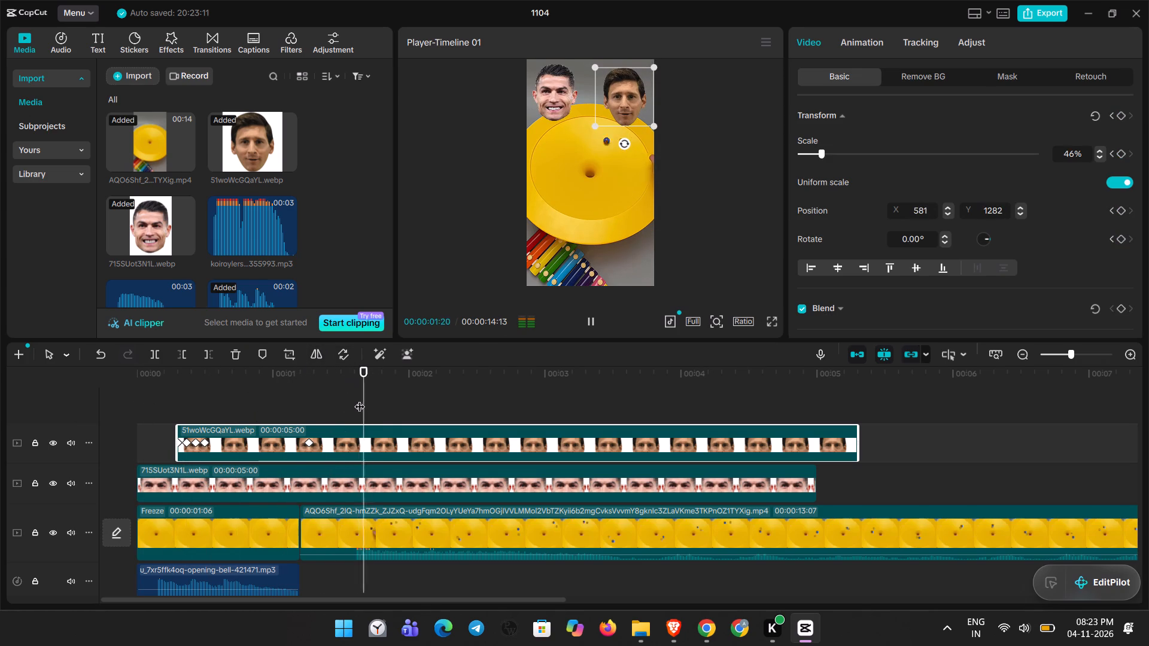
pyautogui.press('space')
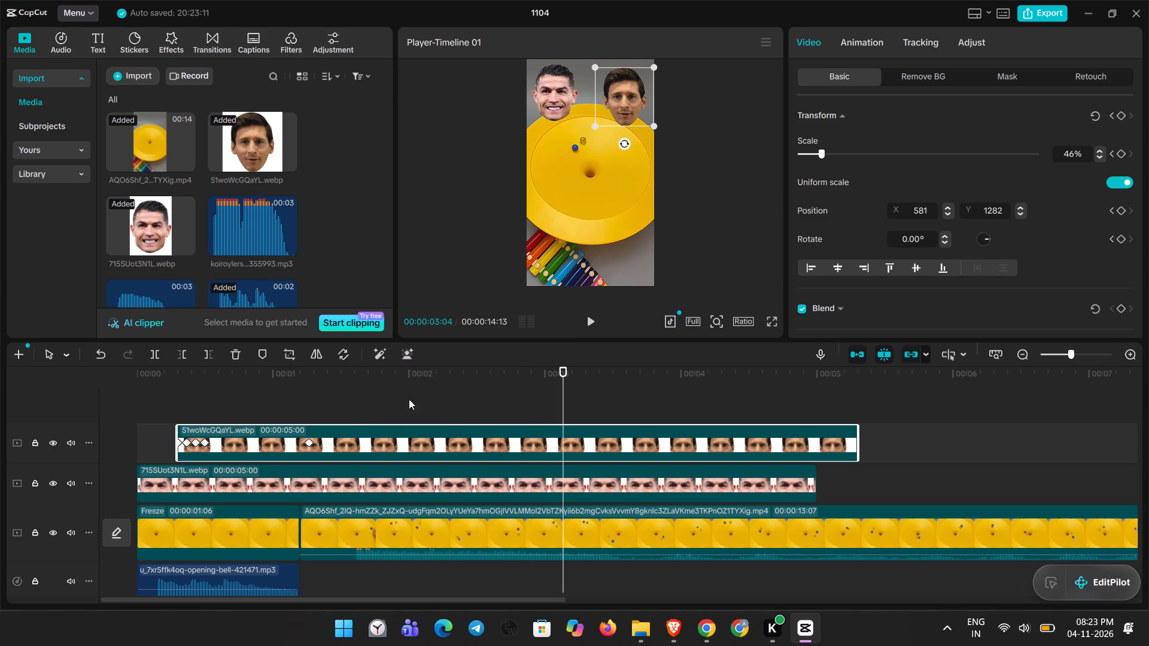
pyautogui.moveTo(564, 387); pyautogui.dragTo(22, 389)
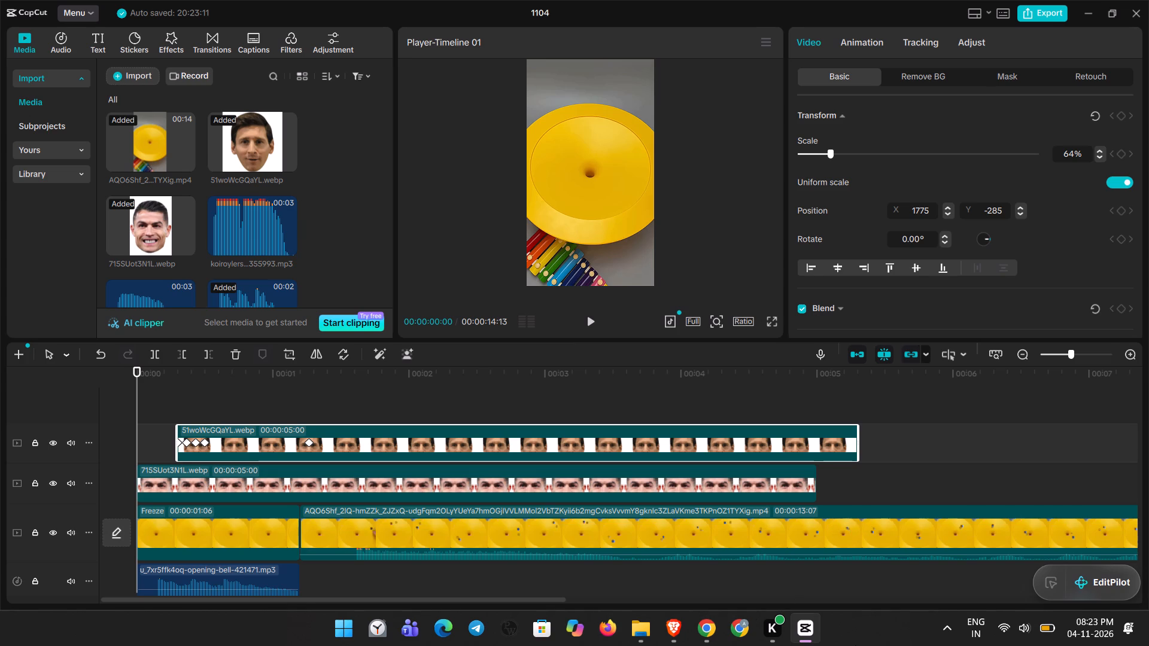
pyautogui.press('space')
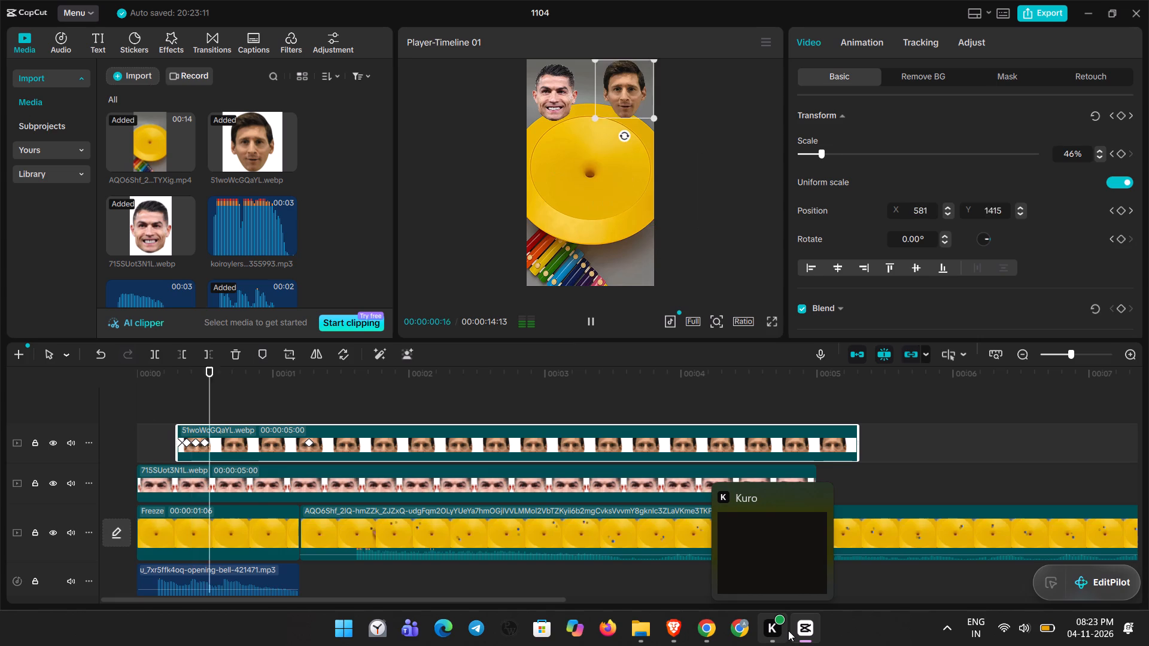
pyautogui.press('space')
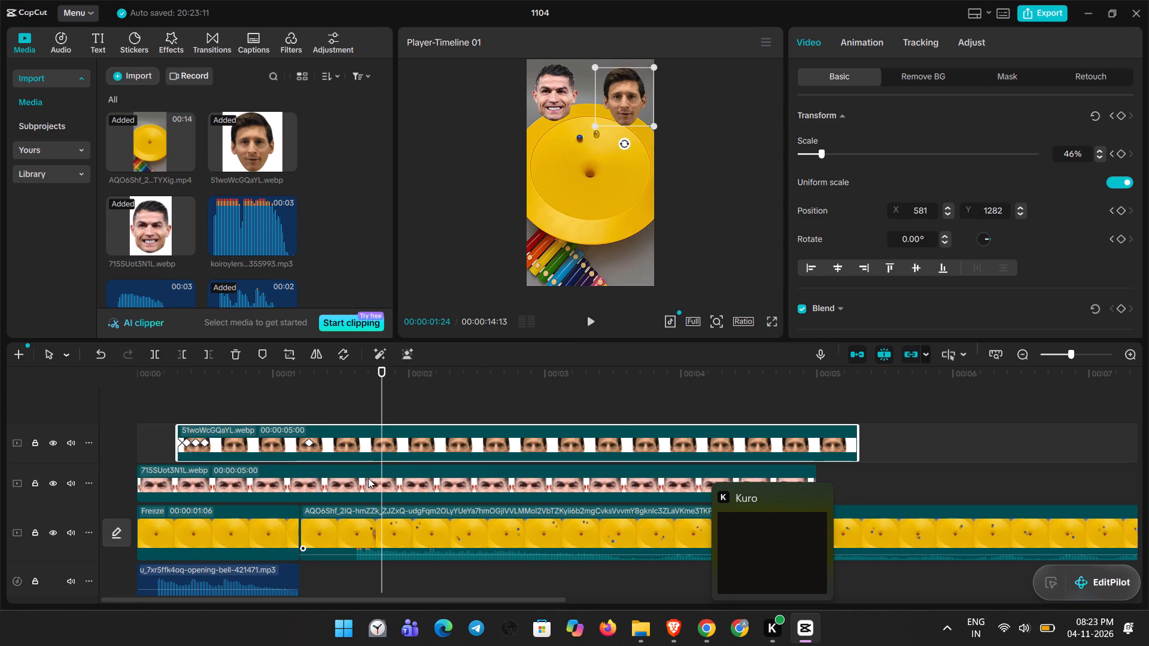
pyautogui.moveTo(381, 396); pyautogui.dragTo(359, 395)
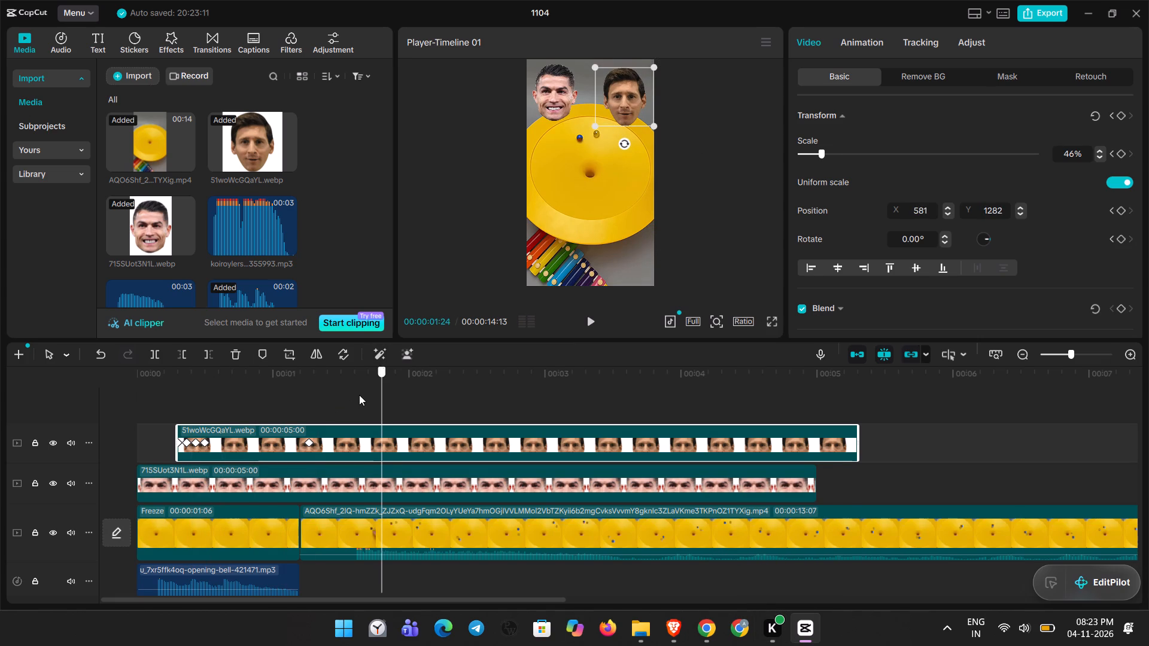
pyautogui.moveTo(359, 395); pyautogui.dragTo(0, 382)
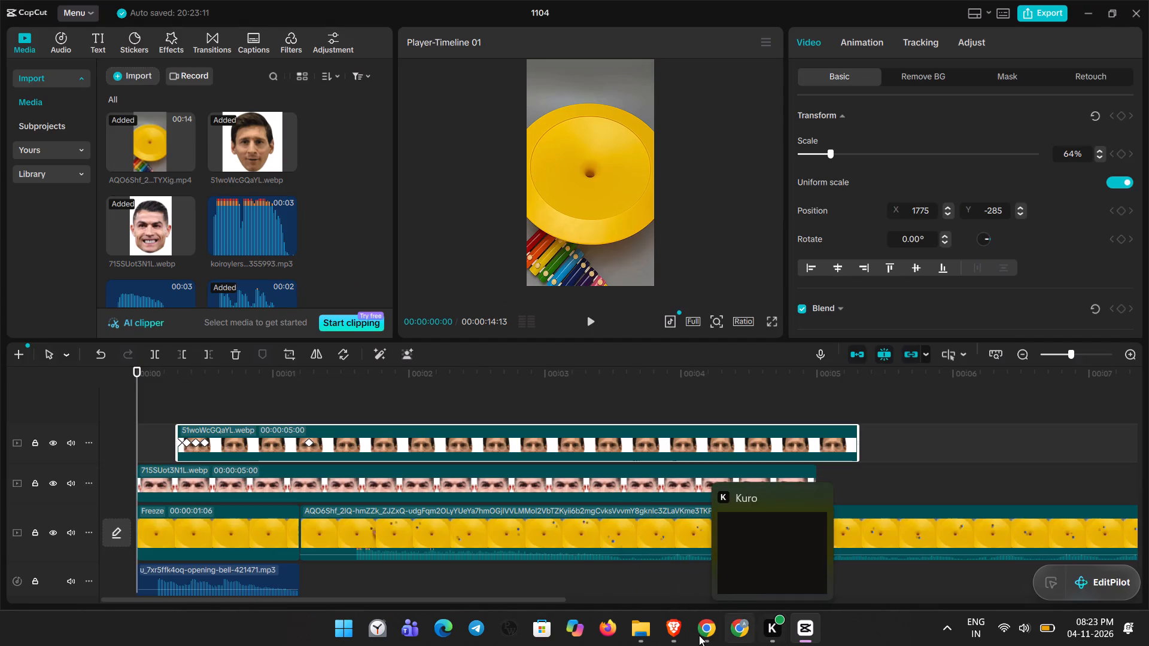
# Switch to the Brave browser and run an image search for "white marble ball translucent transparent" in a new tab.
pyautogui.click(679, 635)
pyautogui.click(749, 19)
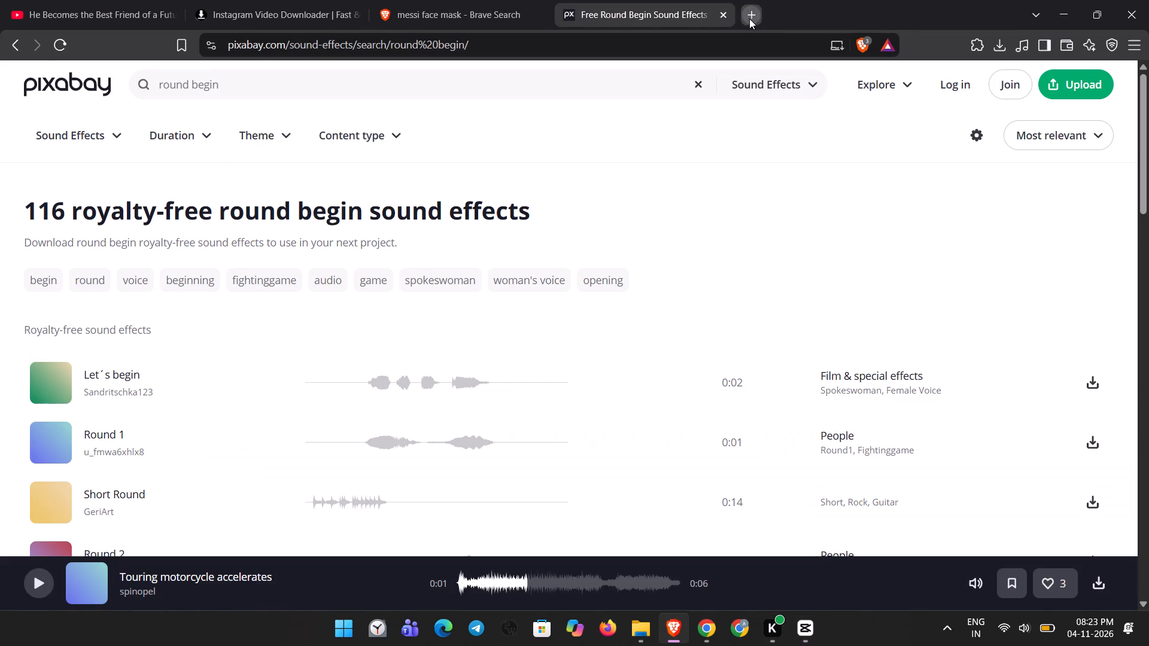
pyautogui.write('white')
pyautogui.scroll(2, 749, 19)
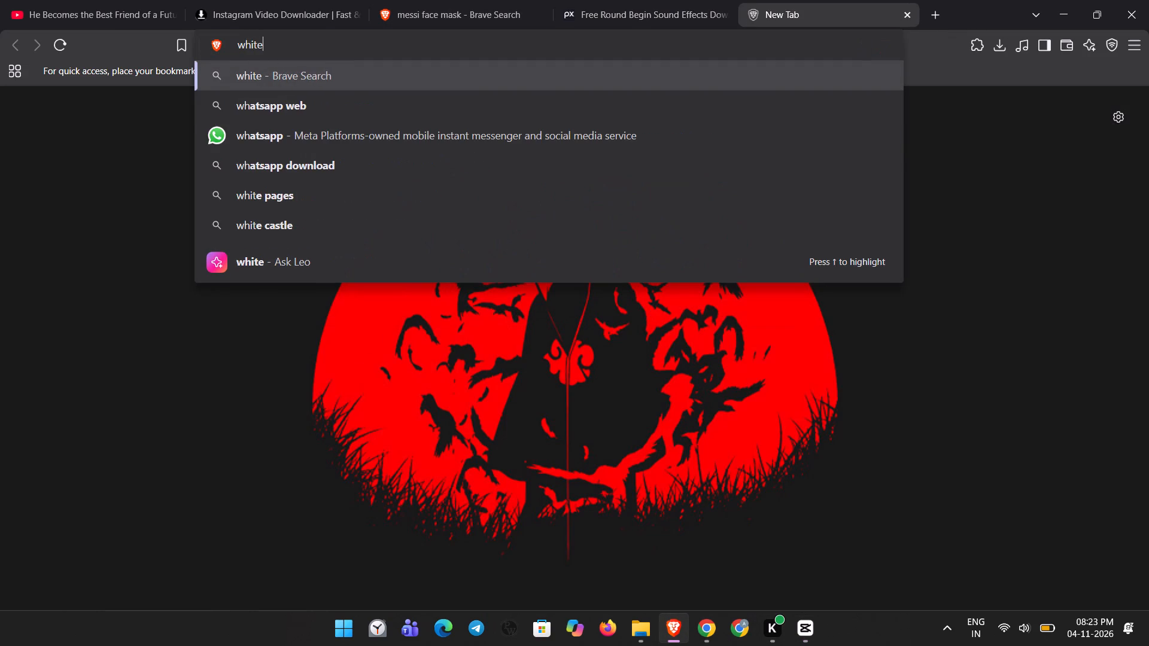
pyautogui.press('space')
pyautogui.write('marbel tran')
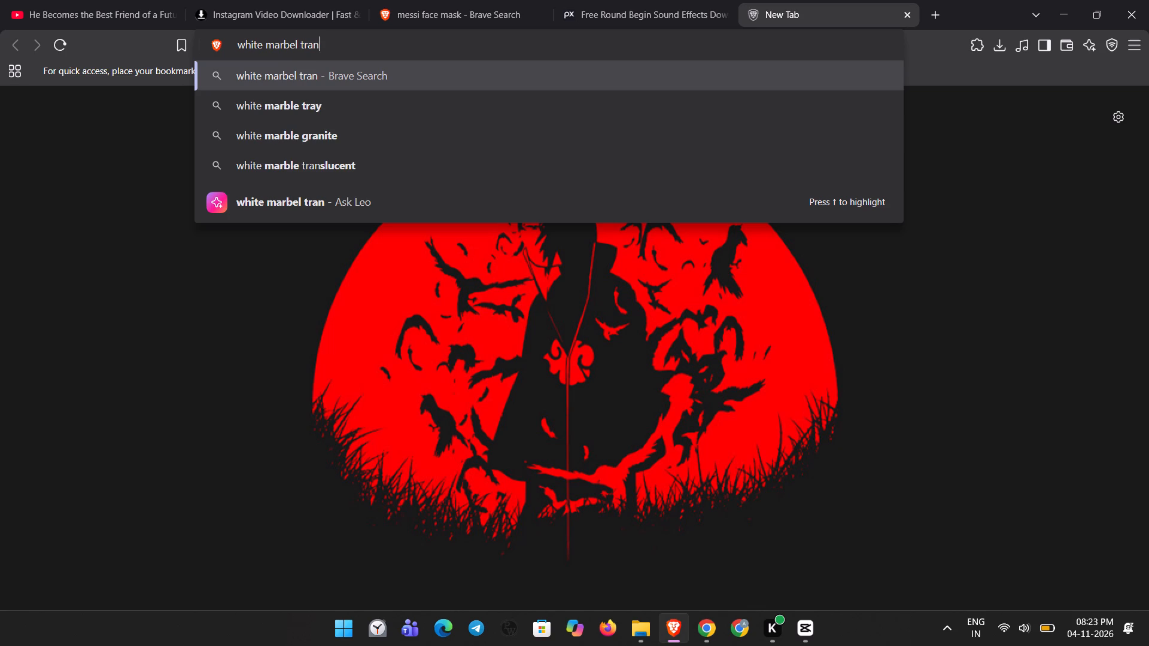
pyautogui.press('Down')
pyautogui.press('Down')
pyautogui.press('Down')
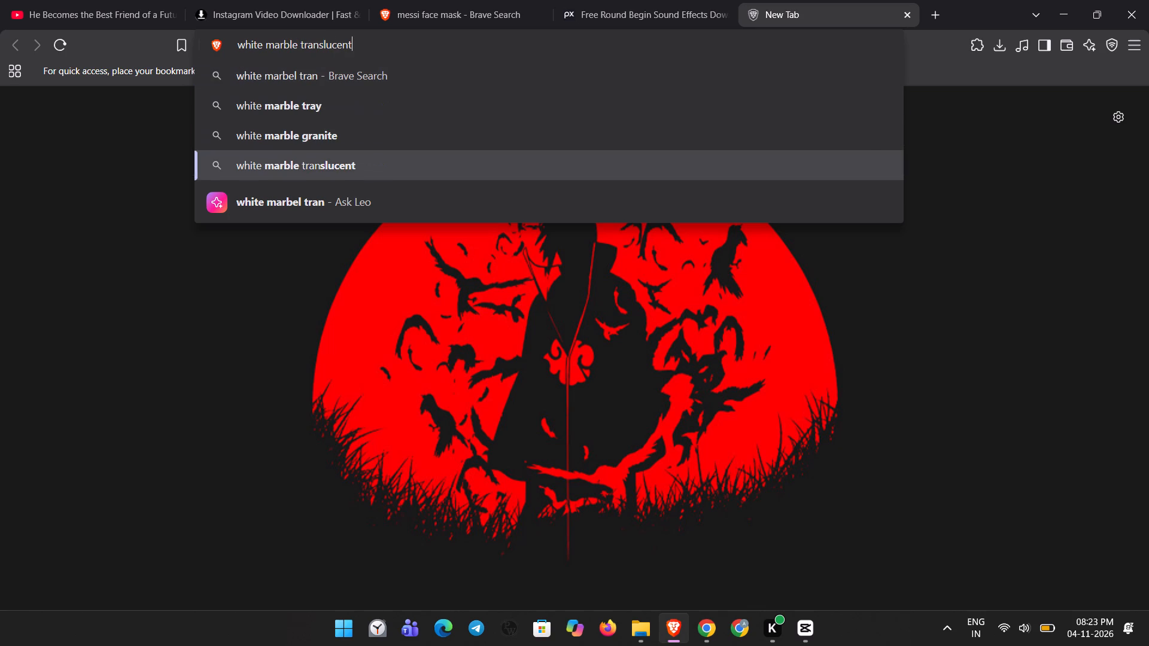
pyautogui.press('space')
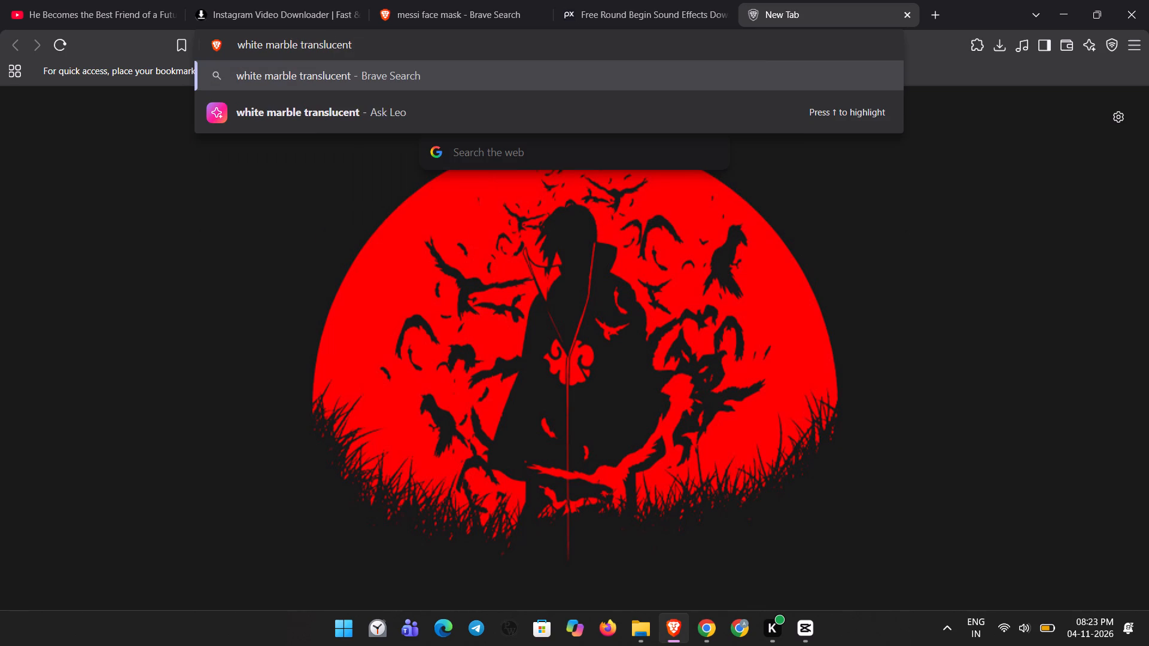
pyautogui.press('Left')
pyautogui.press('Left')
pyautogui.press('Left')
pyautogui.press('Left')
pyautogui.press('Left')
pyautogui.press('Left')
pyautogui.press('Left')
pyautogui.press('Left')
pyautogui.press('Left')
pyautogui.press('Left')
pyautogui.press('Left')
pyautogui.press('Left')
pyautogui.press('Left')
pyautogui.press('space')
pyautogui.write('ball')
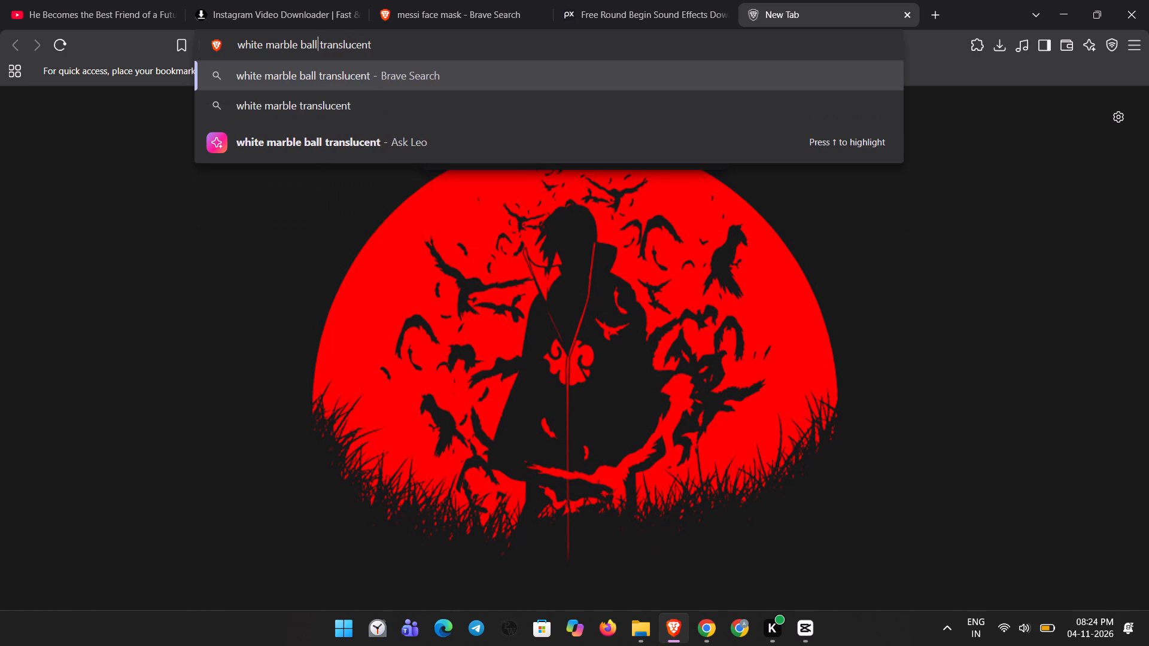
pyautogui.press('space')
pyautogui.press('Right')
pyautogui.press('Right')
pyautogui.press('Right')
pyautogui.press('Right')
pyautogui.press('Right')
pyautogui.press('Right')
pyautogui.press('Right')
pyautogui.press('Right')
pyautogui.press('Right')
pyautogui.press('Right')
pyautogui.press('Right')
pyautogui.press('Right')
pyautogui.press('Right')
pyautogui.press('Right')
pyautogui.press('Right')
pyautogui.press('Right')
pyautogui.press('Right')
pyautogui.press('Right')
pyautogui.press('Right')
pyautogui.press('Right')
pyautogui.press('Right')
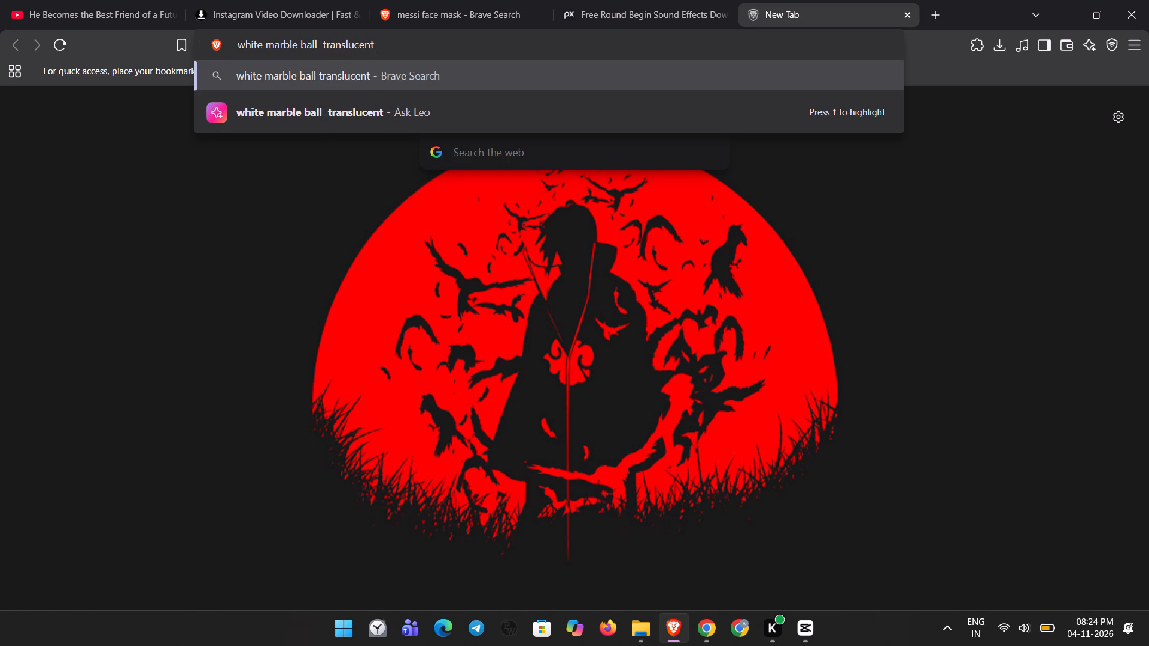
pyautogui.write('transparent')
pyautogui.press('Return')
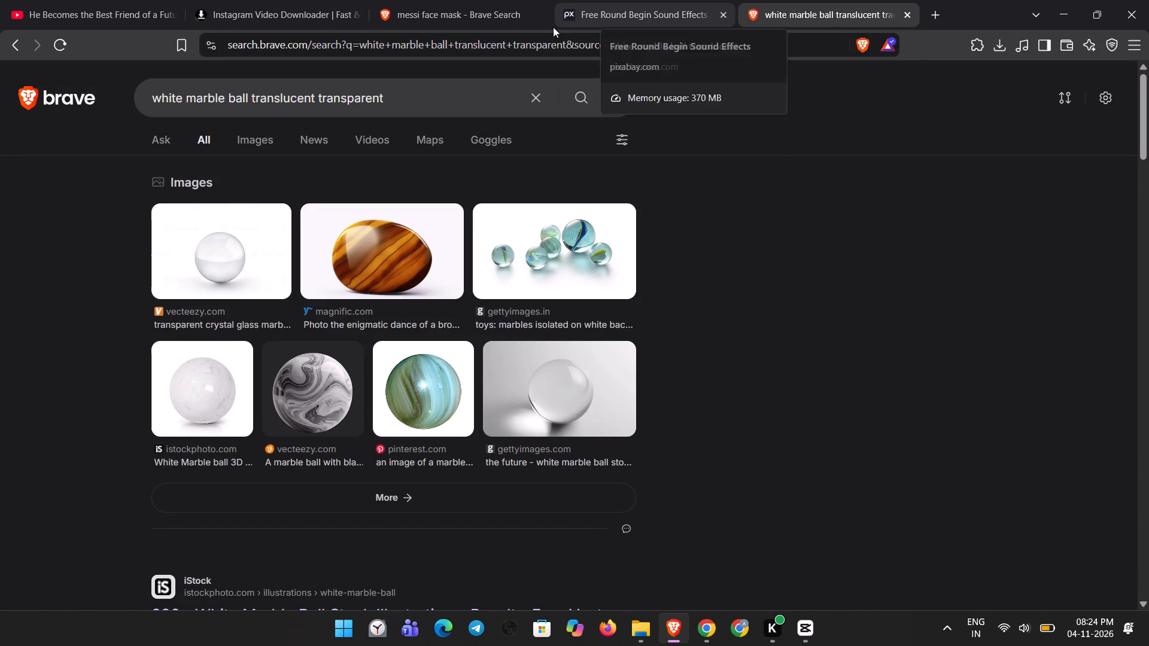
pyautogui.click(256, 141)
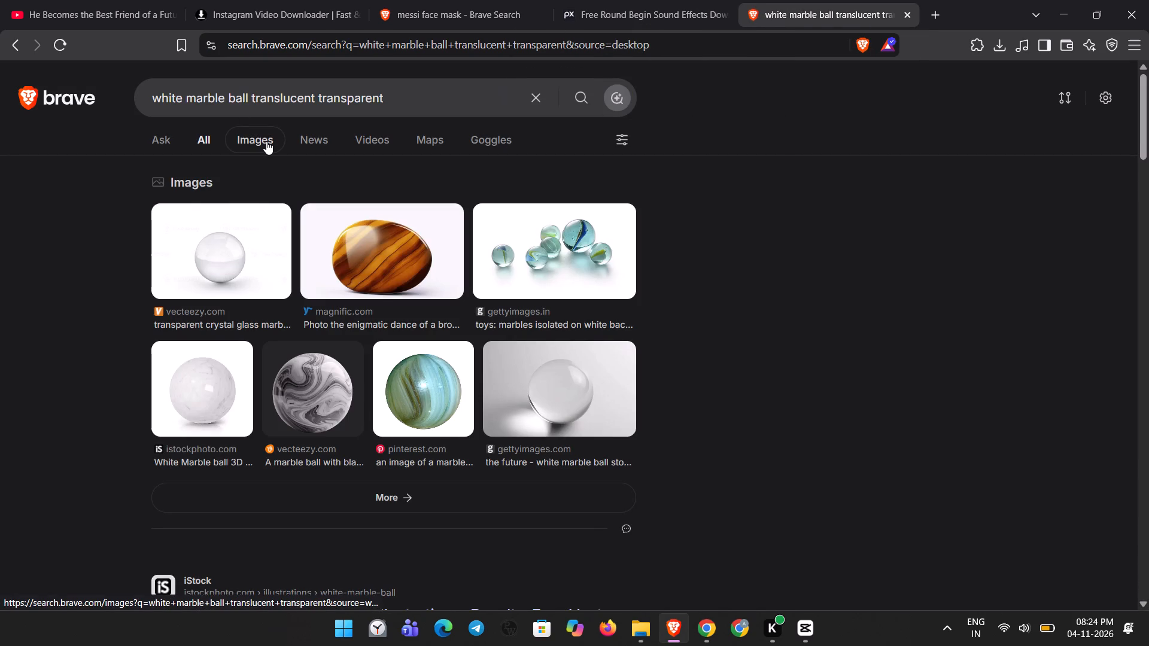
# Find the blue glass marble isolated on white in the image results and save it to the new video folder.
pyautogui.scroll(-2, 630, 298)
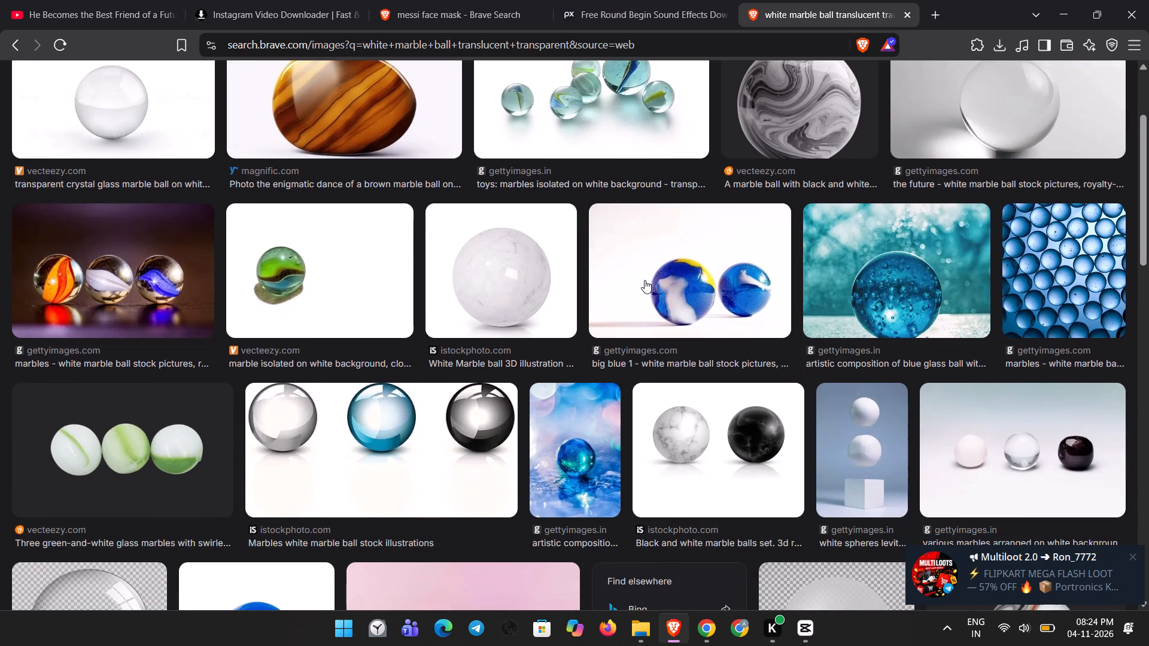
pyautogui.scroll(-2, 703, 295)
pyautogui.scroll(-3, 452, 301)
pyautogui.scroll(-1, 390, 305)
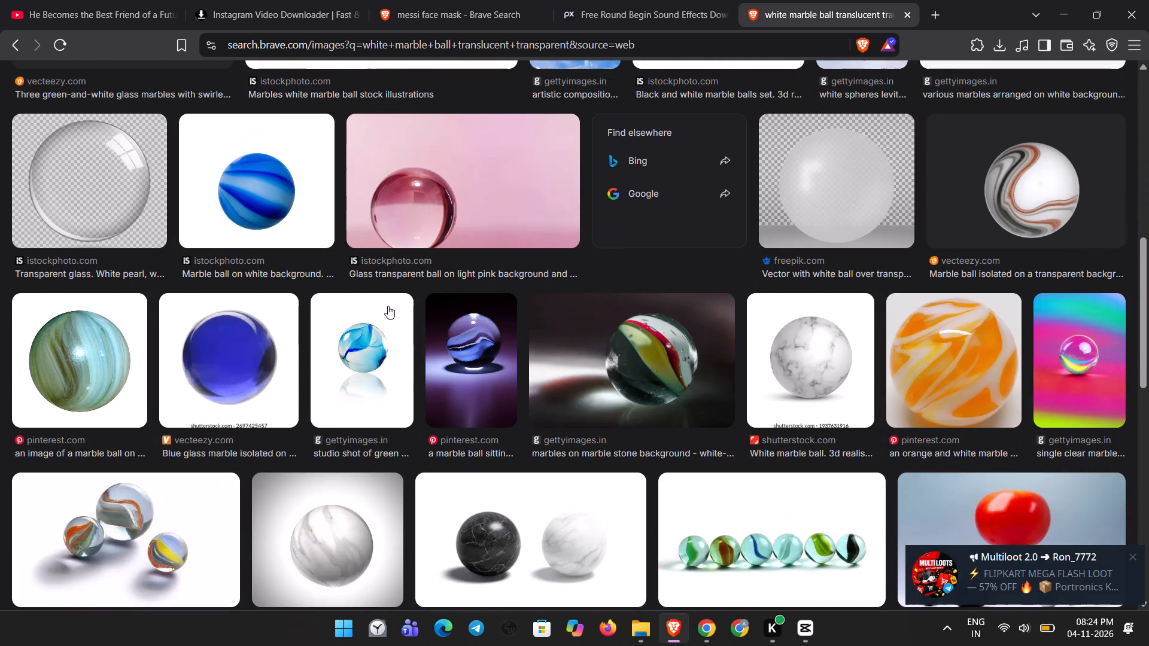
pyautogui.moveTo(230, 348); pyautogui.dragTo(804, 635)
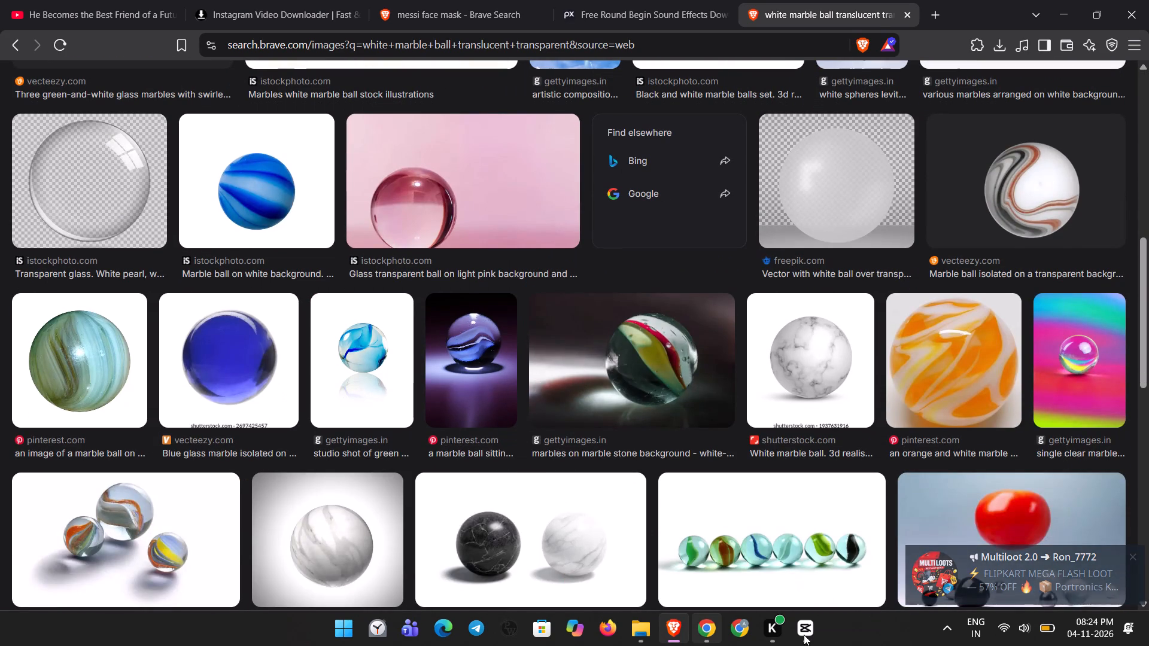
pyautogui.moveTo(804, 635); pyautogui.dragTo(309, 154)
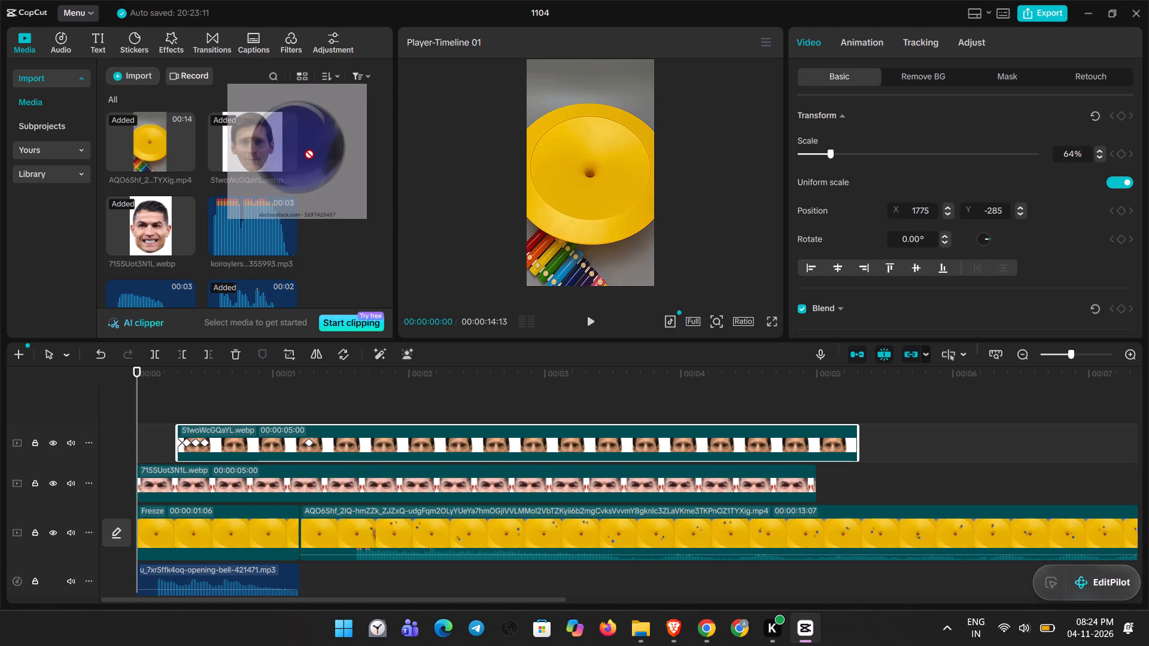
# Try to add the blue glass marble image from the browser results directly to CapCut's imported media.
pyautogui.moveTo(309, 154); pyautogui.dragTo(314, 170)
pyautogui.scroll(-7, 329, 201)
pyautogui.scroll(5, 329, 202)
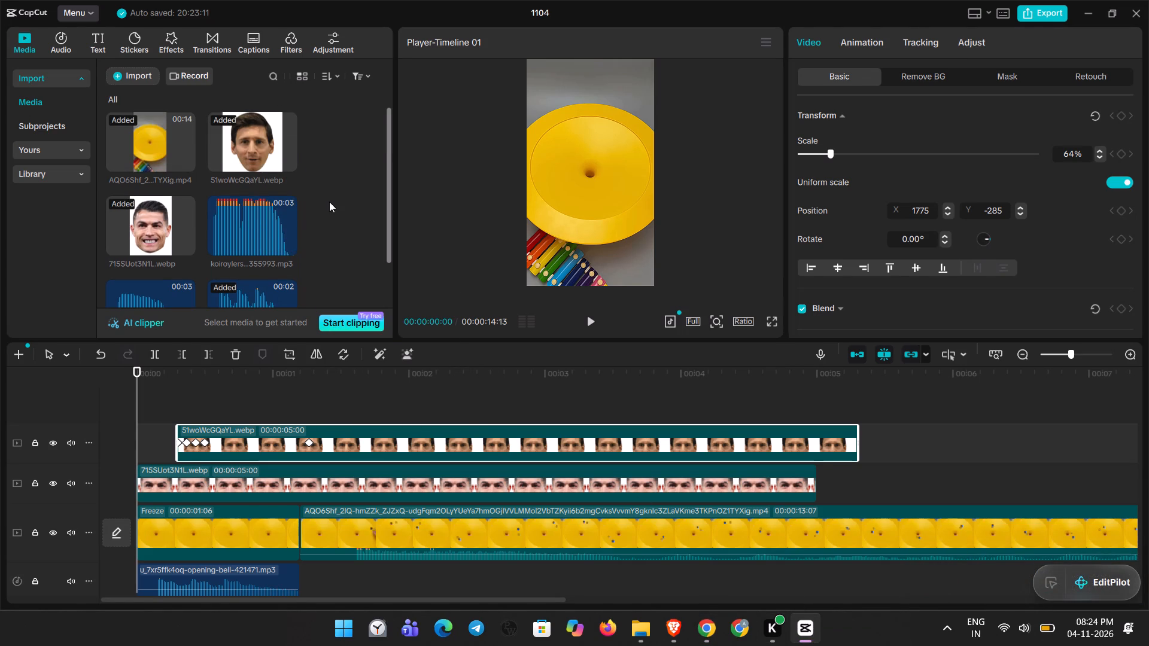
# Switch back to Brave and save the blue glass marble image as a WEBP file in the new video folder.
pyautogui.click(709, 628)
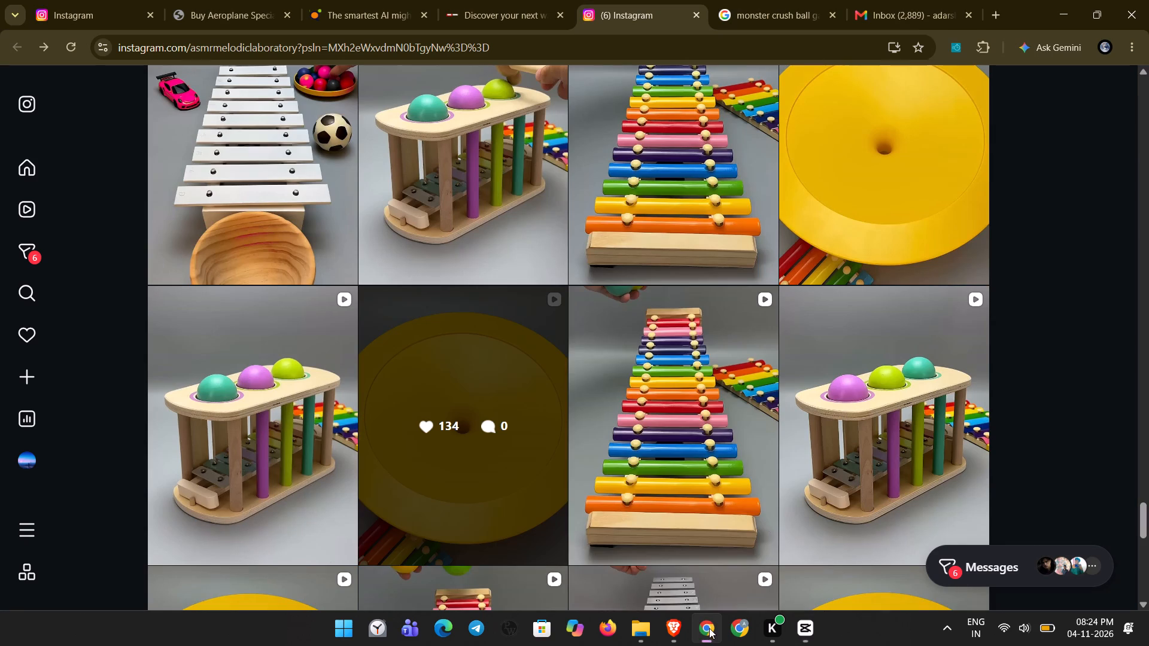
pyautogui.click(685, 623)
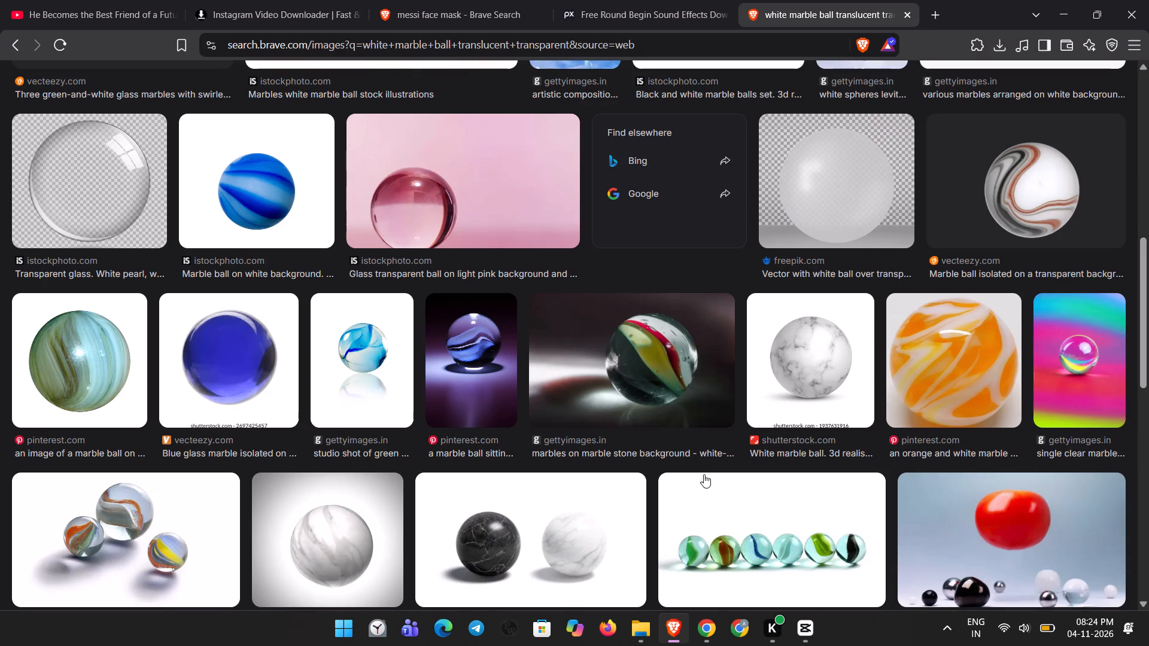
pyautogui.rightClick(245, 378)
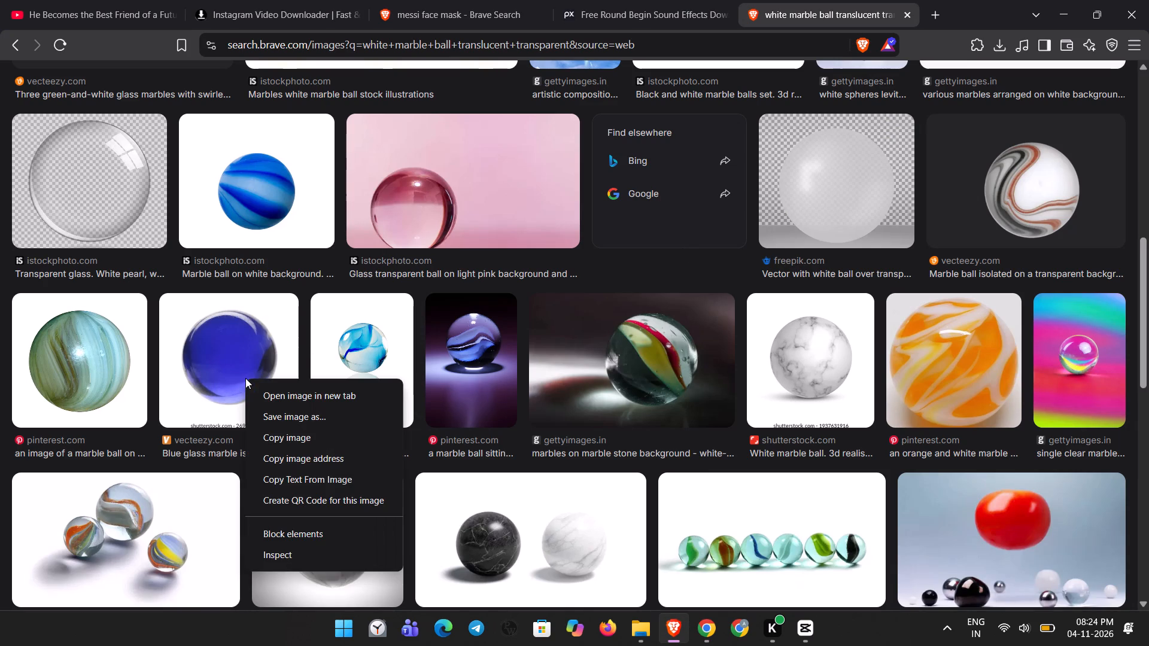
pyautogui.click(290, 415)
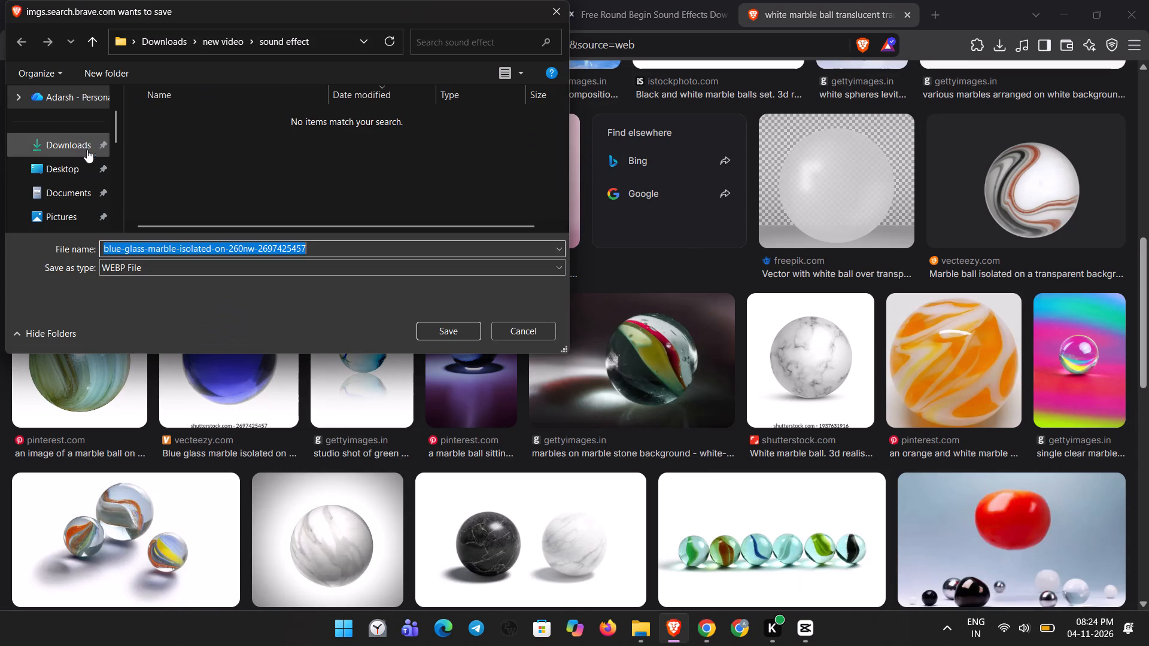
pyautogui.click(209, 38)
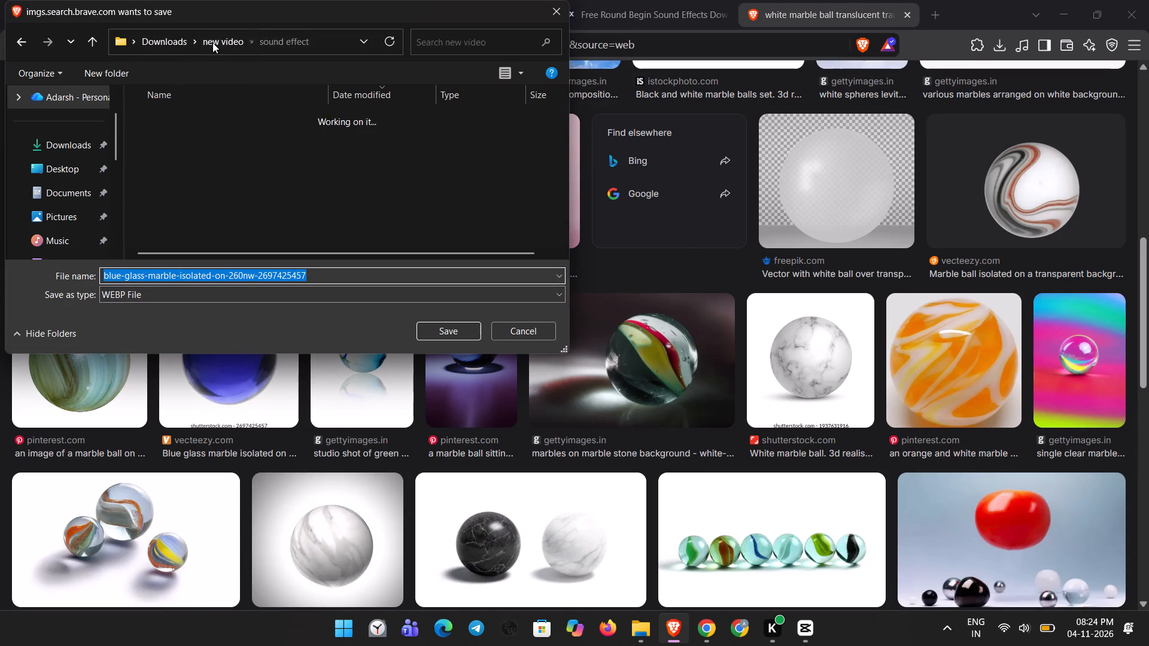
pyautogui.click(441, 335)
# Look further through the marble image results for another suitable marble.
pyautogui.scroll(-4, 422, 443)
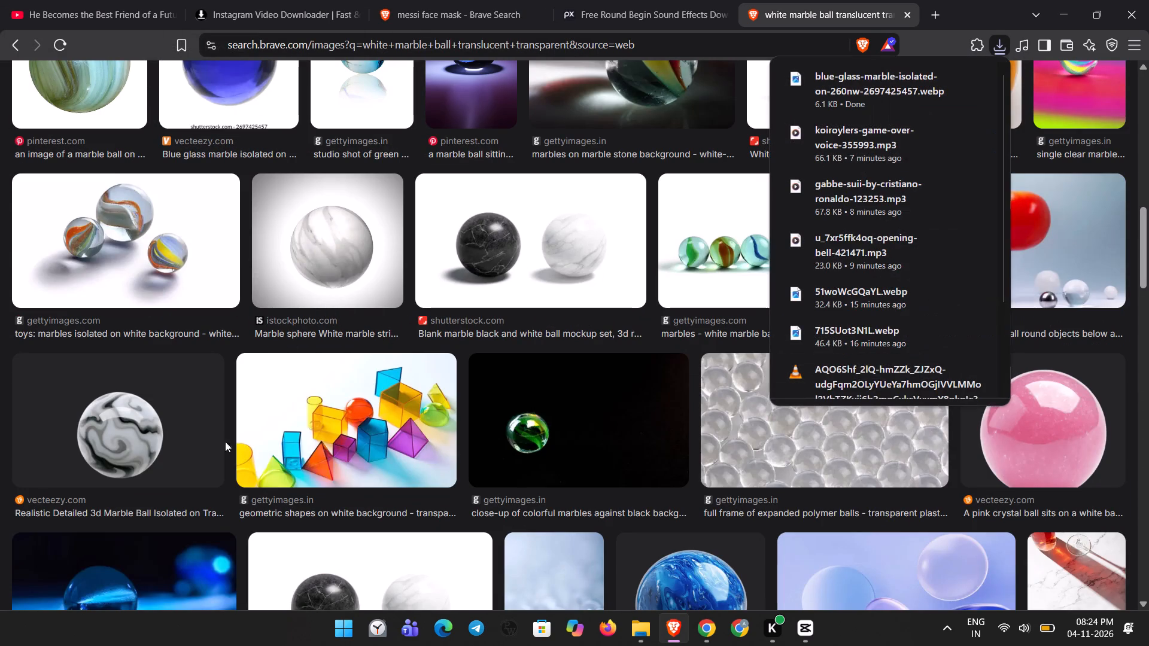
# Save the Vecteezy black-and-white swirled 3D marble ball image to the new video folder in Downloads.
pyautogui.scroll(-2, 388, 443)
pyautogui.scroll(1, 410, 416)
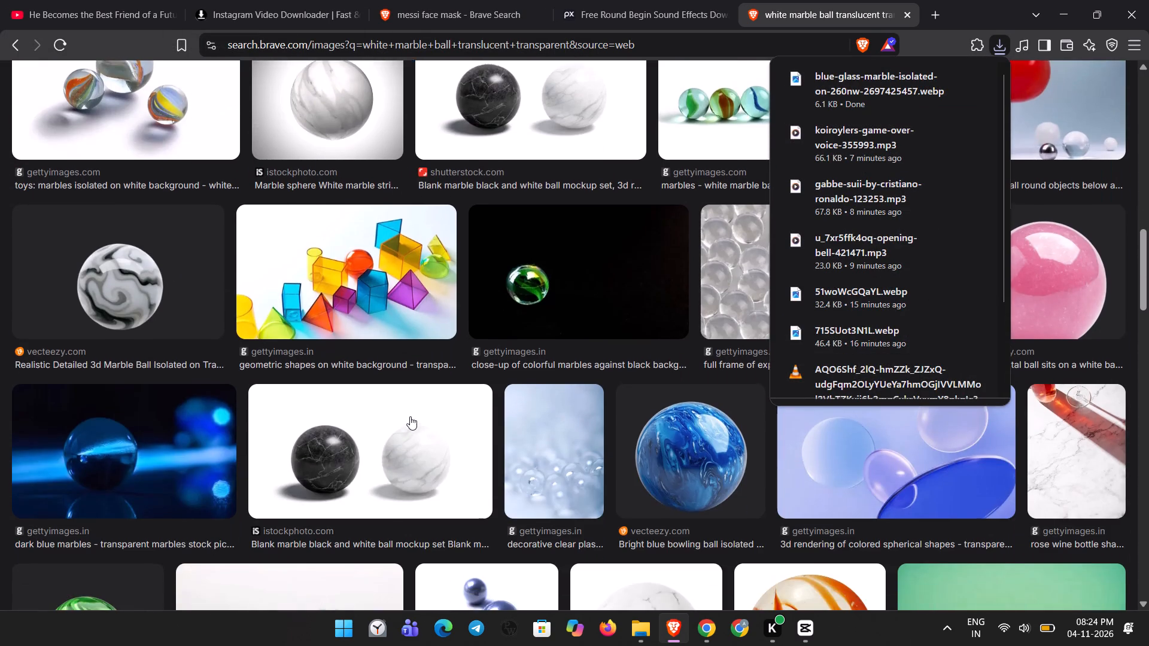
pyautogui.scroll(1, 410, 416)
pyautogui.scroll(-2, 328, 438)
pyautogui.click(171, 284)
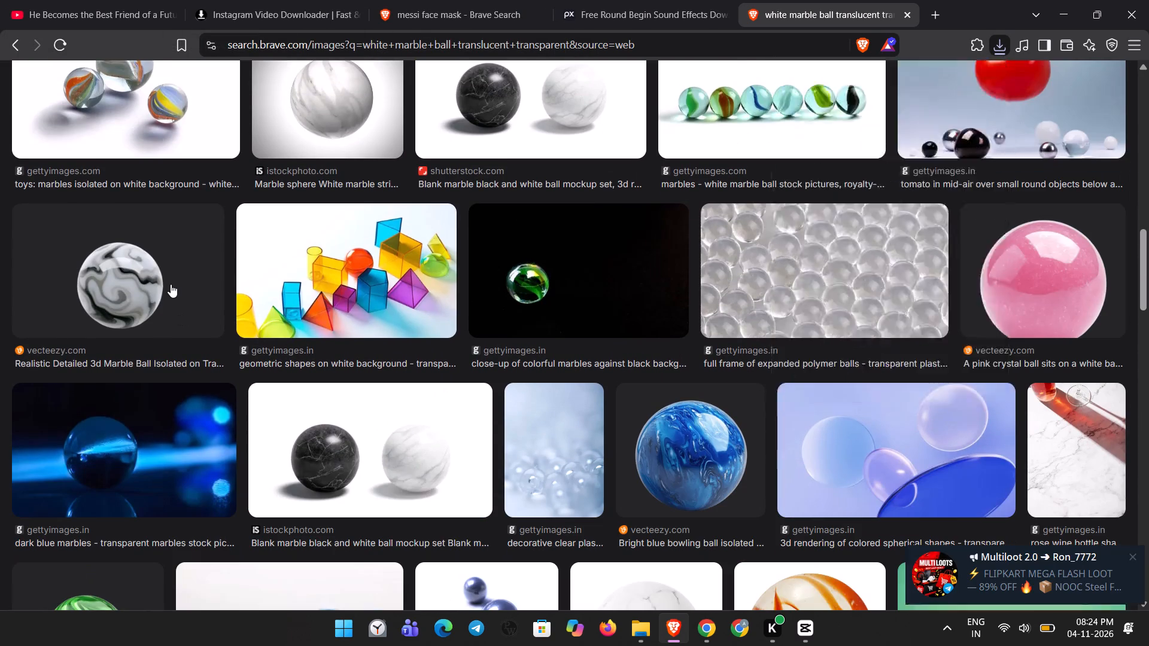
pyautogui.rightClick(844, 278)
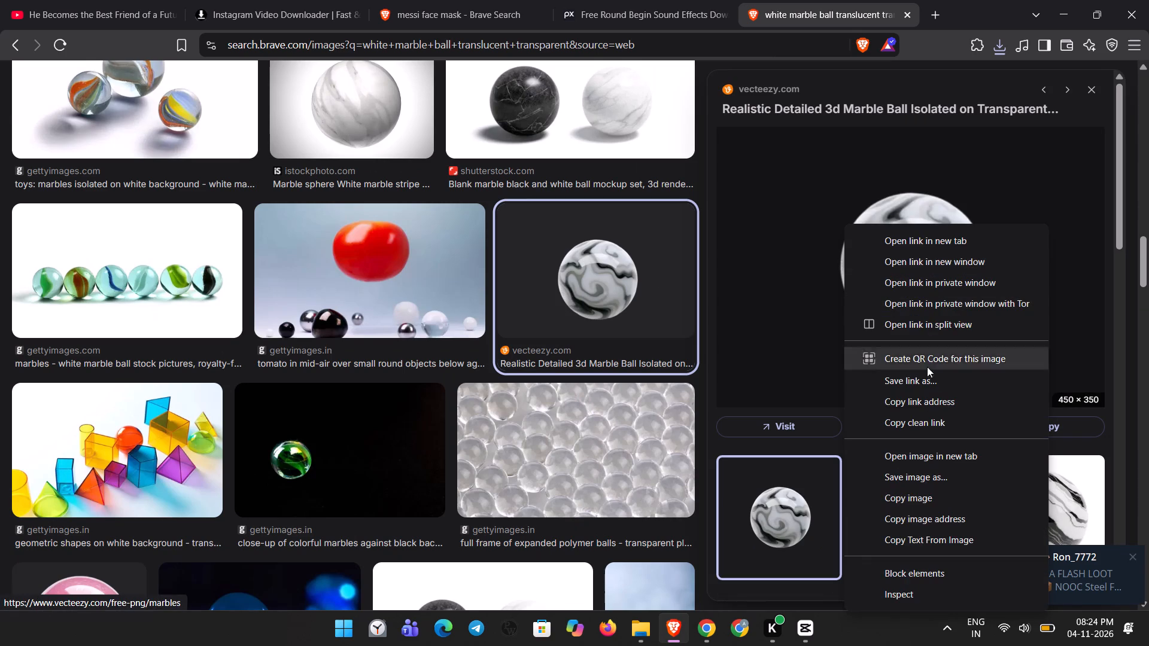
pyautogui.click(921, 475)
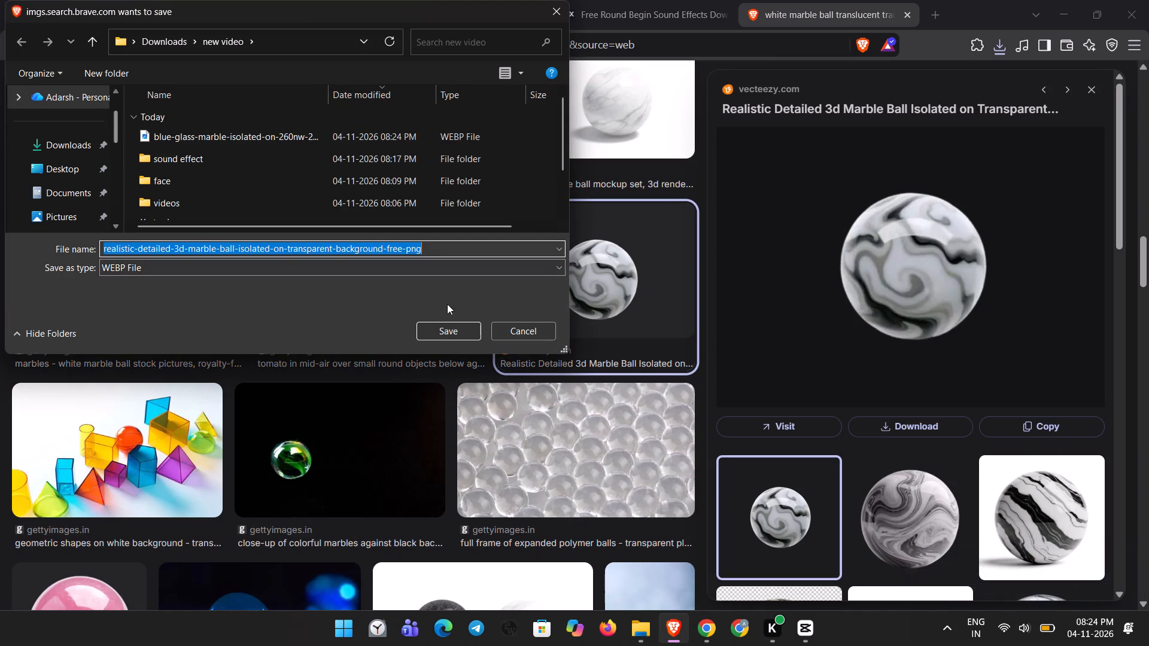
pyautogui.click(445, 333)
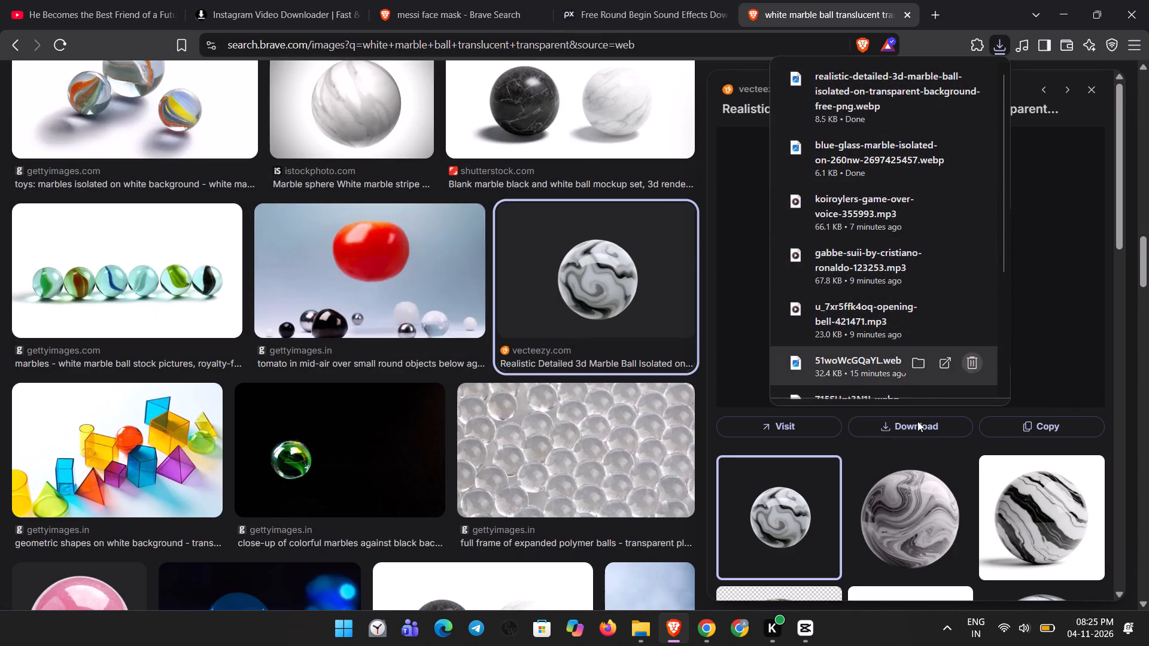
# Return to CapCut and import both marble WEBP images from the Downloads > new video folder.
pyautogui.click(815, 624)
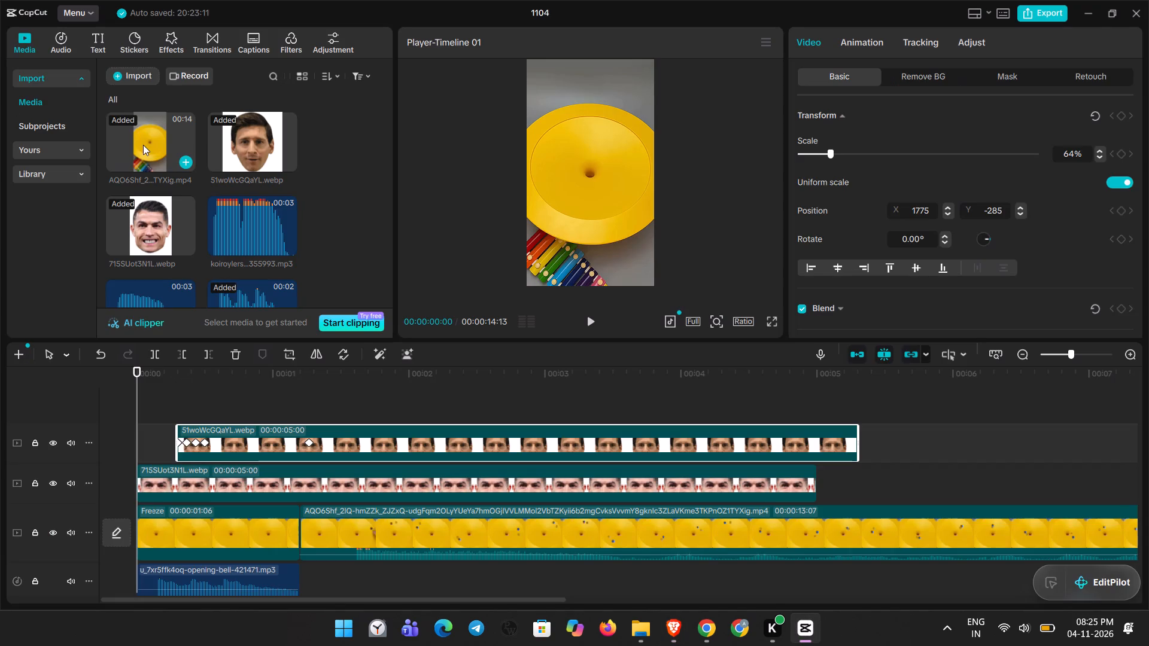
pyautogui.scroll(3, 146, 145)
pyautogui.click(119, 75)
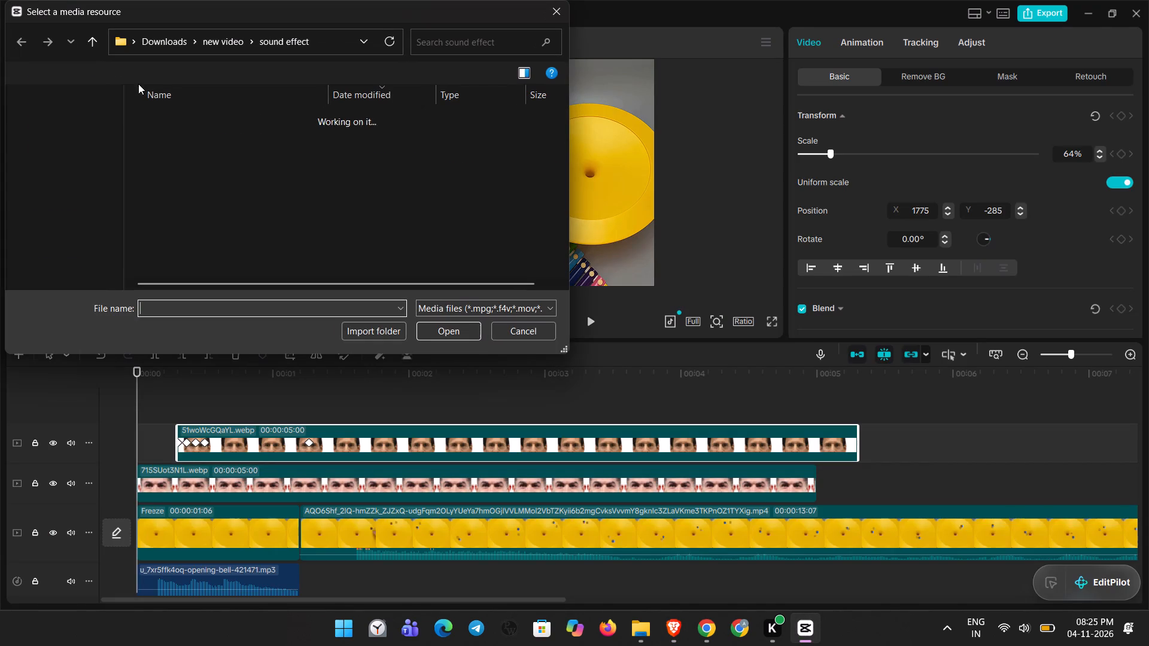
pyautogui.click(63, 149)
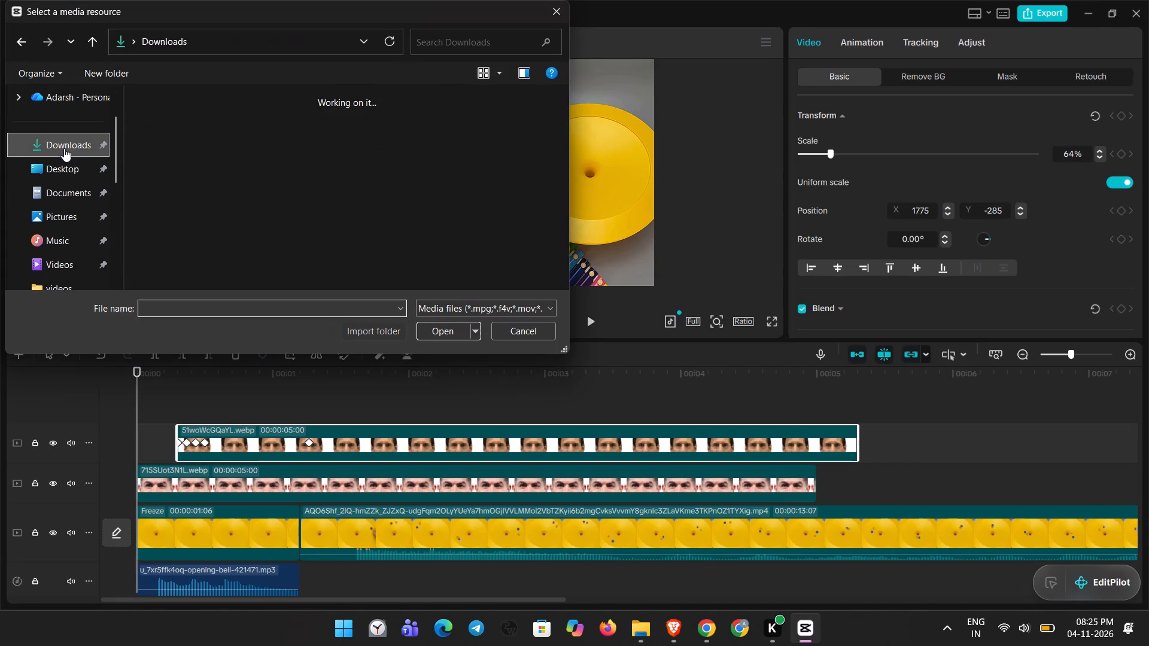
pyautogui.doubleClick(197, 124)
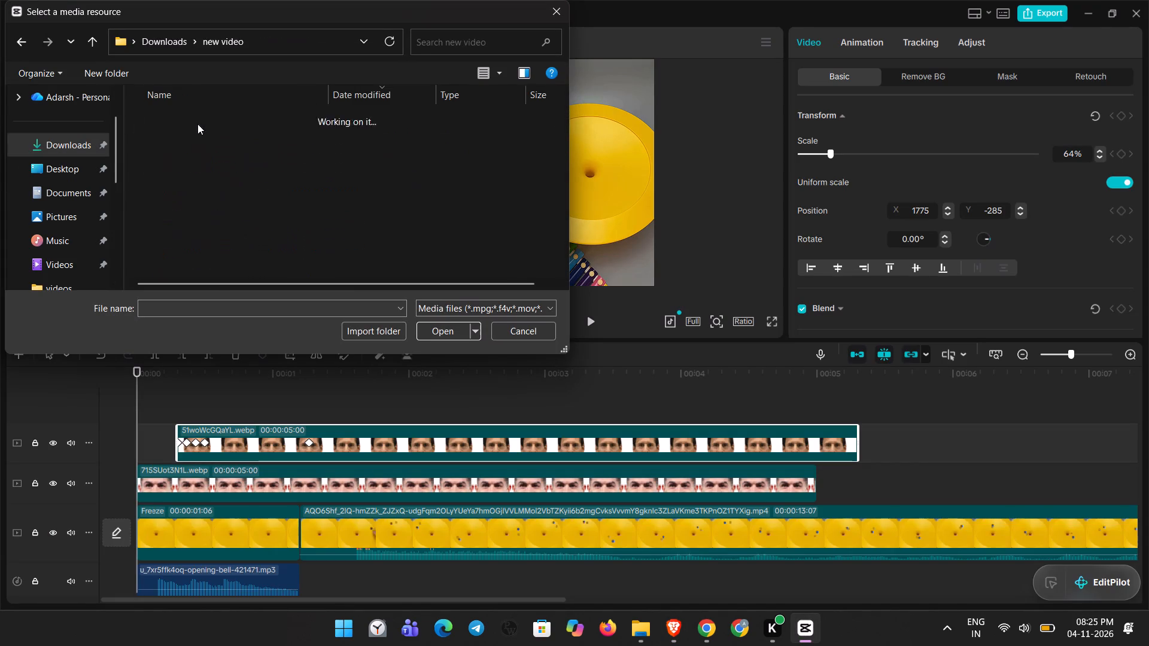
pyautogui.moveTo(221, 113); pyautogui.dragTo(226, 148)
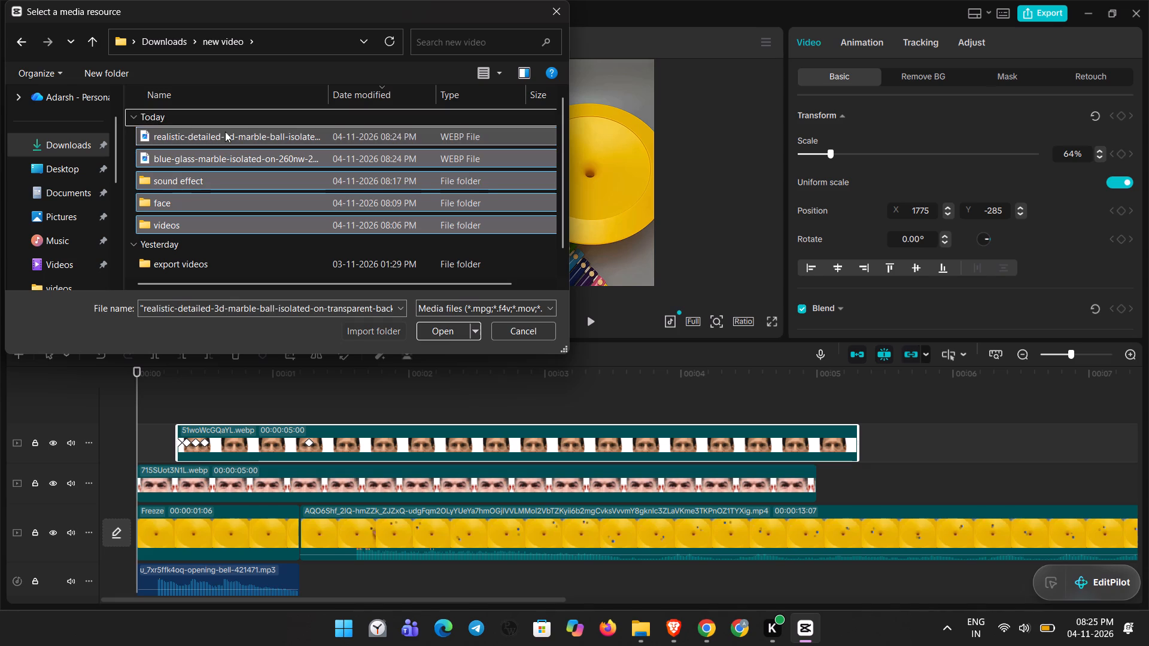
pyautogui.click(224, 119)
pyautogui.click(220, 139)
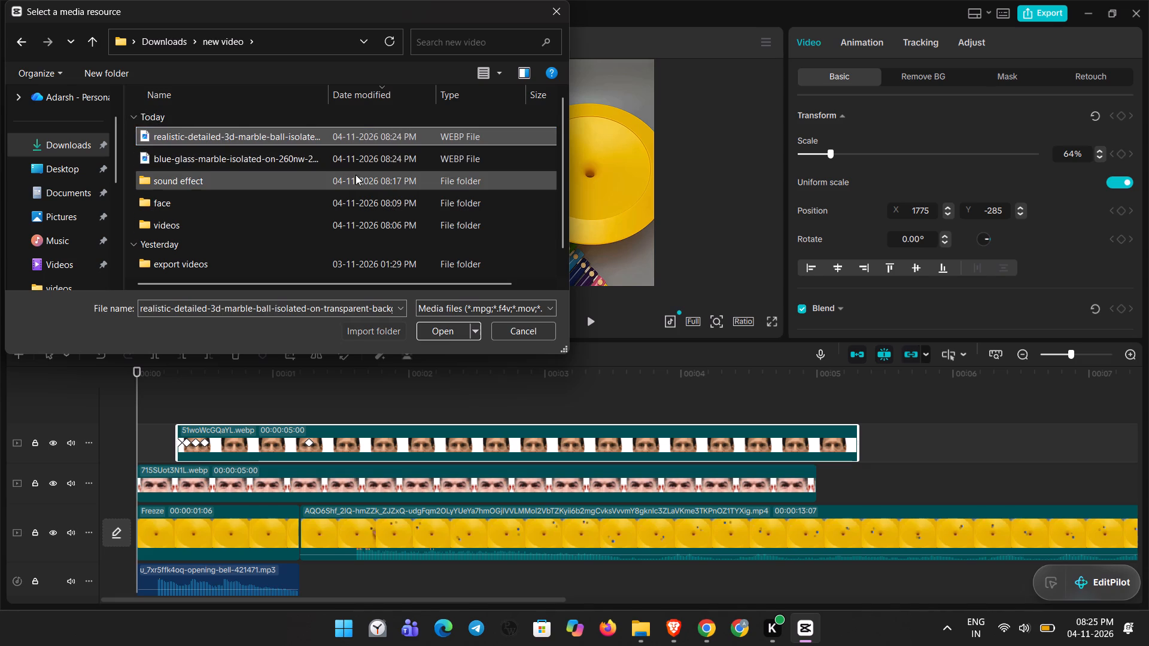
pyautogui.hotkey('shift', 'Down')
pyautogui.moveTo(523, 181); pyautogui.dragTo(775, 65)
pyautogui.press('Return')
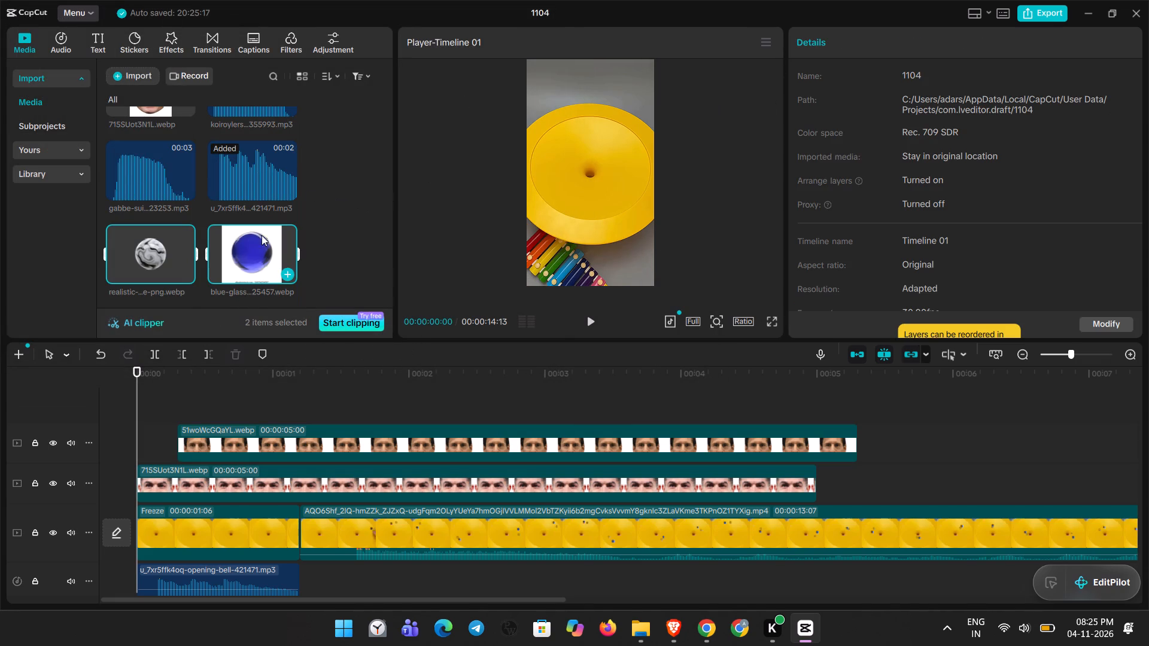
# Place both marble images on a new track above the Messi image, starting near the beginning of the timeline.
pyautogui.moveTo(141, 246); pyautogui.dragTo(127, 400)
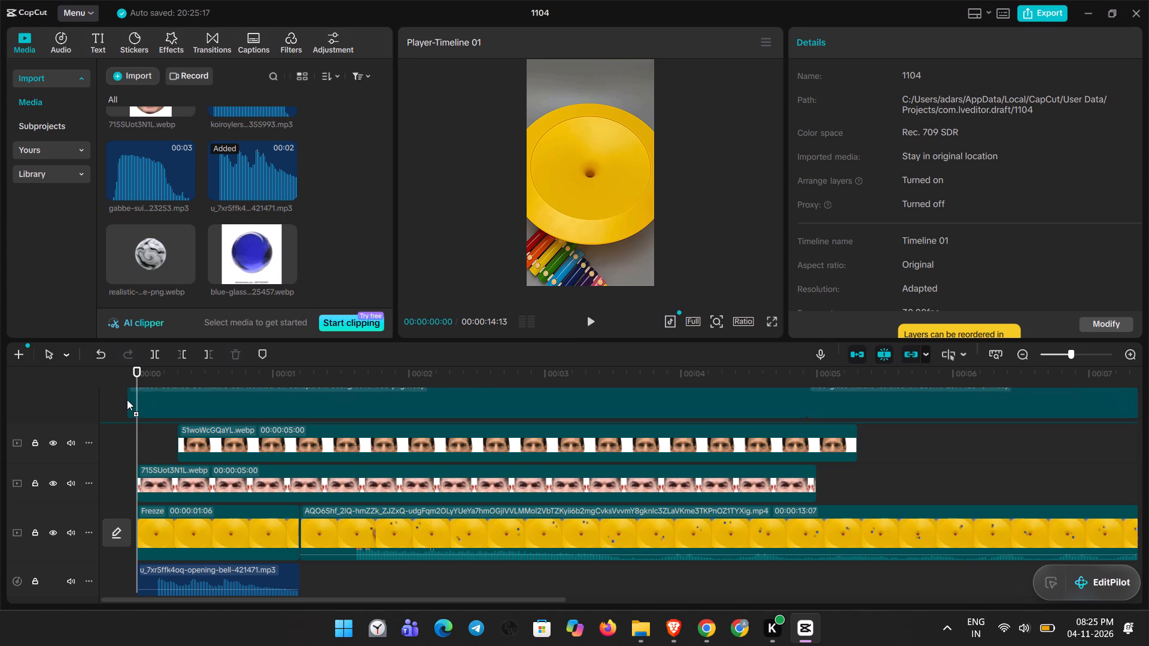
pyautogui.moveTo(127, 400); pyautogui.dragTo(141, 403)
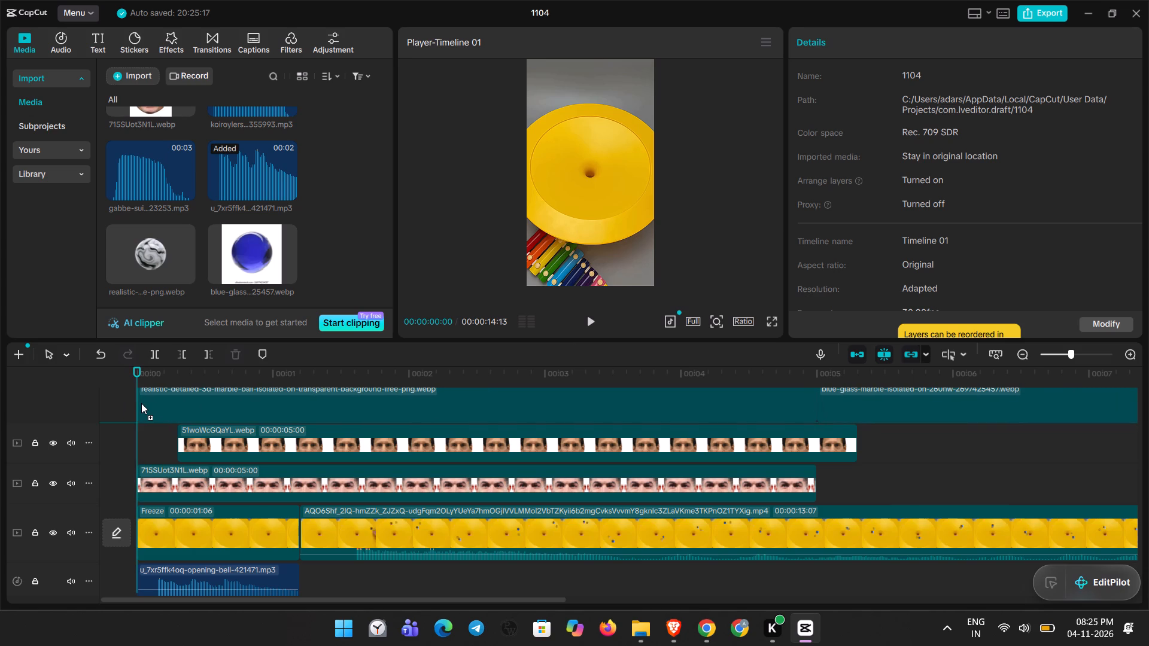
pyautogui.moveTo(141, 403); pyautogui.dragTo(144, 403)
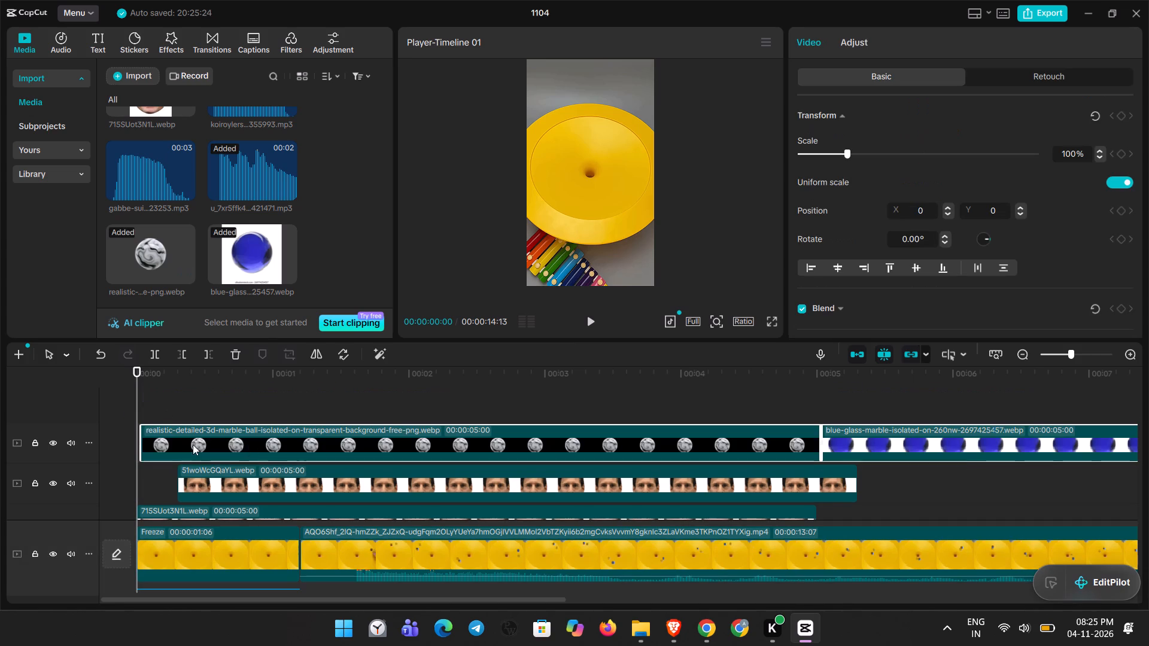
# Select the black-and-white marble clip alone and show it in the preview at 00:00:00:02.
pyautogui.click(186, 443)
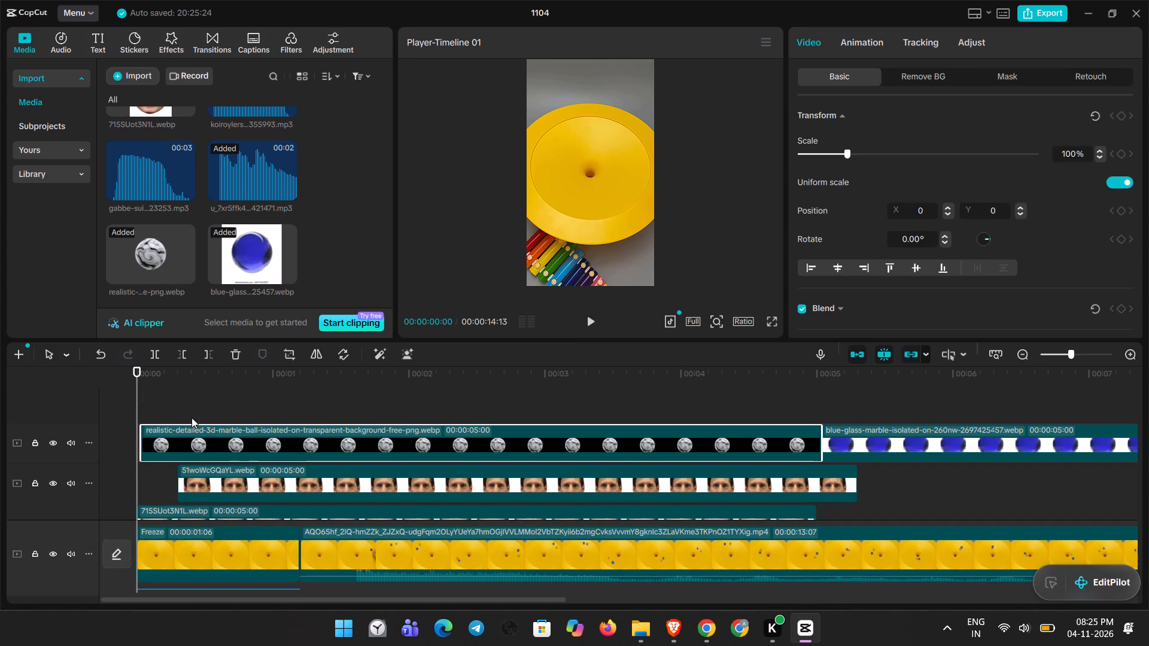
pyautogui.moveTo(136, 400); pyautogui.dragTo(146, 403)
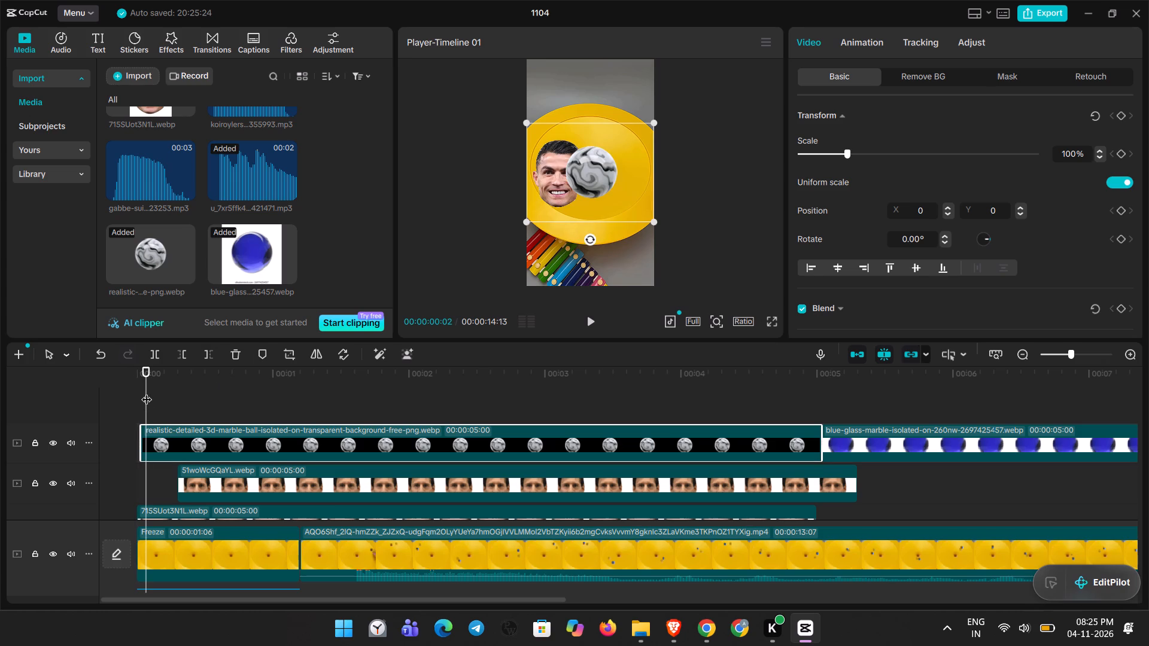
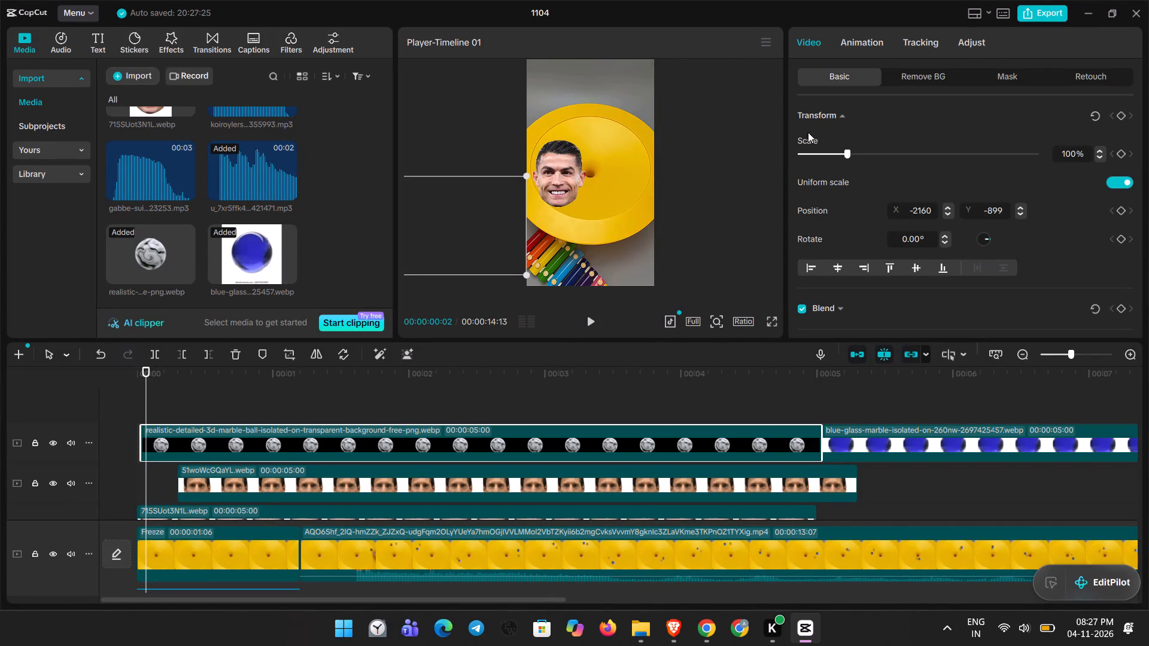
# Add a Transform keyframe to the black-and-white marble clip at 00:00:00:02 with the marble outside the frame.
pyautogui.click(1121, 114)
# At 00:00:00:09, place the black-and-white marble below Ronaldo's face at 43% scale, X -620, Y 602, with a full Transform keyframe.
pyautogui.press('space')
pyautogui.press('space')
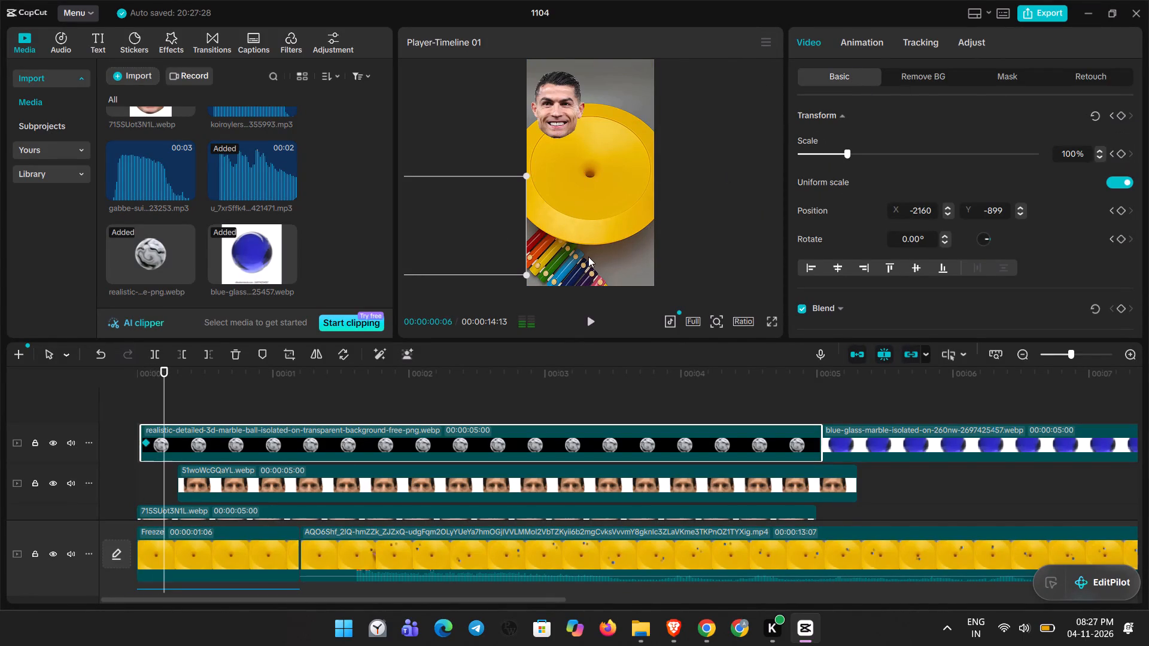
pyautogui.press('space')
pyautogui.press('space')
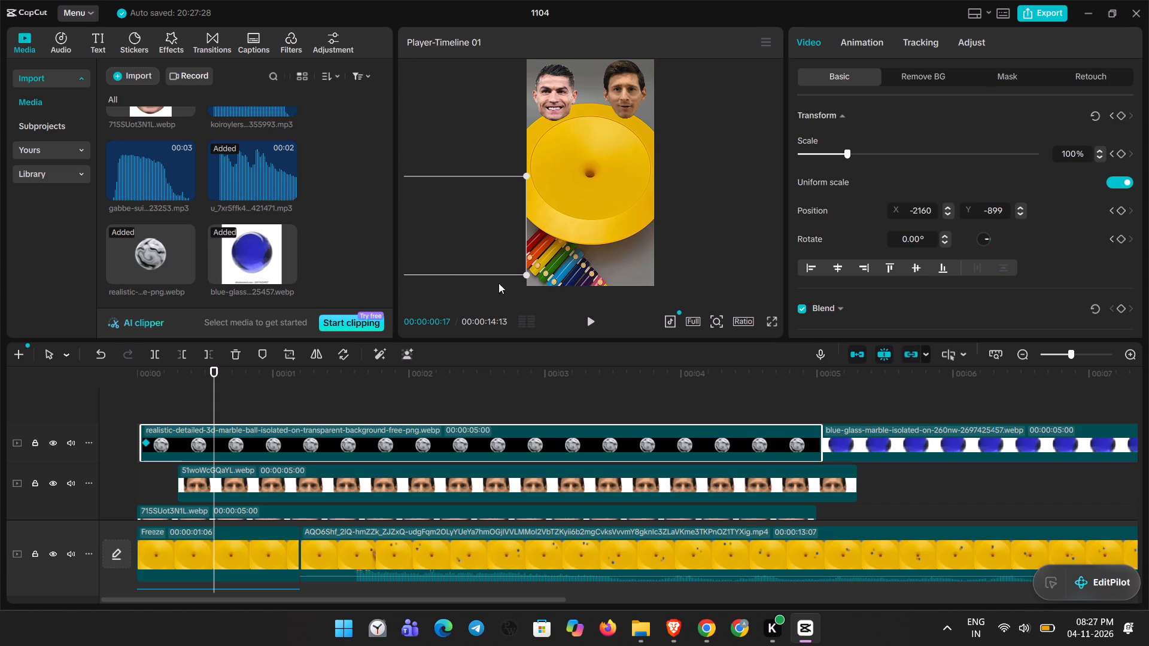
pyautogui.moveTo(214, 383); pyautogui.dragTo(188, 384)
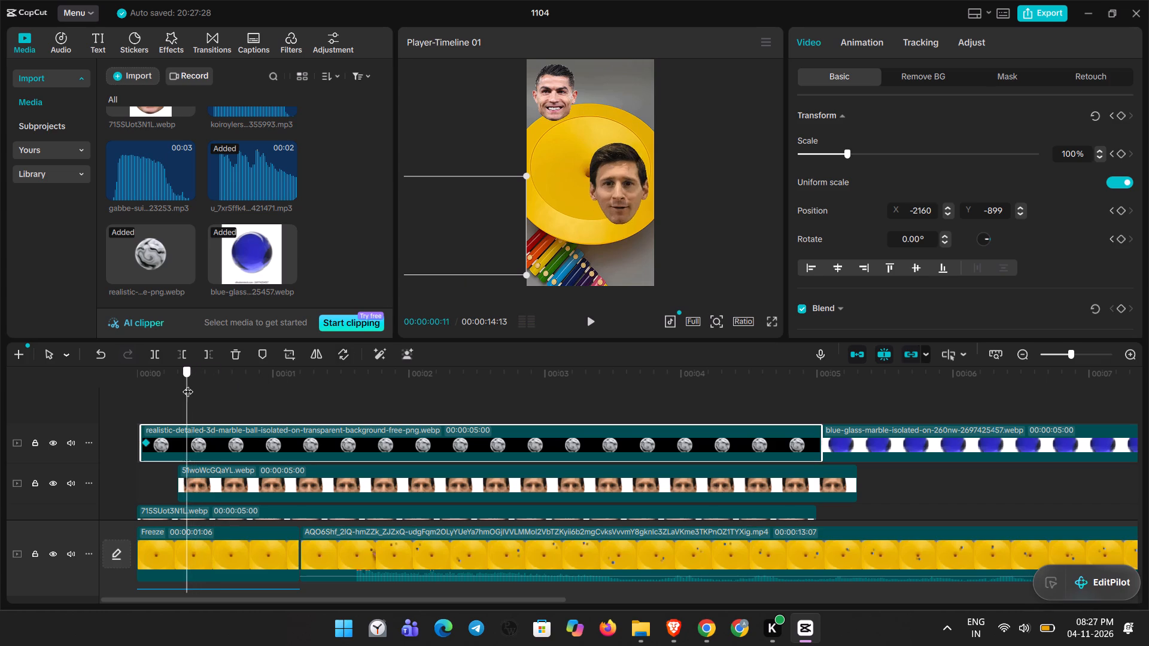
pyautogui.moveTo(188, 384); pyautogui.dragTo(180, 382)
pyautogui.moveTo(433, 251); pyautogui.dragTo(482, 260)
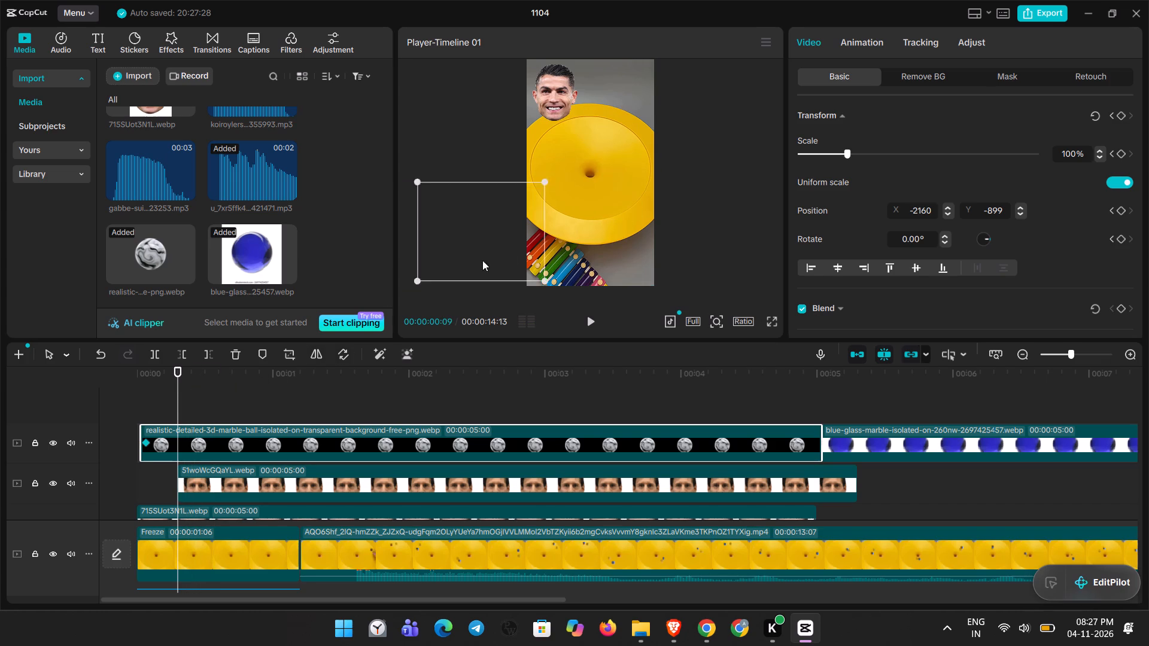
pyautogui.moveTo(482, 260); pyautogui.dragTo(530, 184)
pyautogui.moveTo(620, 207); pyautogui.dragTo(619, 207)
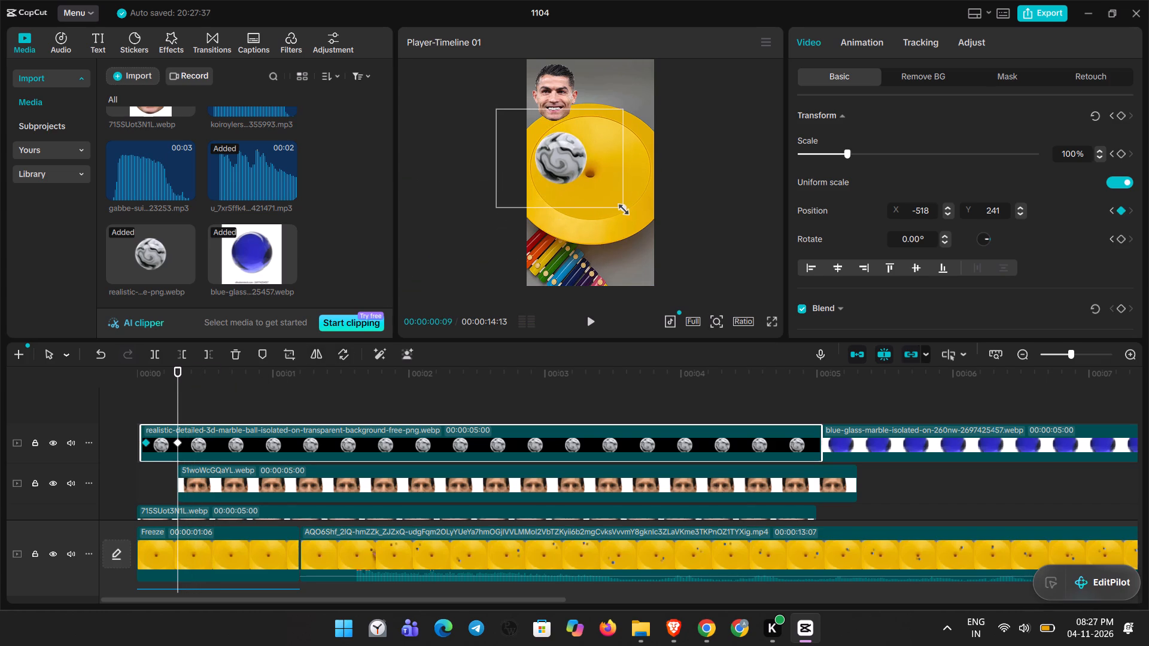
pyautogui.moveTo(619, 207); pyautogui.dragTo(583, 191)
pyautogui.moveTo(567, 172); pyautogui.dragTo(564, 156)
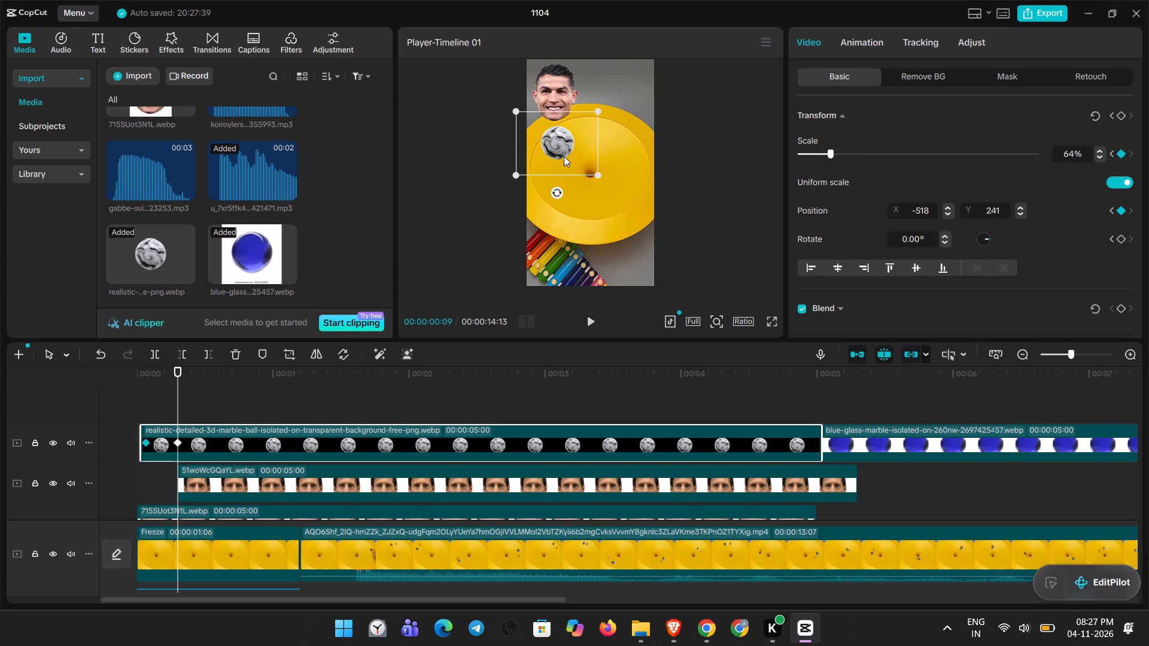
pyautogui.moveTo(564, 156); pyautogui.dragTo(561, 156)
pyautogui.moveTo(597, 172); pyautogui.dragTo(579, 159)
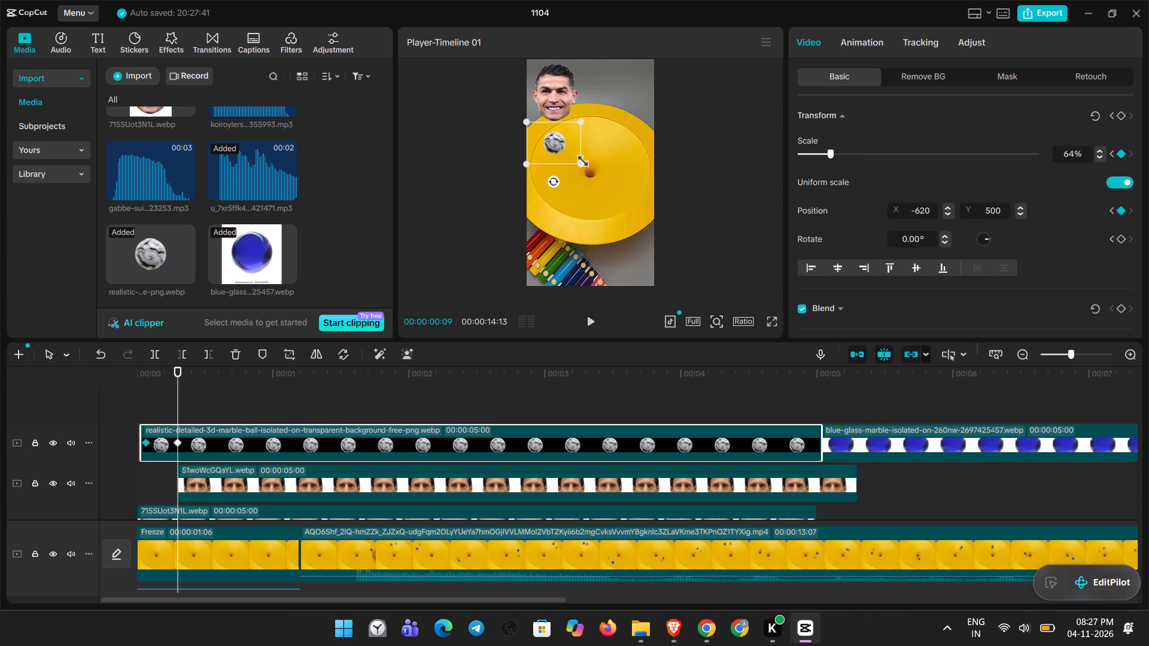
pyautogui.moveTo(564, 152); pyautogui.dragTo(563, 147)
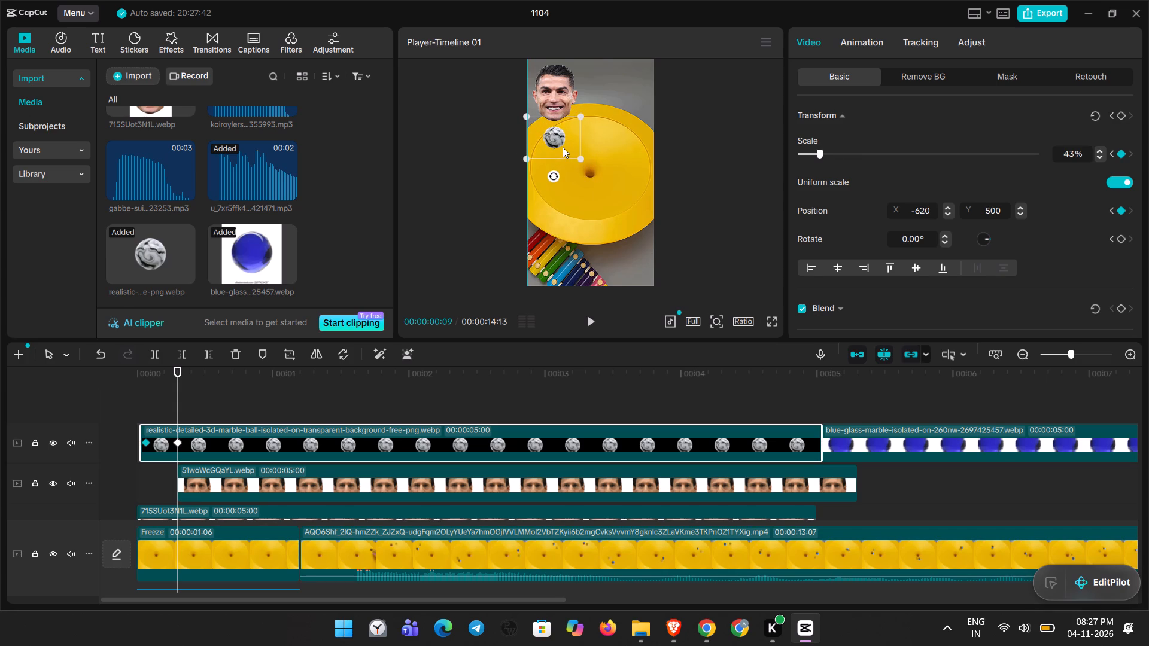
pyautogui.moveTo(563, 147); pyautogui.dragTo(563, 146)
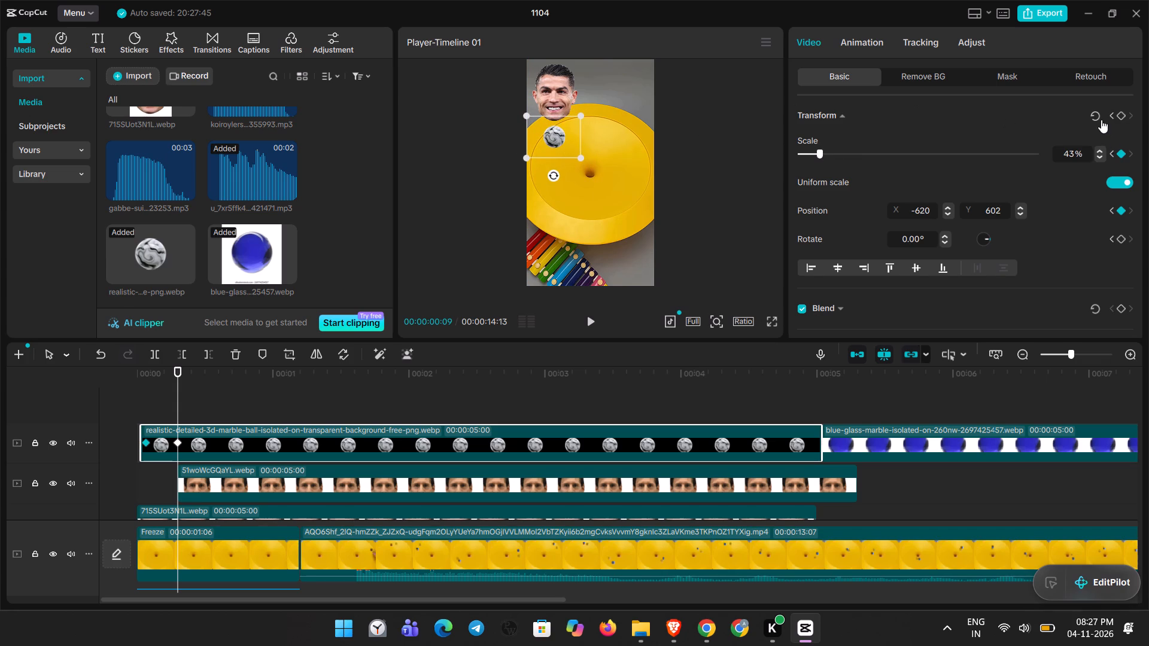
pyautogui.click(1122, 114)
# Add another blue glass marble clip on a new track above the black-and-white marble, starting at about 00:00:00:11.
pyautogui.moveTo(249, 246); pyautogui.dragTo(206, 407)
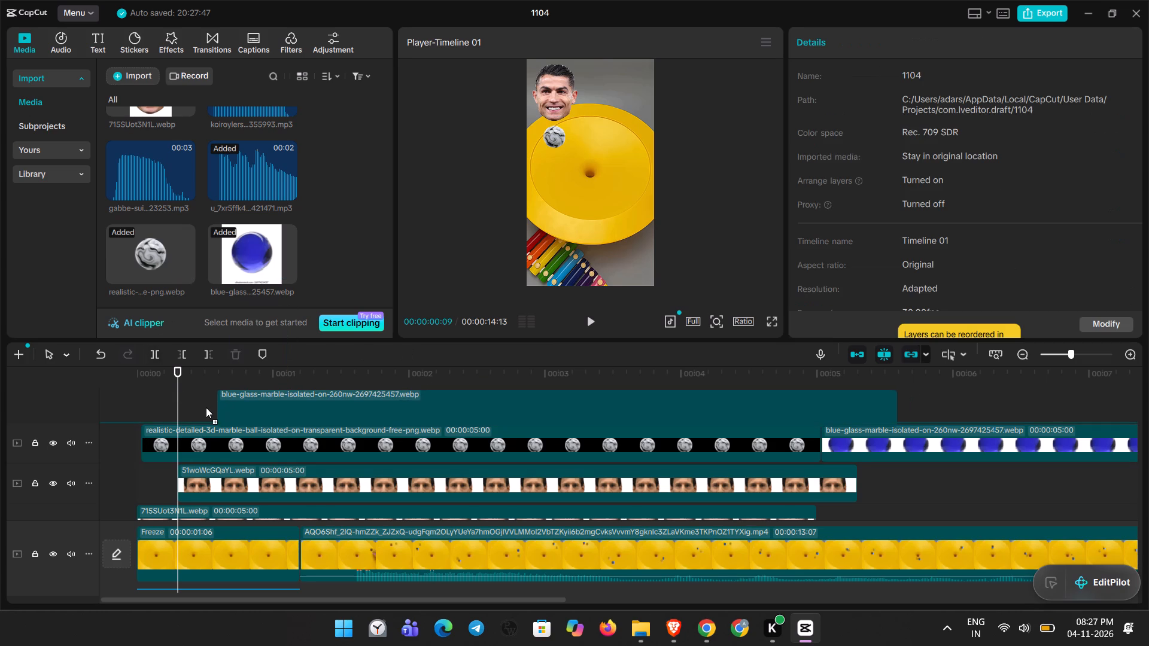
pyautogui.moveTo(206, 407); pyautogui.dragTo(189, 404)
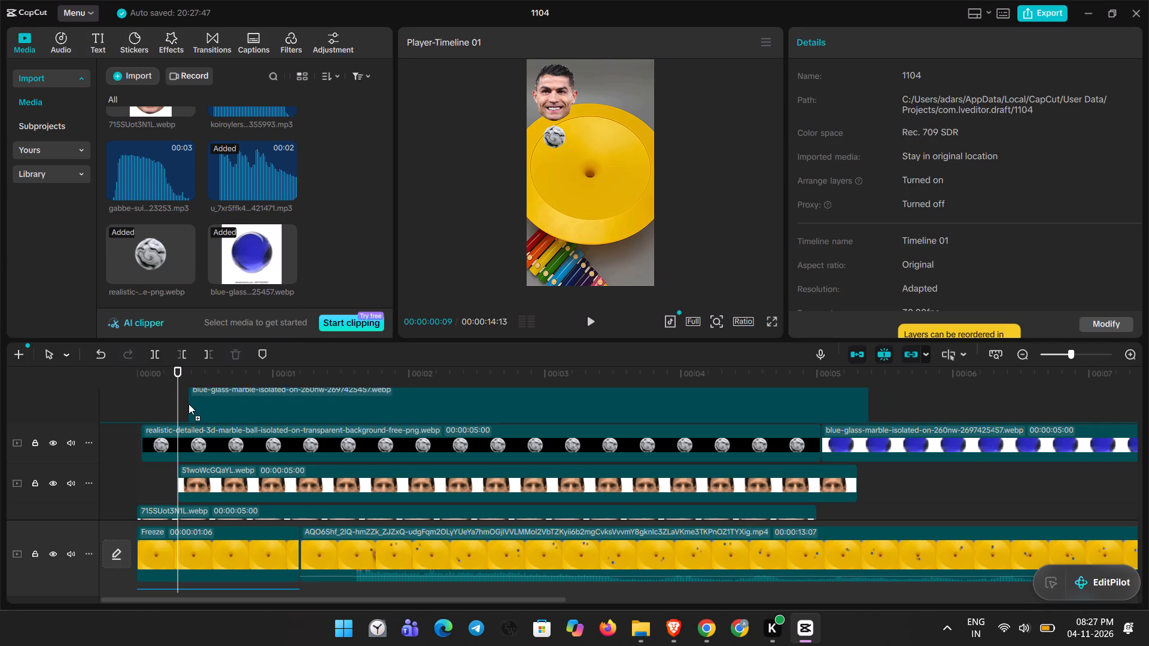
pyautogui.moveTo(189, 404); pyautogui.dragTo(187, 403)
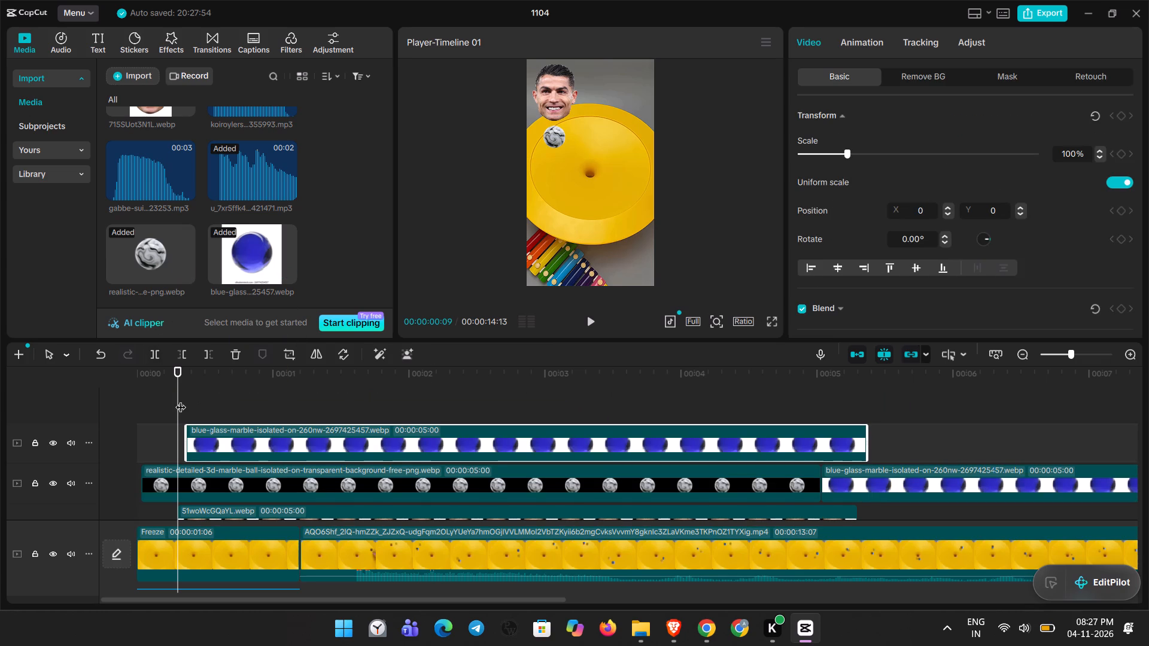
# At 00:00:00:11, apply Chroma key to the new blue marble clip, picking its white background as the key color.
pyautogui.moveTo(175, 392); pyautogui.dragTo(189, 395)
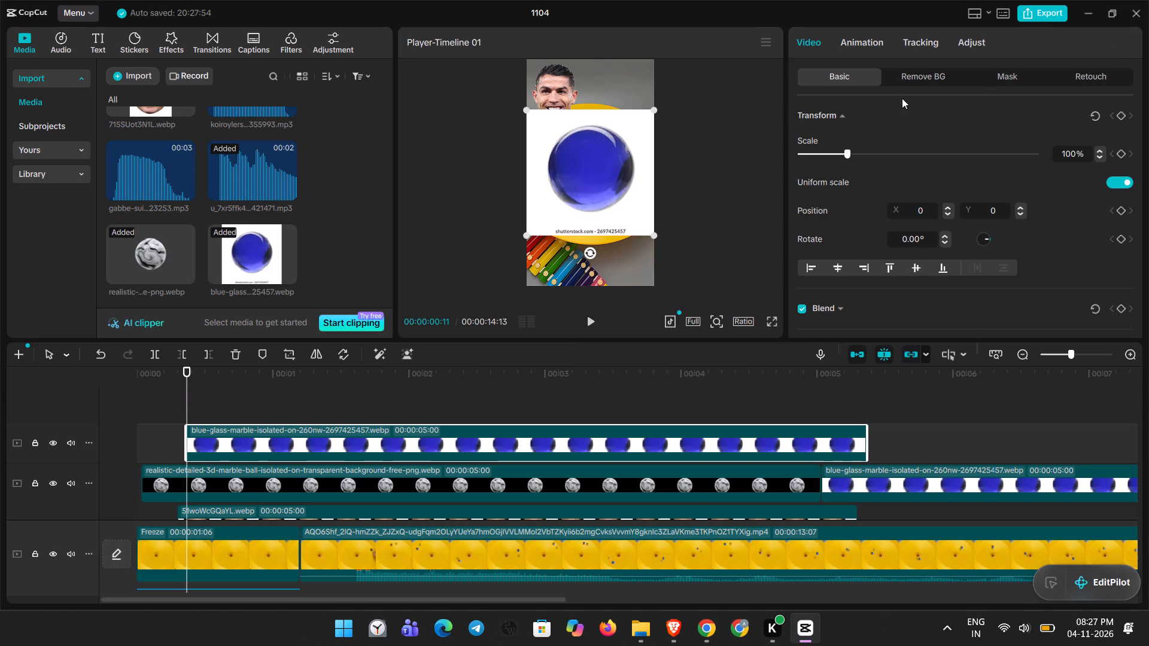
pyautogui.click(907, 78)
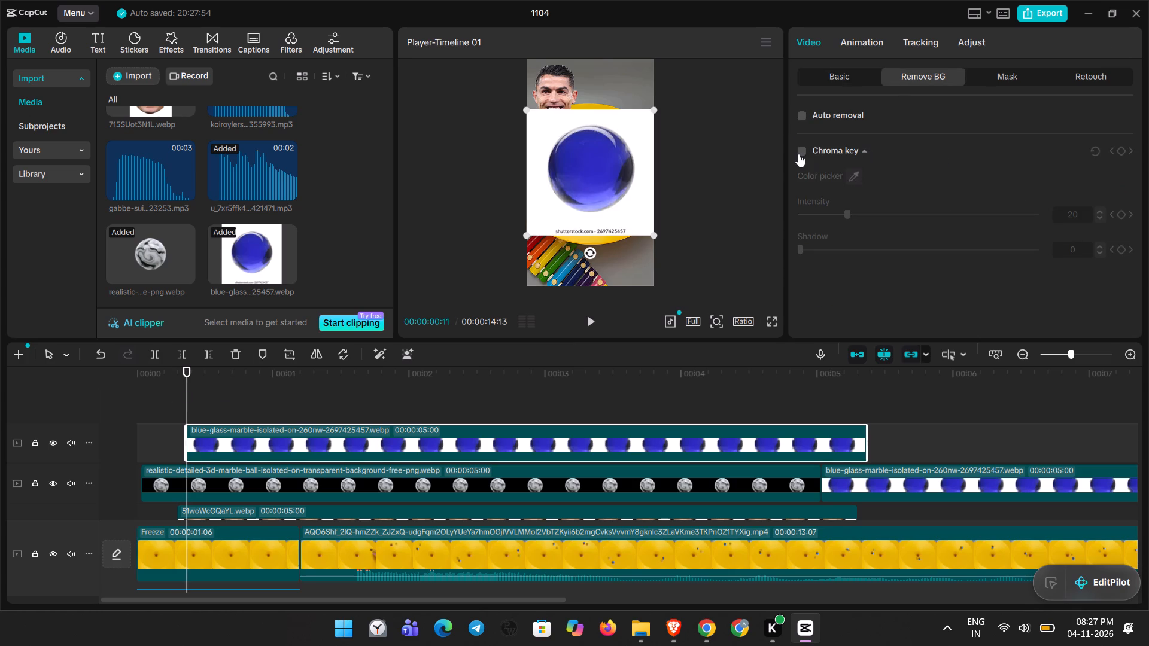
pyautogui.click(798, 154)
pyautogui.click(853, 175)
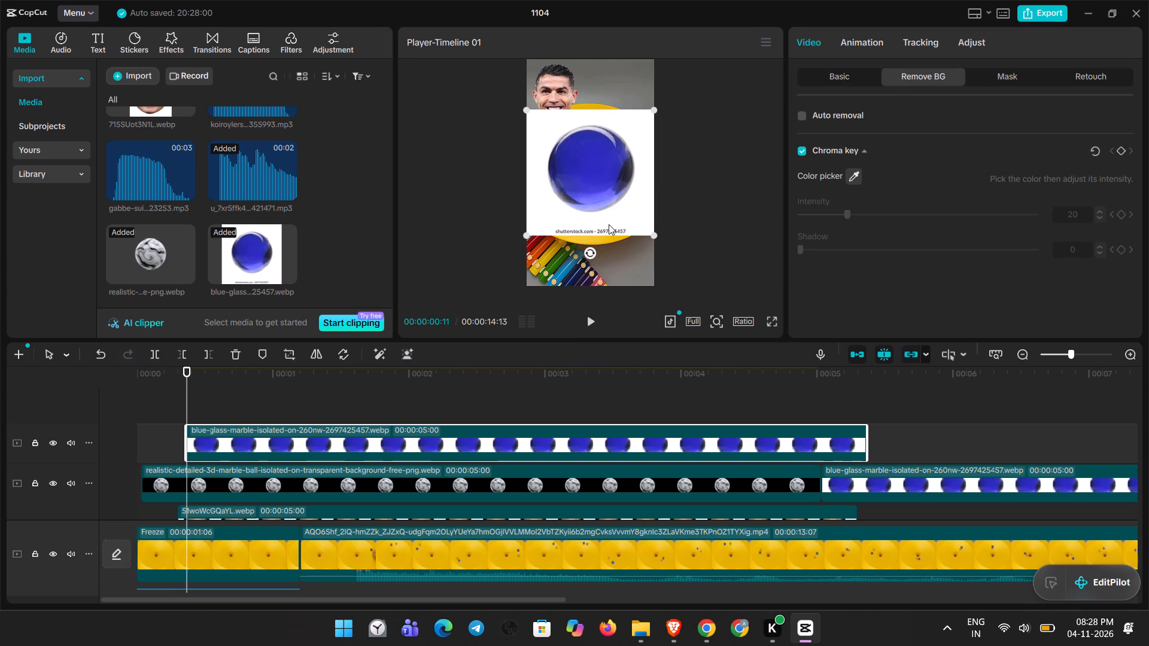
pyautogui.click(624, 217)
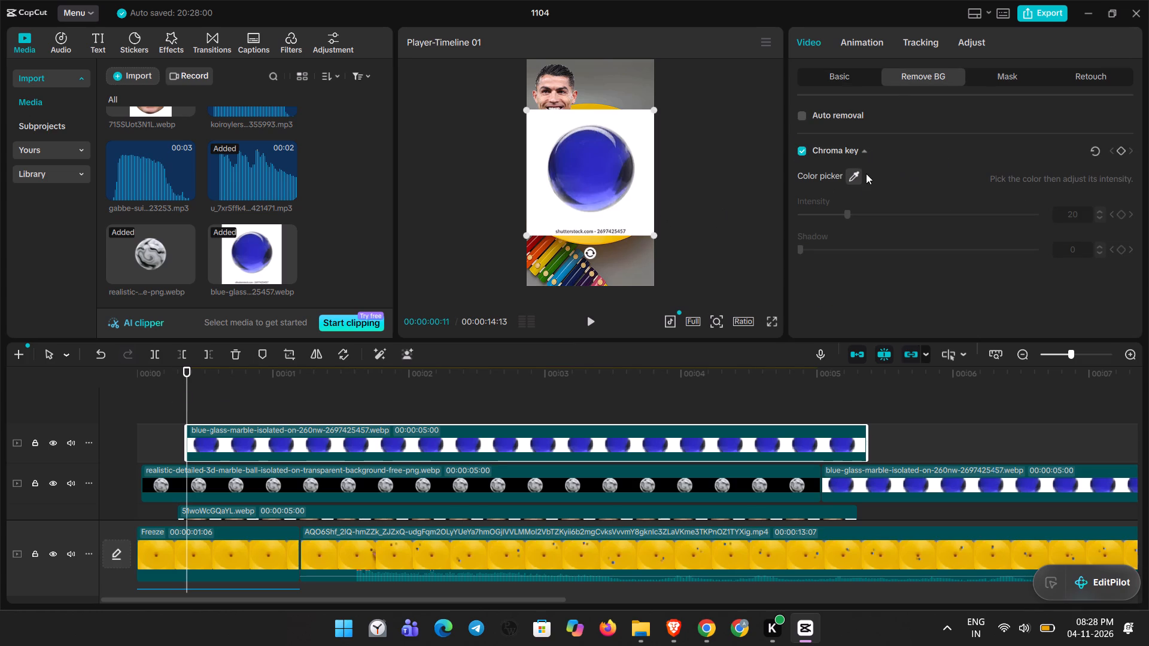
pyautogui.click(855, 176)
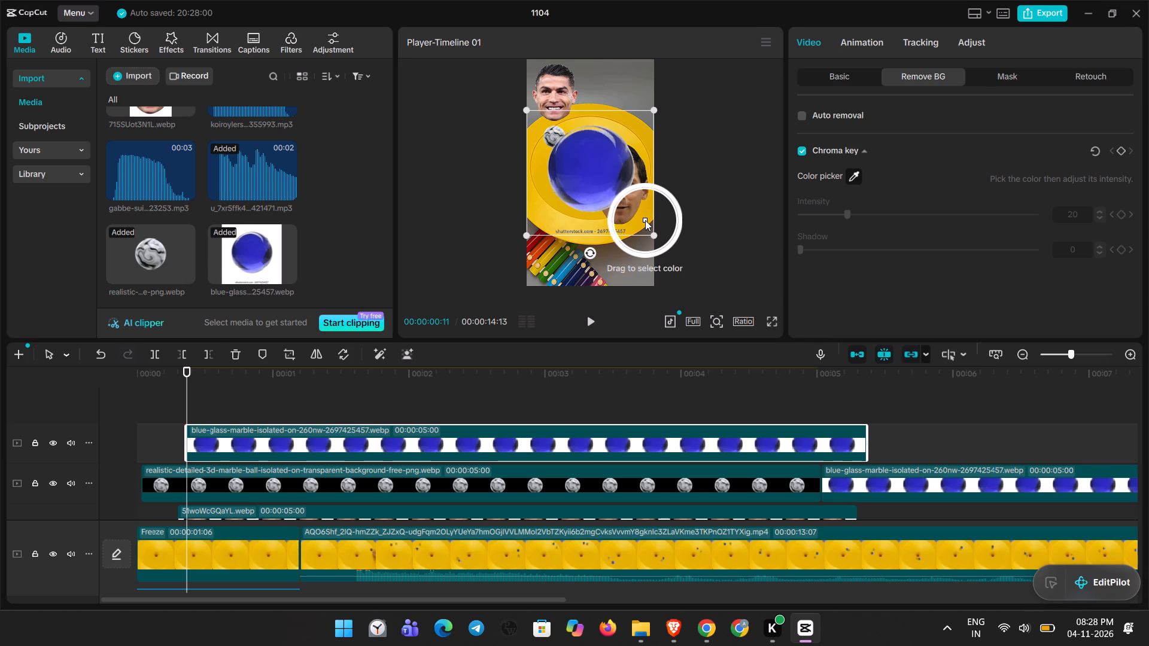
pyautogui.click(644, 220)
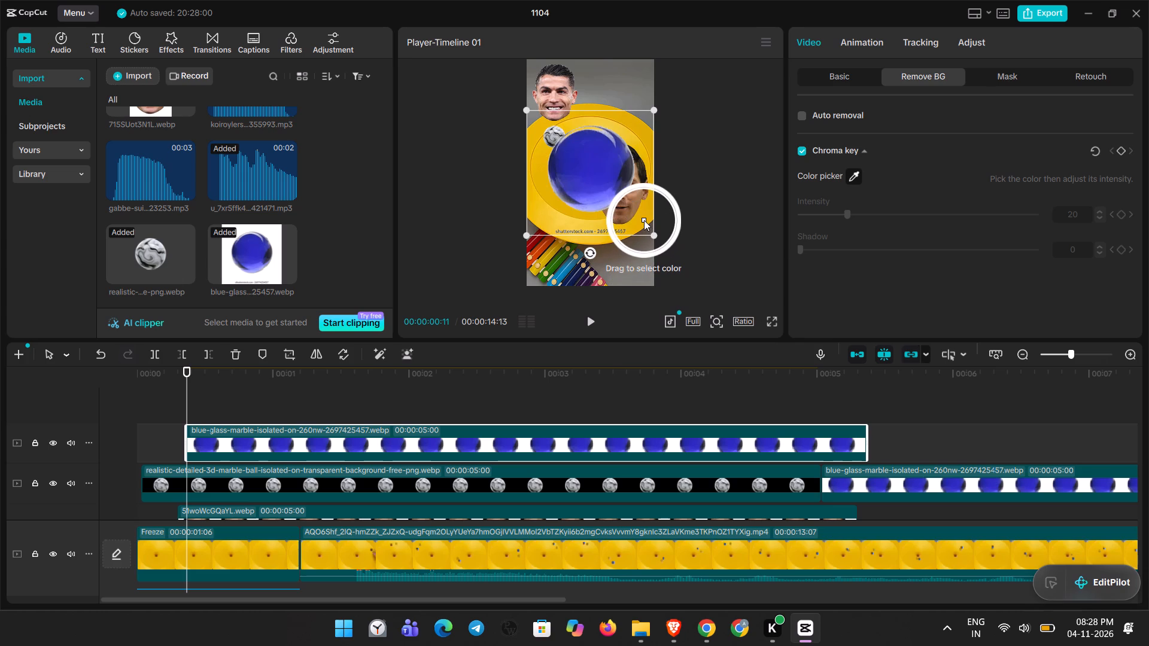
# Scale the blue marble to 32%, place it outside the frame at X 1427, Y -868, and add a Transform keyframe at 00:00:00:11.
pyautogui.moveTo(652, 234); pyautogui.dragTo(655, 232)
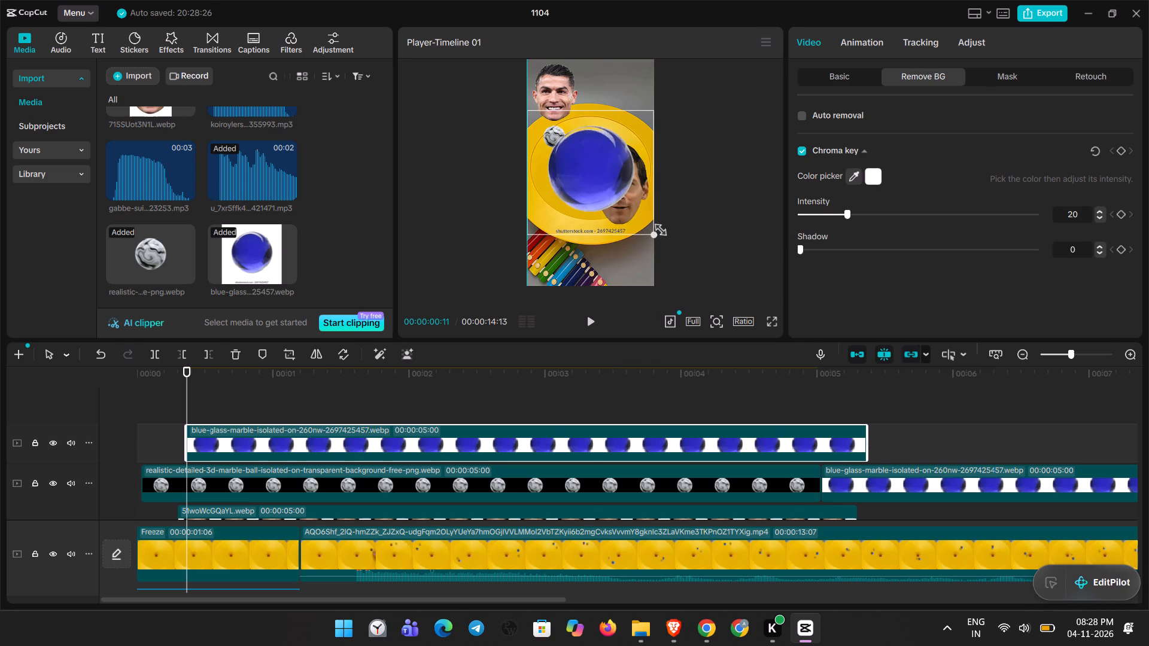
pyautogui.moveTo(655, 232); pyautogui.dragTo(599, 181)
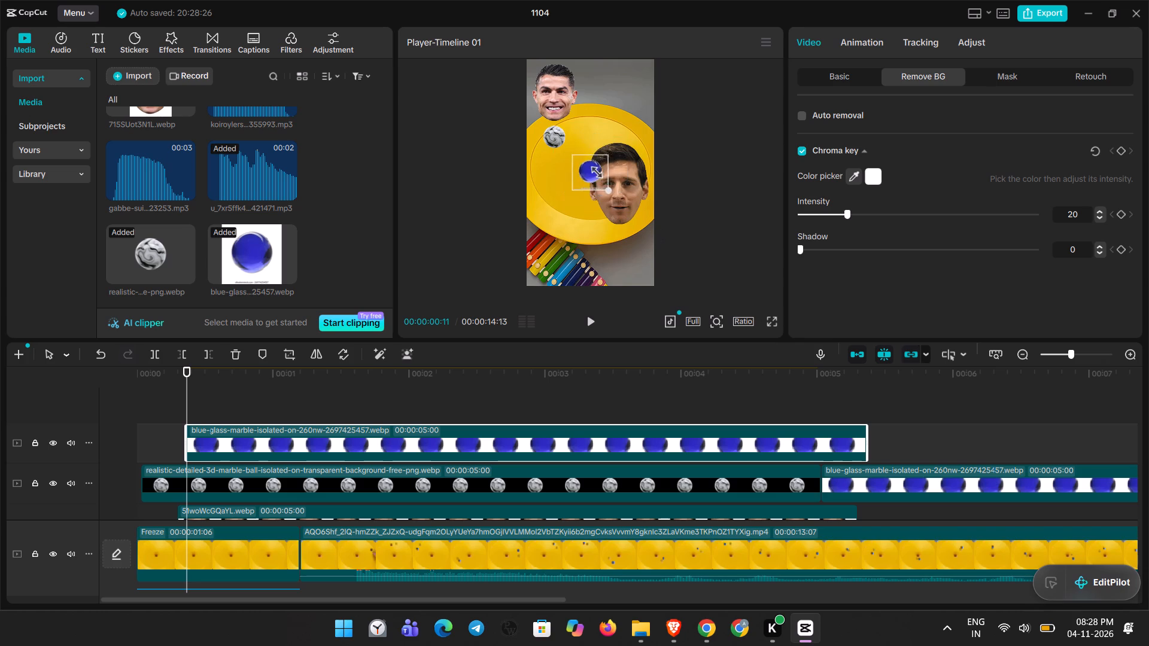
pyautogui.moveTo(599, 181); pyautogui.dragTo(592, 179)
pyautogui.moveTo(589, 179); pyautogui.dragTo(609, 190)
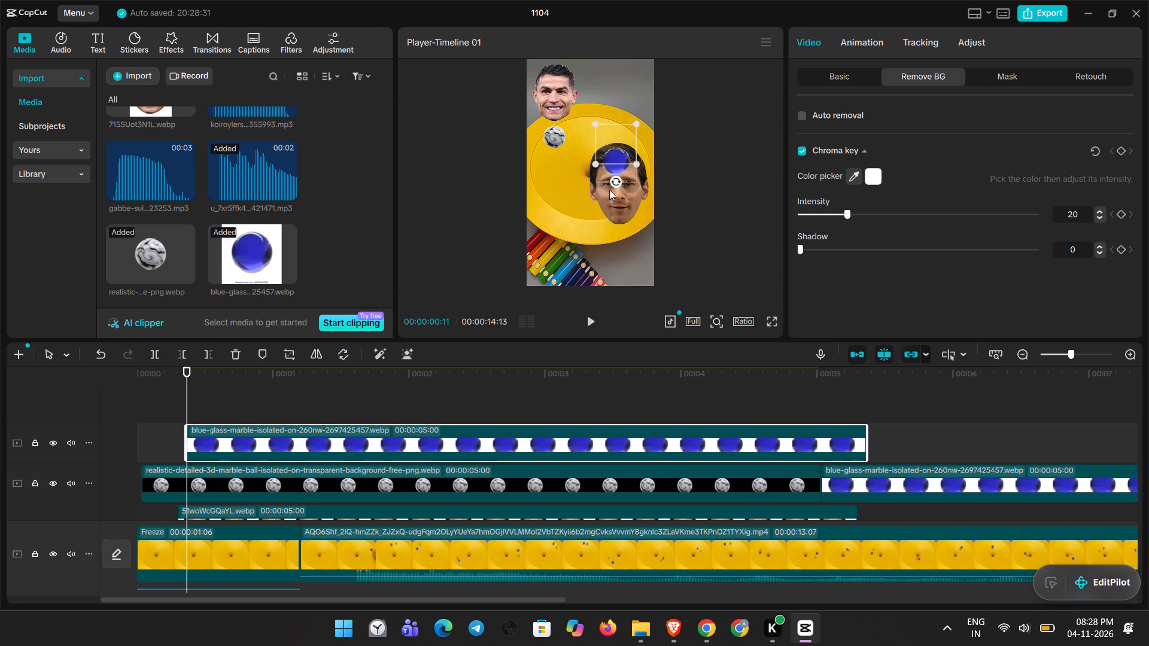
pyautogui.moveTo(609, 190); pyautogui.dragTo(677, 230)
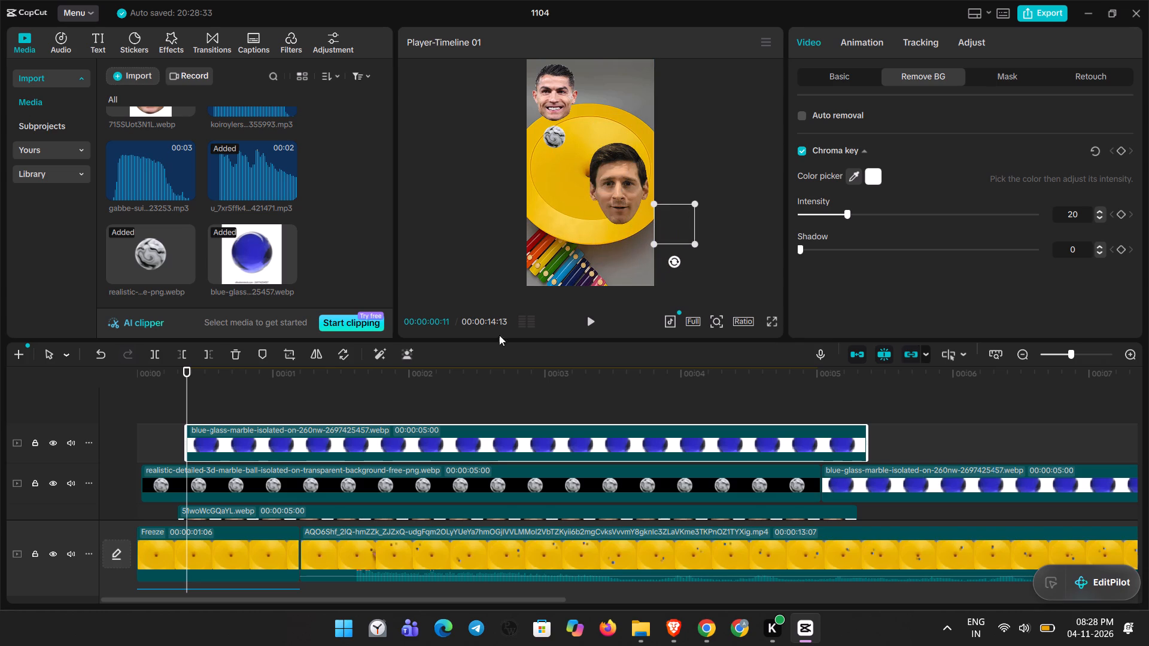
pyautogui.click(843, 80)
pyautogui.click(1124, 116)
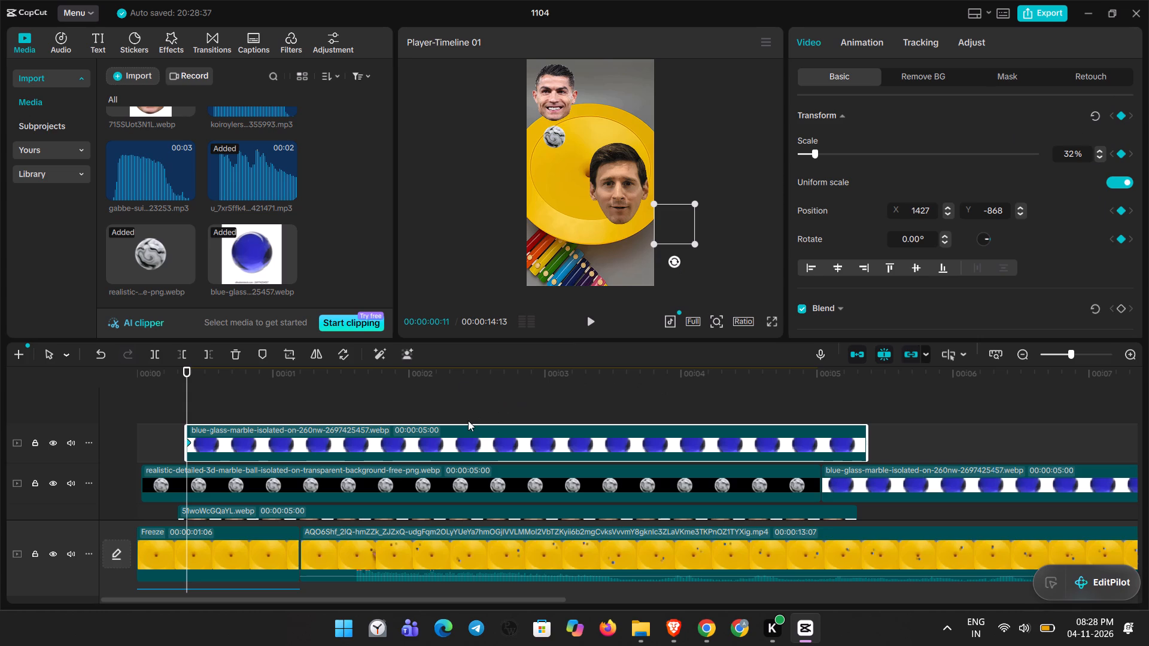
# At 00:00:00:25, place the blue marble below Messi's face at X 590, Y 576 and add a Transform keyframe.
pyautogui.press('space')
pyautogui.press('space')
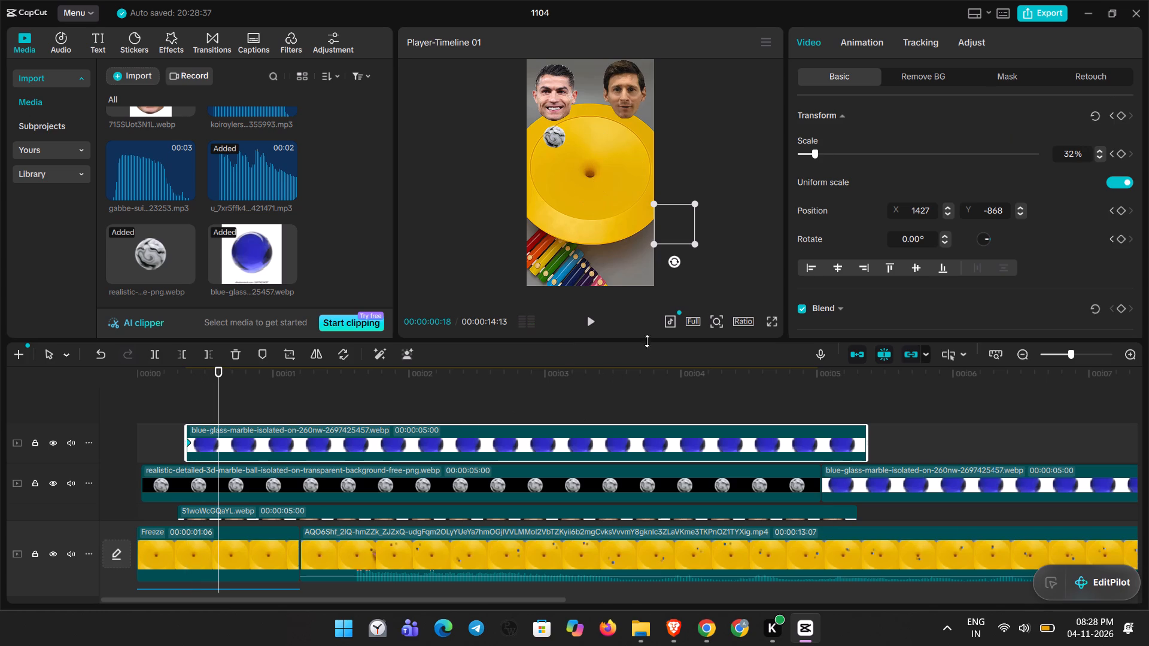
pyautogui.press('space')
pyautogui.press('space')
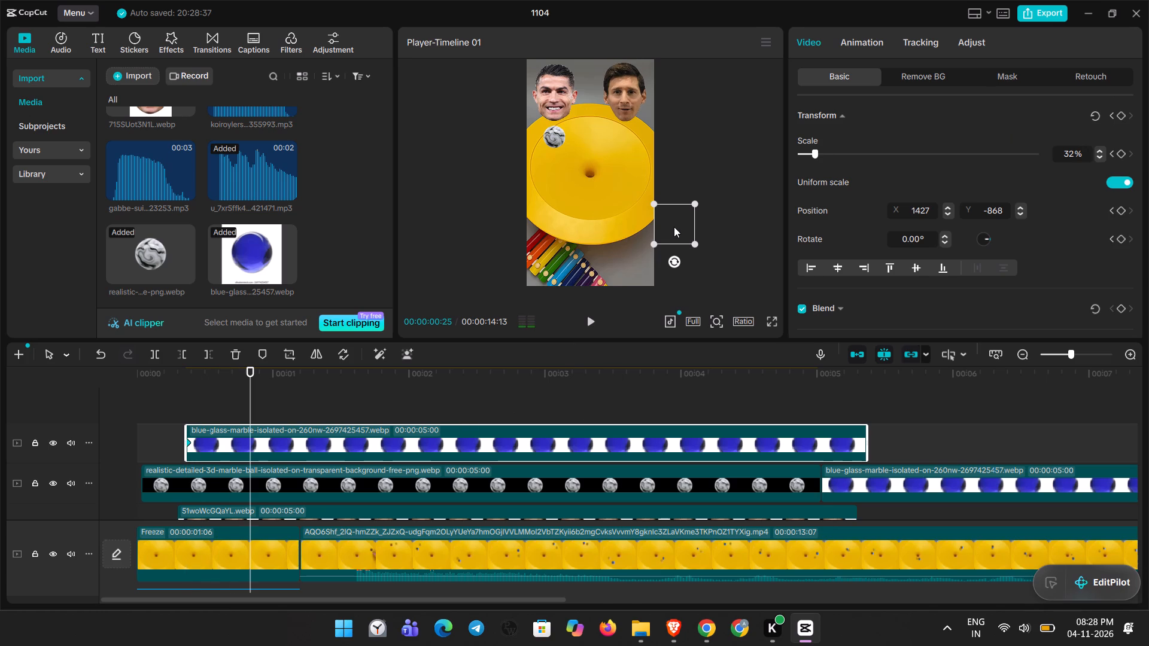
pyautogui.moveTo(674, 227); pyautogui.dragTo(624, 138)
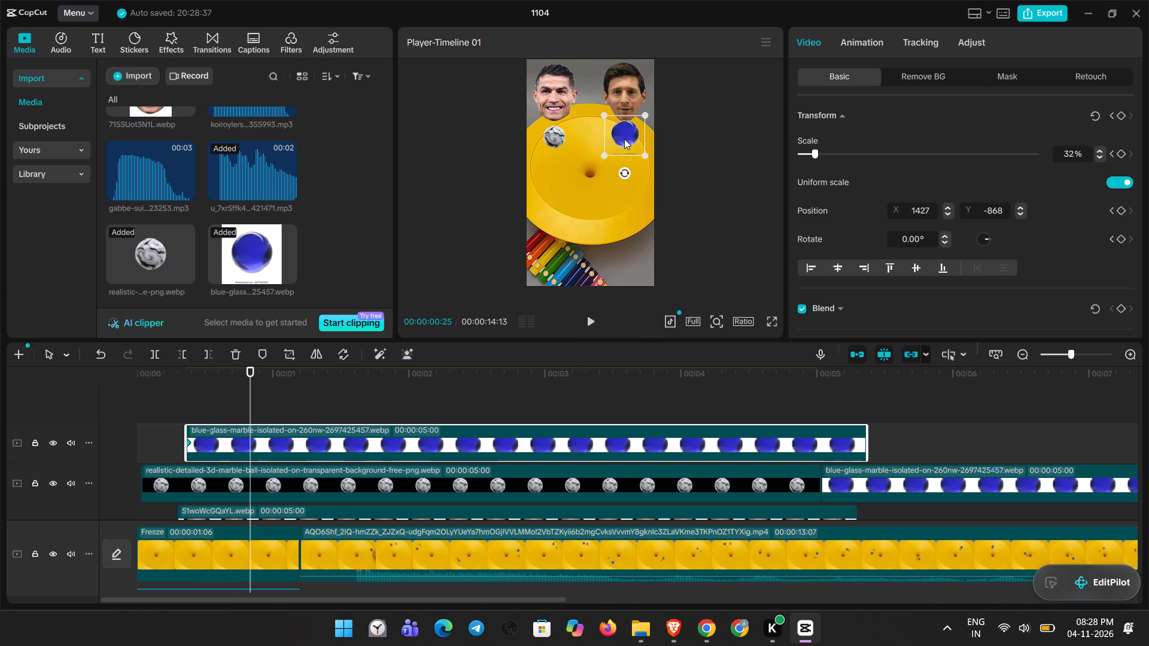
pyautogui.click(1118, 120)
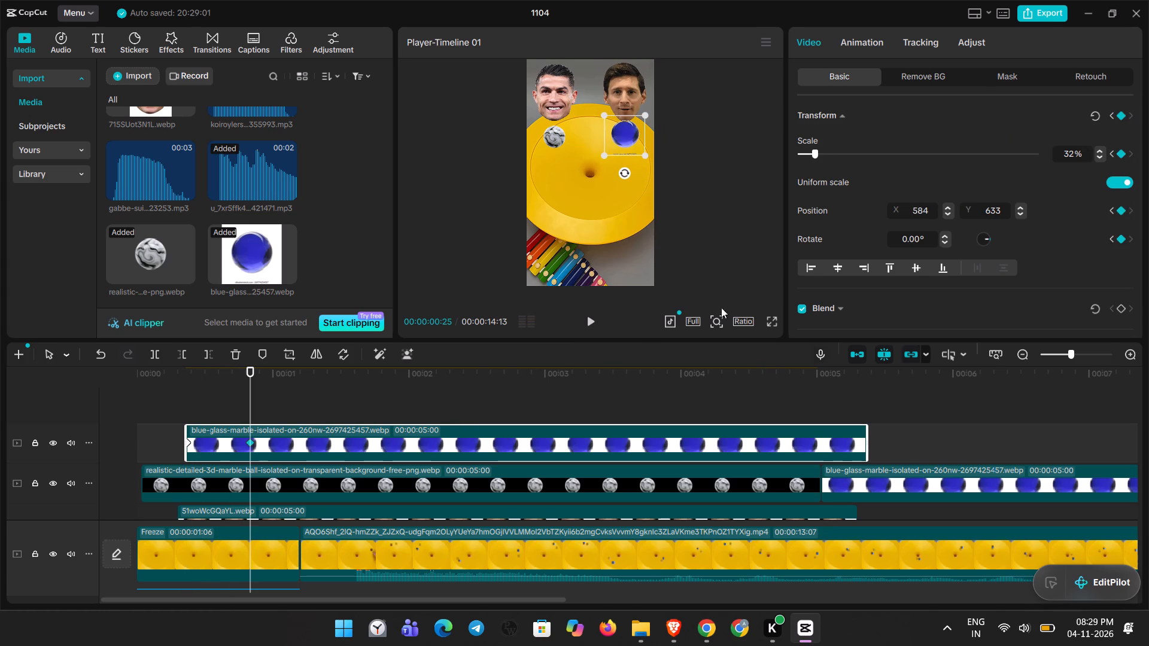
pyautogui.click(628, 138)
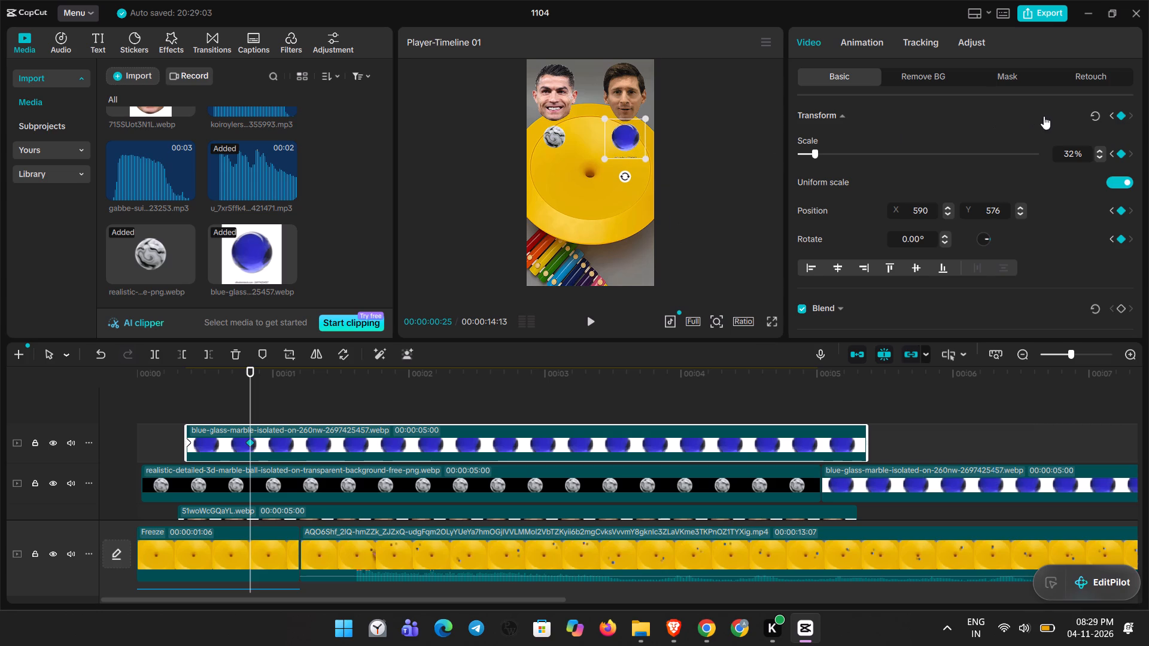
# Play on to 00:00:04:02 and scale the blue marble below Messi's face down slightly there, leaving the clip deselected.
pyautogui.press('space')
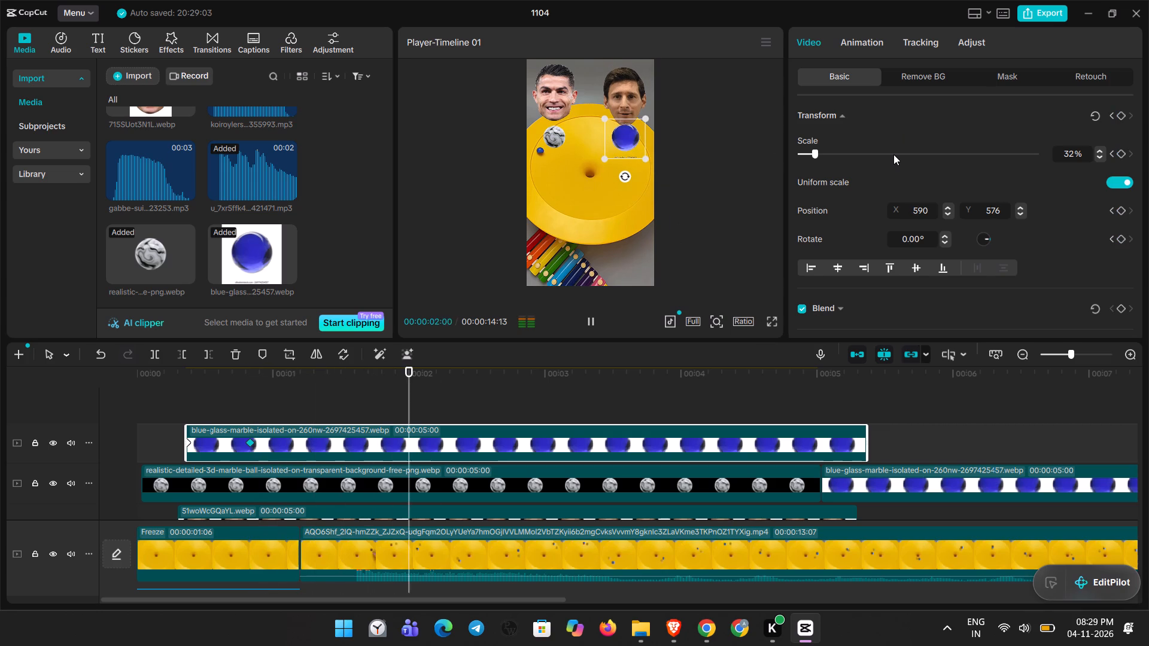
pyautogui.press('space')
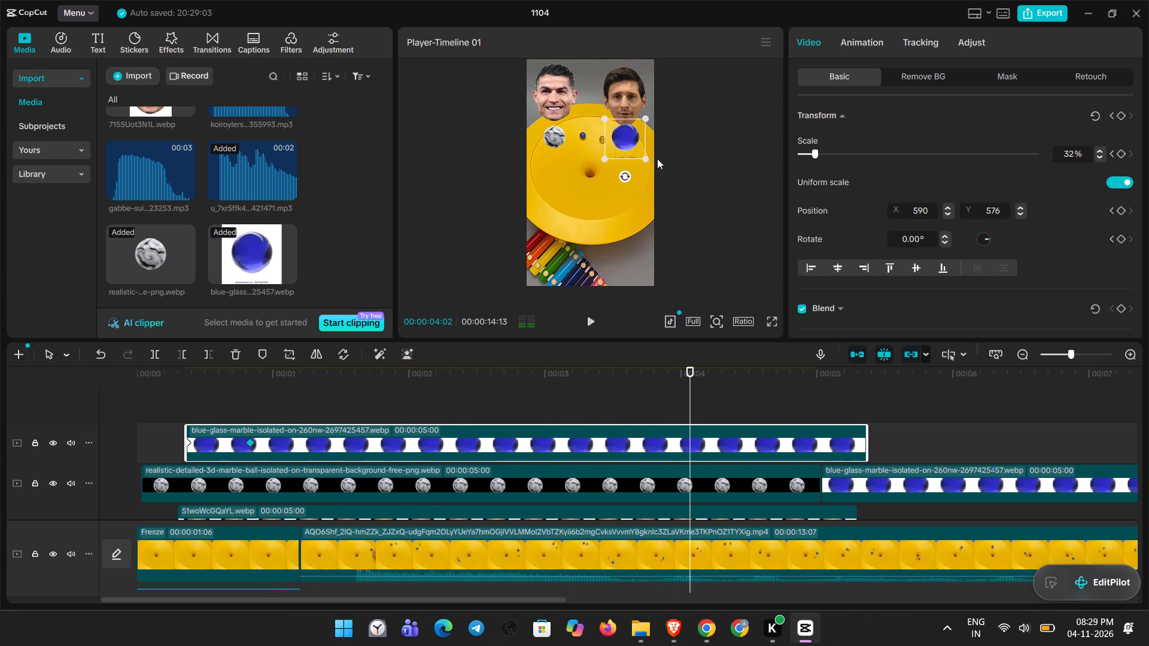
pyautogui.moveTo(646, 157); pyautogui.dragTo(637, 152)
pyautogui.click(685, 160)
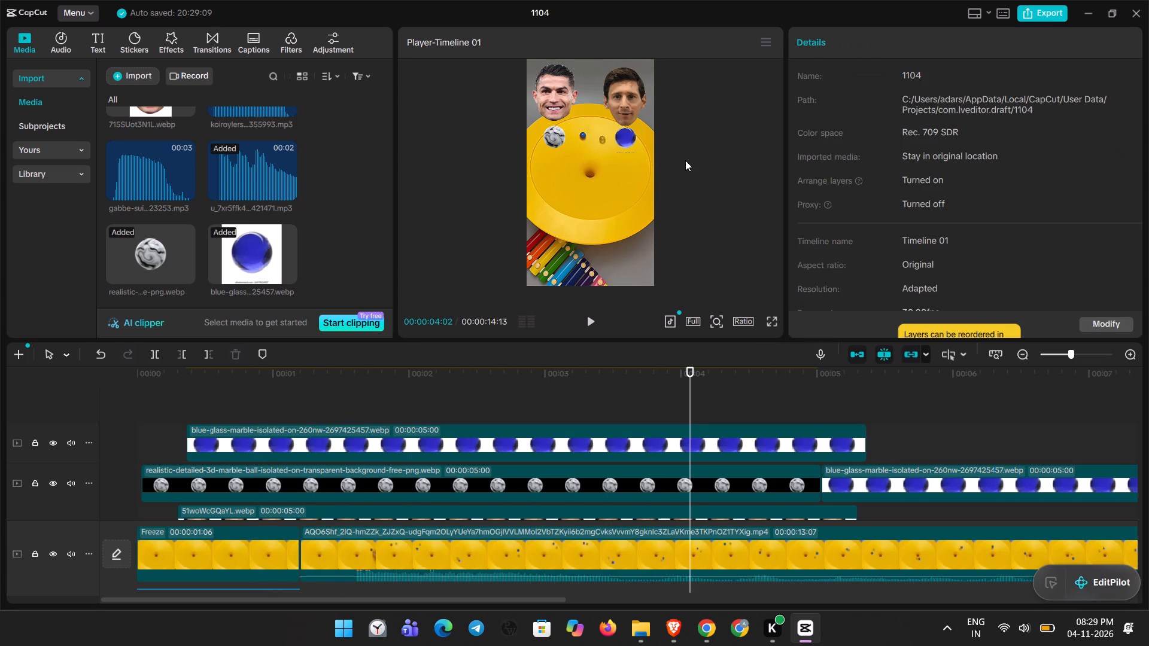
# At the 00:00:00:25 keyframe, scale the blue marble below Messi's face to 25%, leaving the clip deselected.
pyautogui.moveTo(689, 400); pyautogui.dragTo(363, 401)
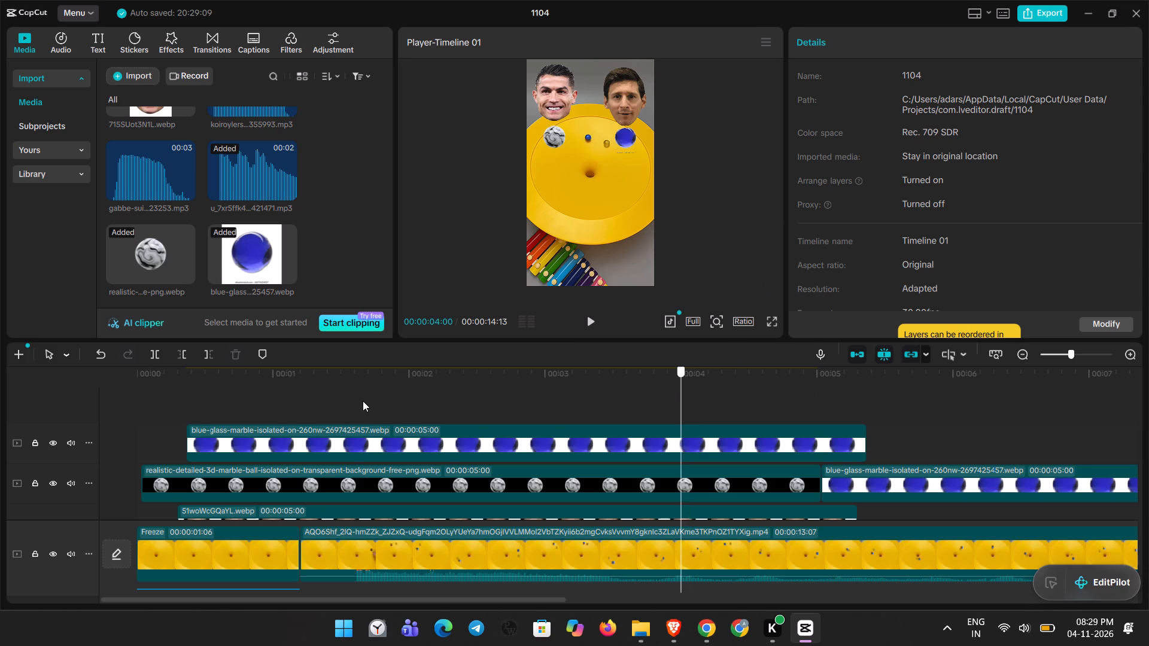
pyautogui.moveTo(363, 401); pyautogui.dragTo(79, 414)
pyautogui.press('space')
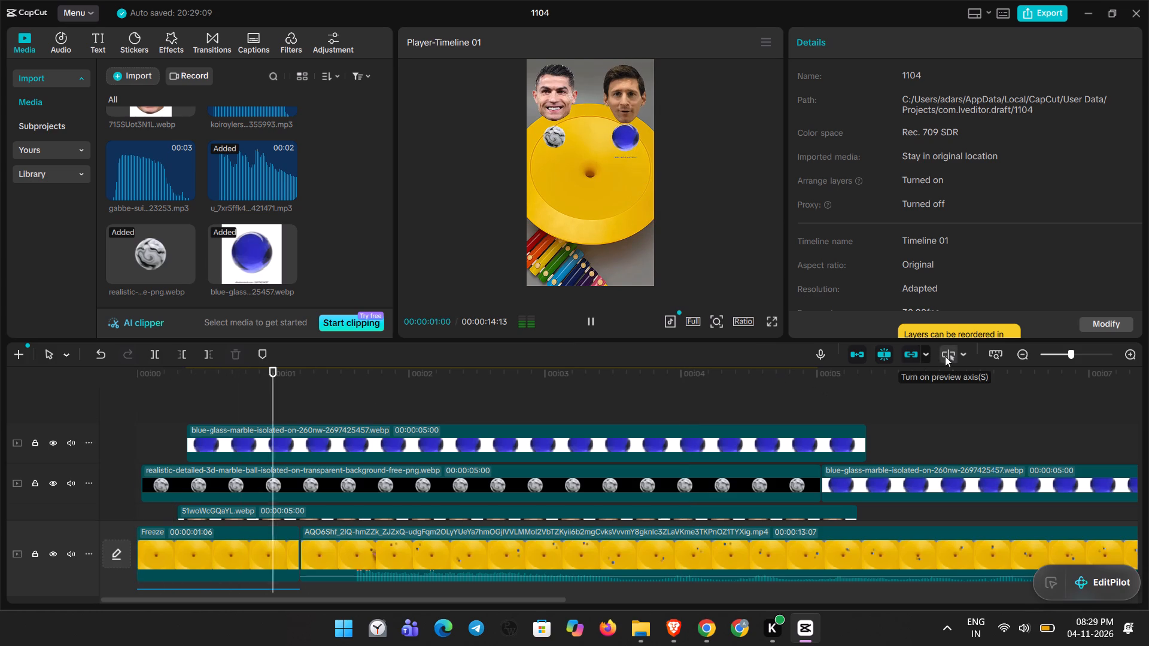
pyautogui.press('space')
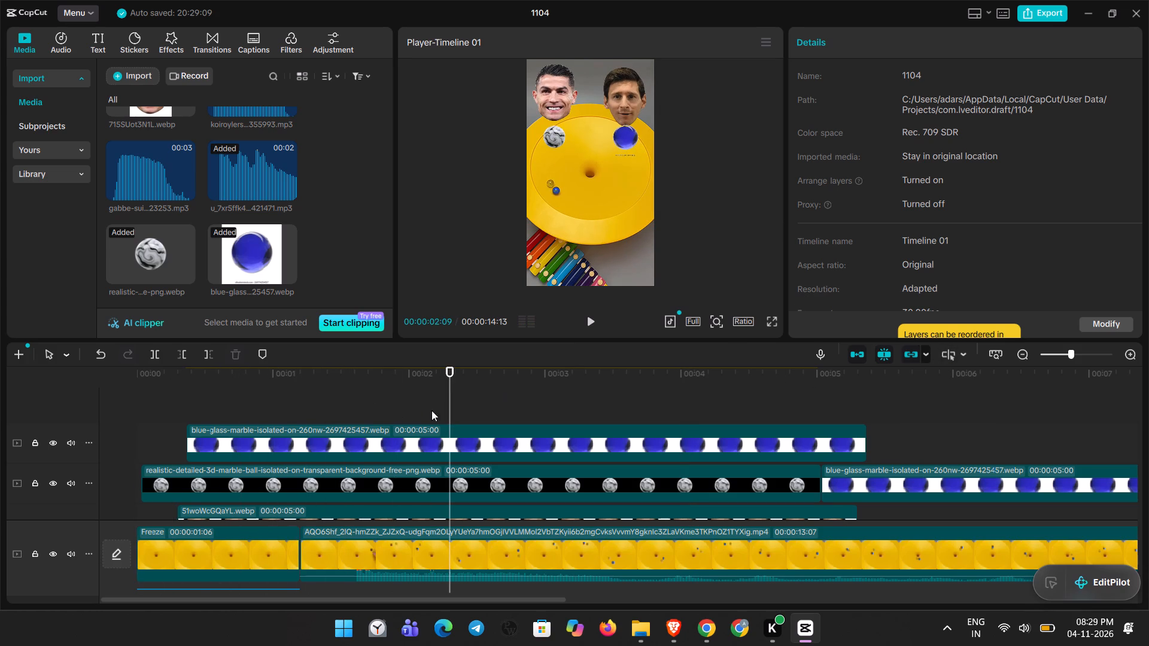
pyautogui.moveTo(449, 410); pyautogui.dragTo(217, 433)
pyautogui.click(240, 440)
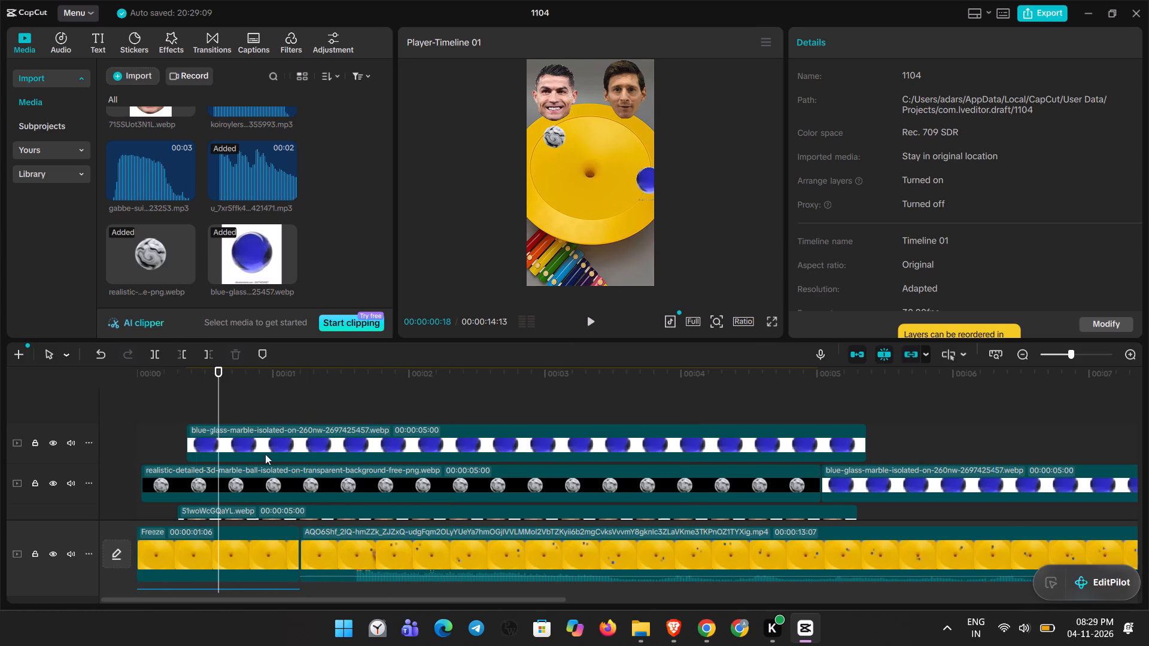
pyautogui.click(250, 440)
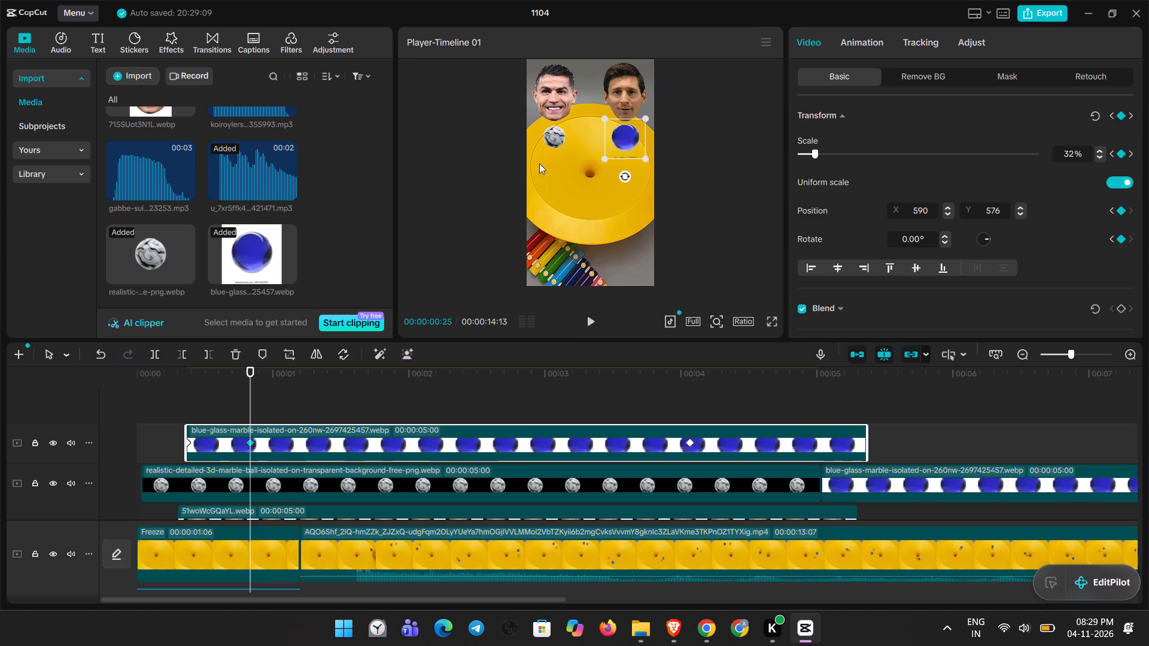
pyautogui.moveTo(642, 160); pyautogui.dragTo(630, 151)
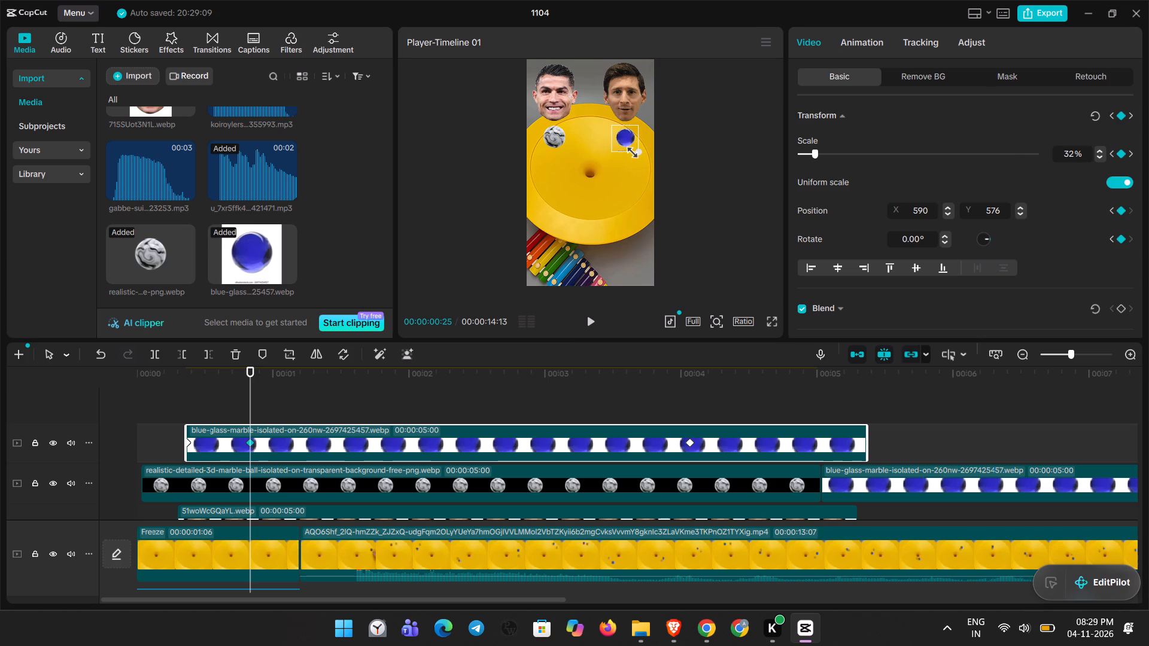
pyautogui.moveTo(630, 151); pyautogui.dragTo(635, 153)
pyautogui.click(617, 138)
pyautogui.click(623, 140)
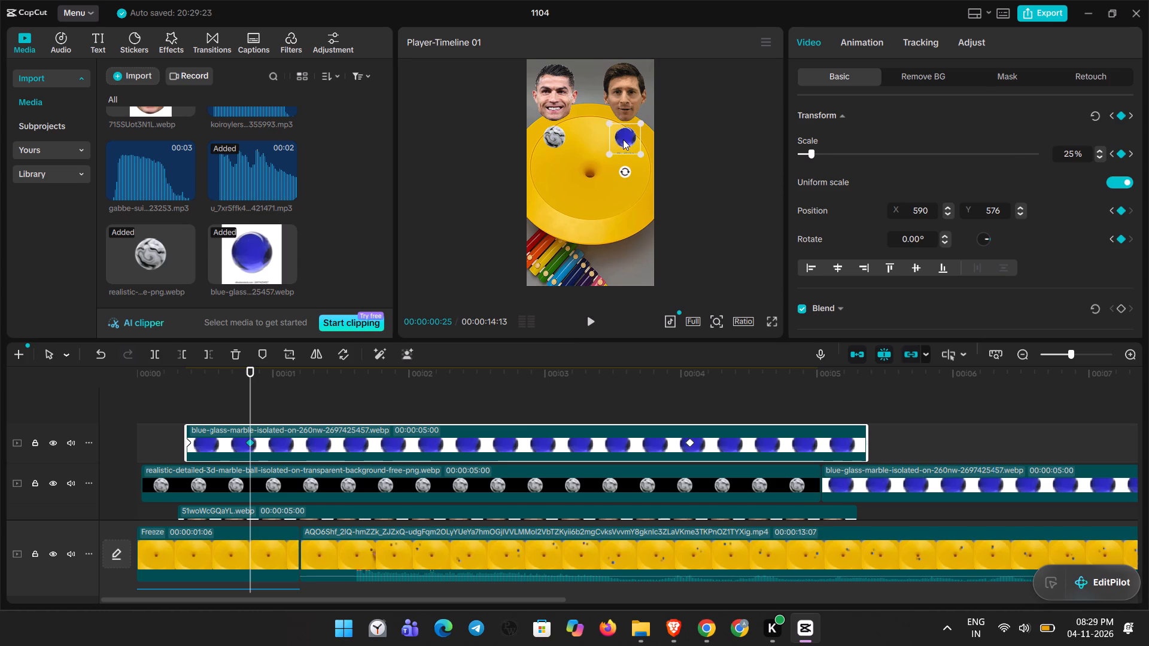
pyautogui.click(669, 160)
# Replay the timeline from the start and delete the extra full-size blue marble clip that follows the grey marble clip.
pyautogui.moveTo(249, 396); pyautogui.dragTo(235, 397)
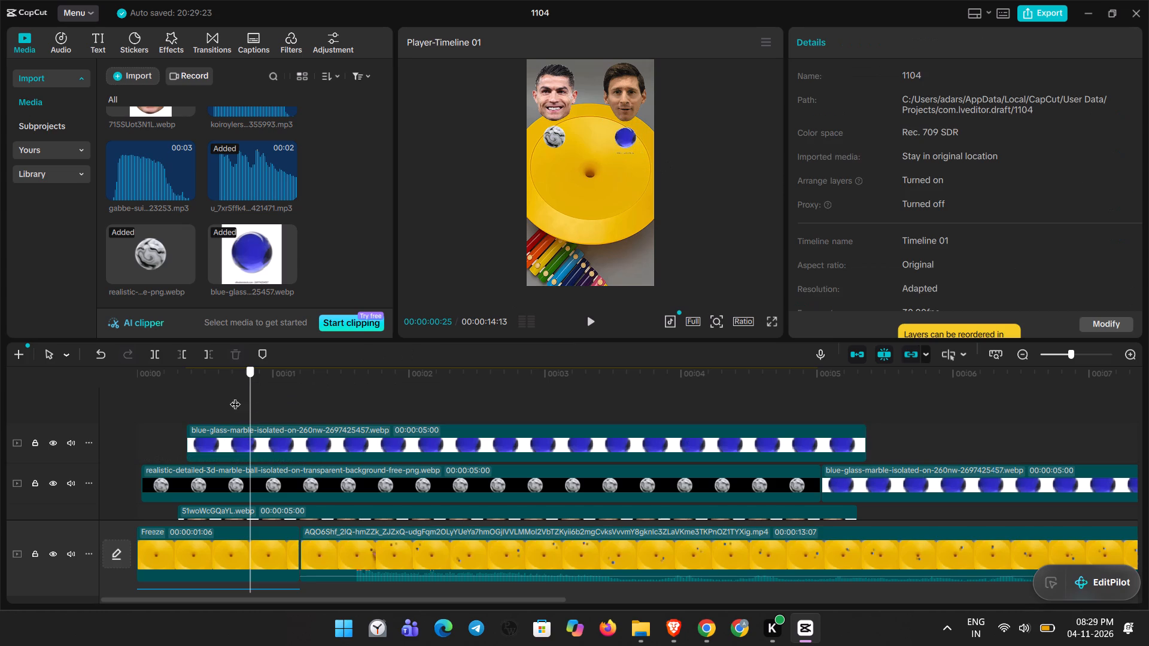
pyautogui.moveTo(235, 397); pyautogui.dragTo(74, 409)
pyautogui.press('space')
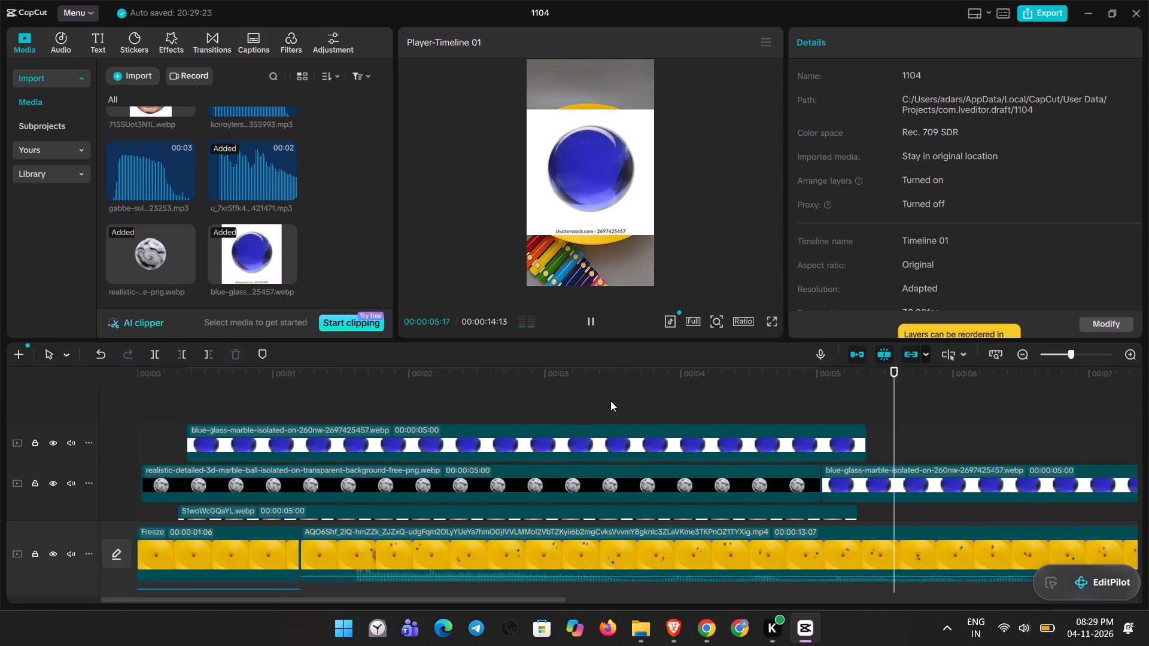
pyautogui.press('space')
pyautogui.click(944, 477)
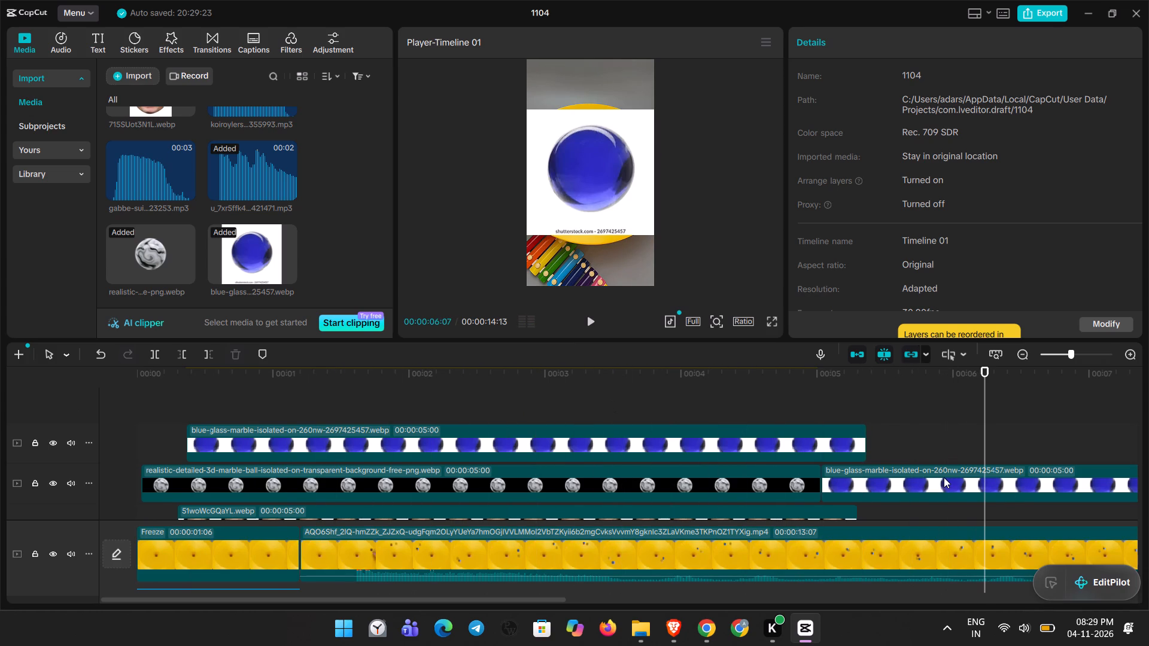
pyautogui.press('Delete')
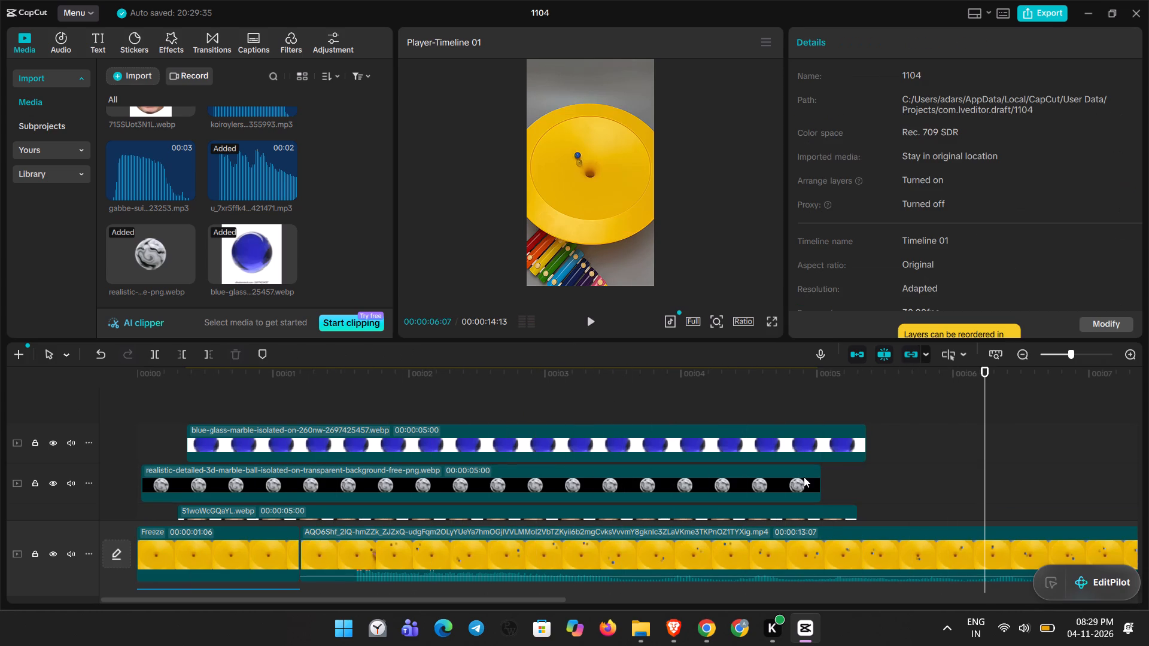
# Extend the end of the keyframed blue marble clip to about 00:00:13:15, shortly before the funnel video ends.
pyautogui.scroll(-4, 893, 480)
pyautogui.scroll(3, 893, 480)
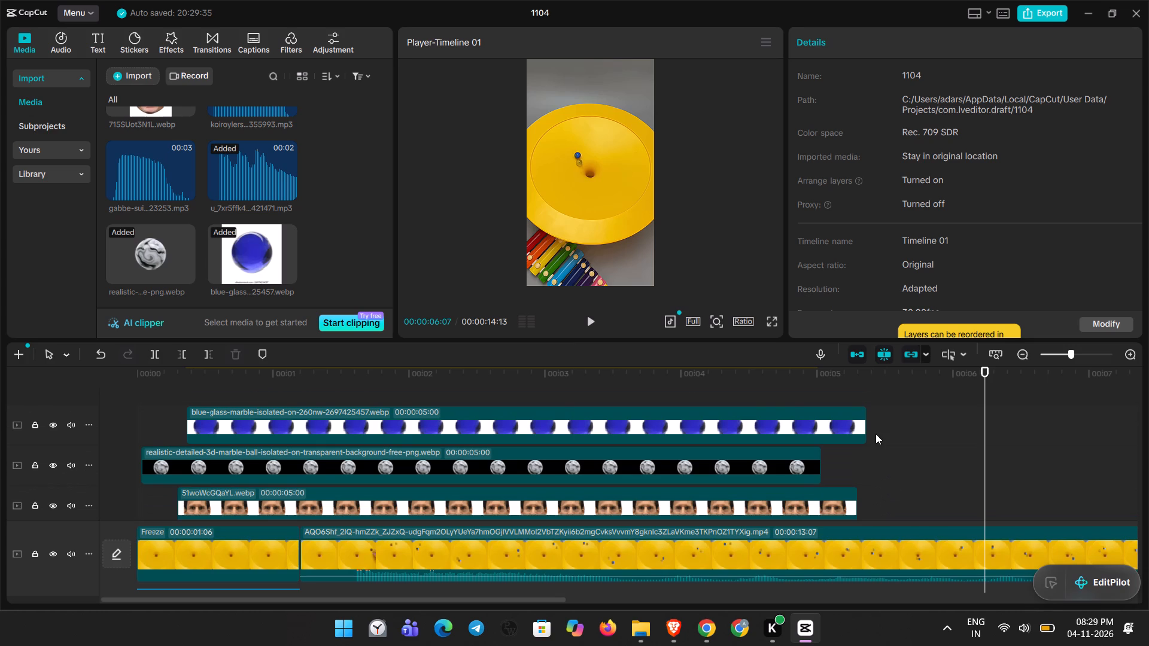
pyautogui.click(785, 416)
pyautogui.moveTo(865, 421); pyautogui.dragTo(1004, 428)
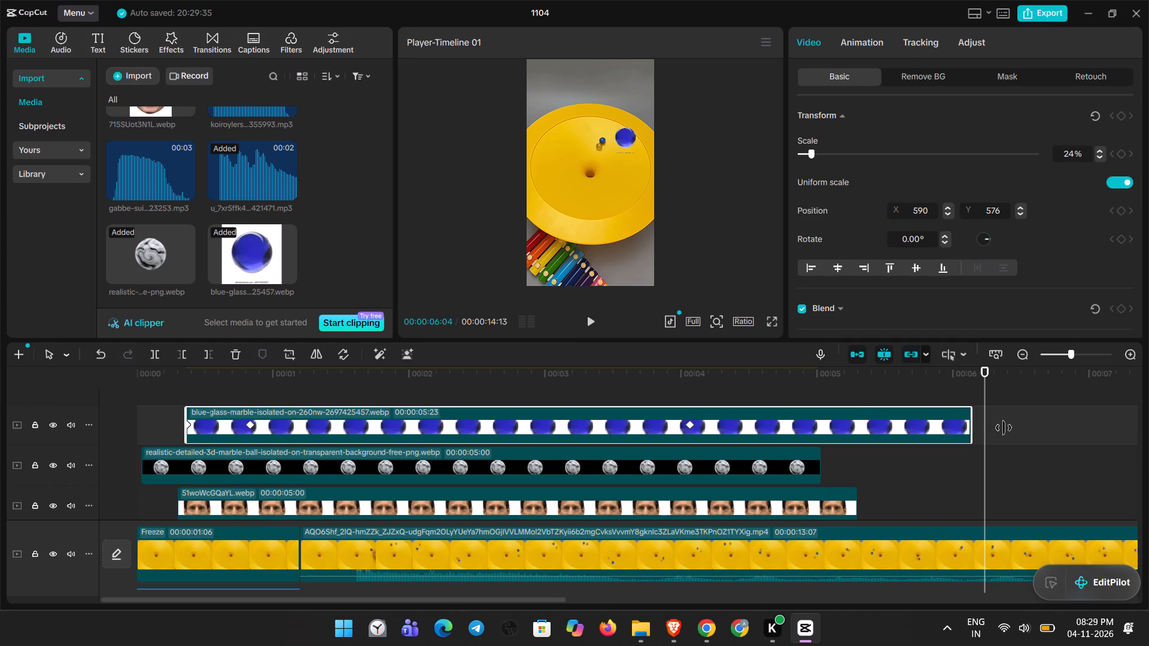
pyautogui.moveTo(1004, 428); pyautogui.dragTo(1148, 428)
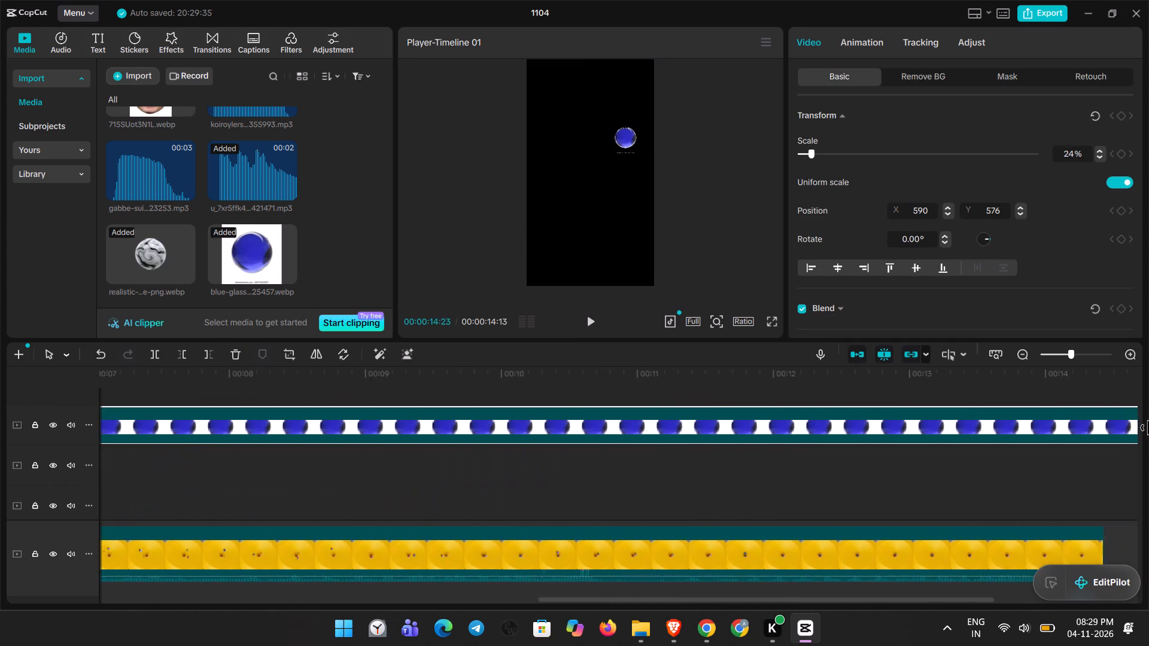
pyautogui.moveTo(1148, 428); pyautogui.dragTo(716, 436)
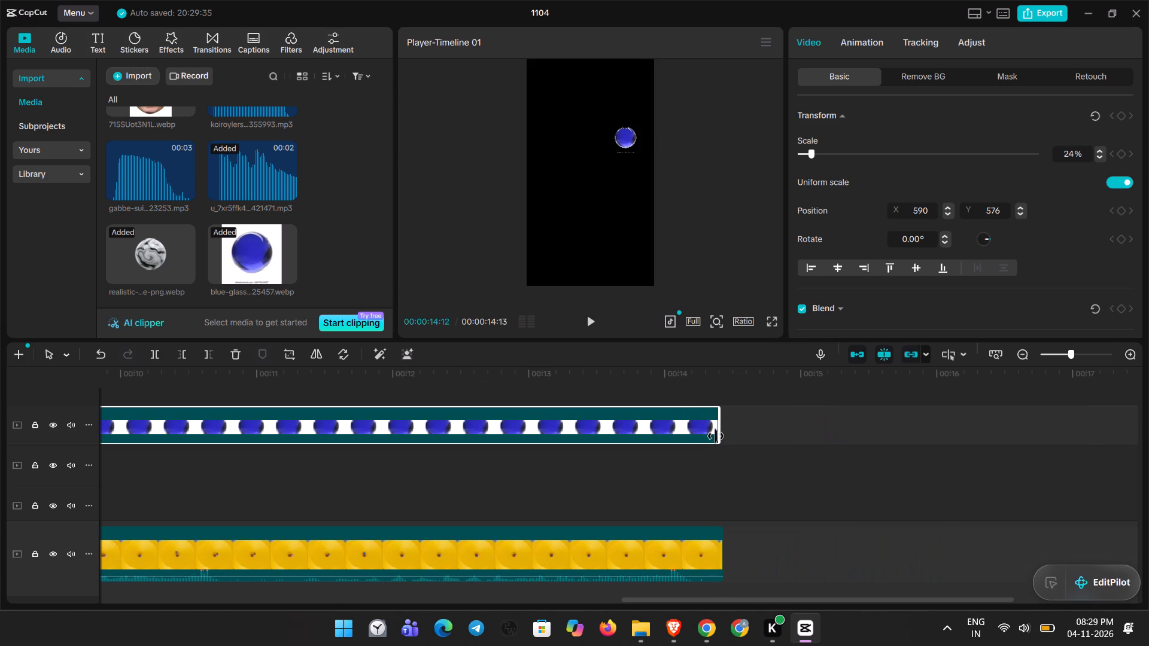
pyautogui.moveTo(716, 436); pyautogui.dragTo(596, 436)
# Extend the end of the grey marble clip to about 00:00:13:07.
pyautogui.scroll(-4, 705, 499)
pyautogui.scroll(3, 706, 502)
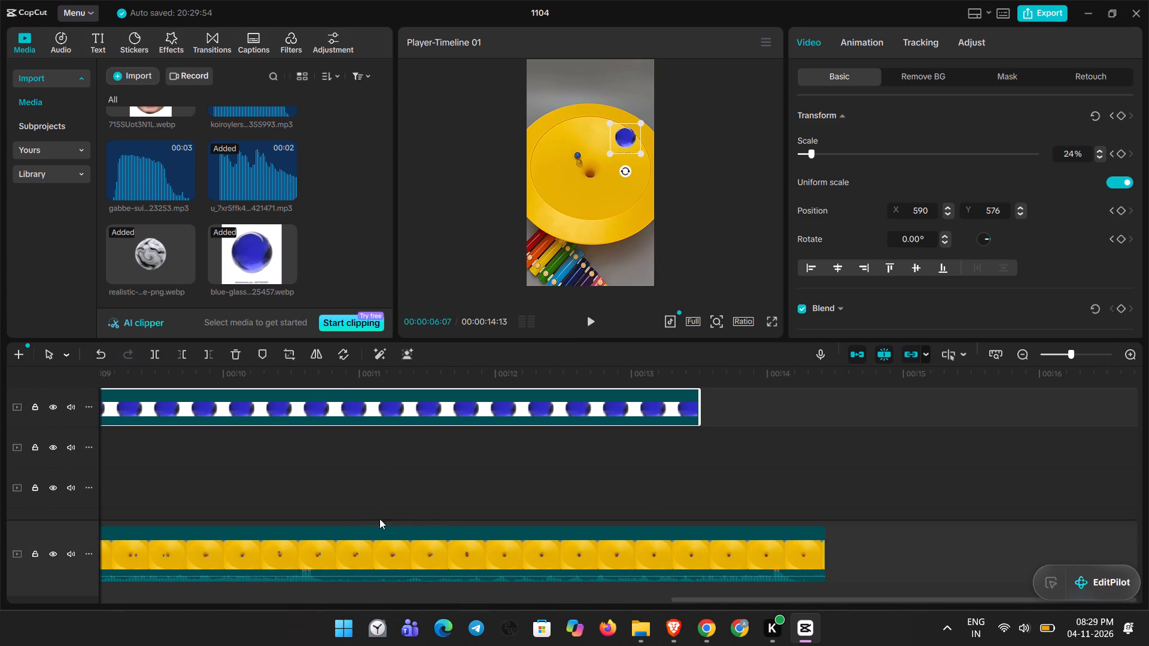
pyautogui.moveTo(689, 601); pyautogui.dragTo(378, 582)
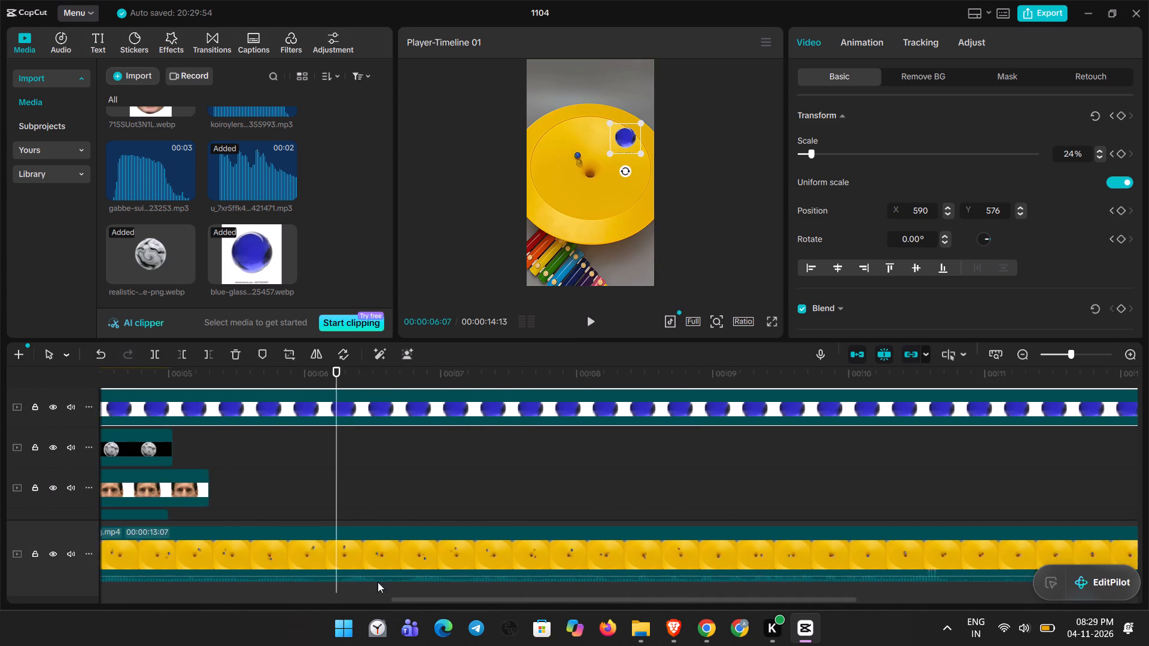
pyautogui.moveTo(378, 582); pyautogui.dragTo(233, 579)
pyautogui.scroll(-2, 564, 507)
pyautogui.click(547, 487)
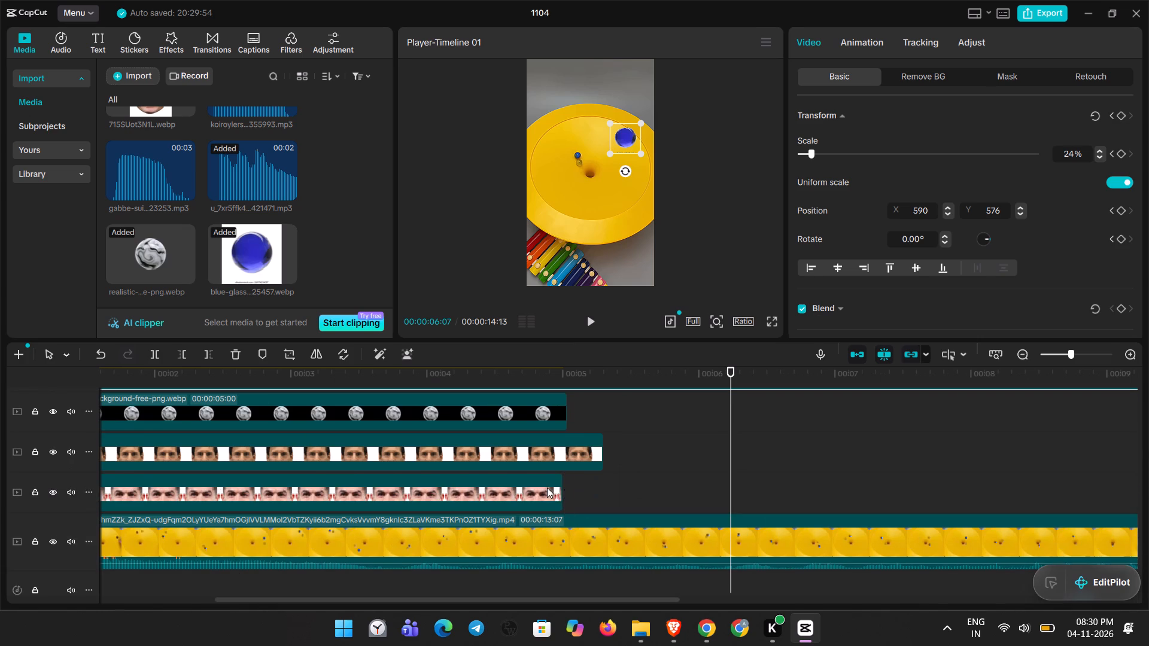
pyautogui.click(549, 419)
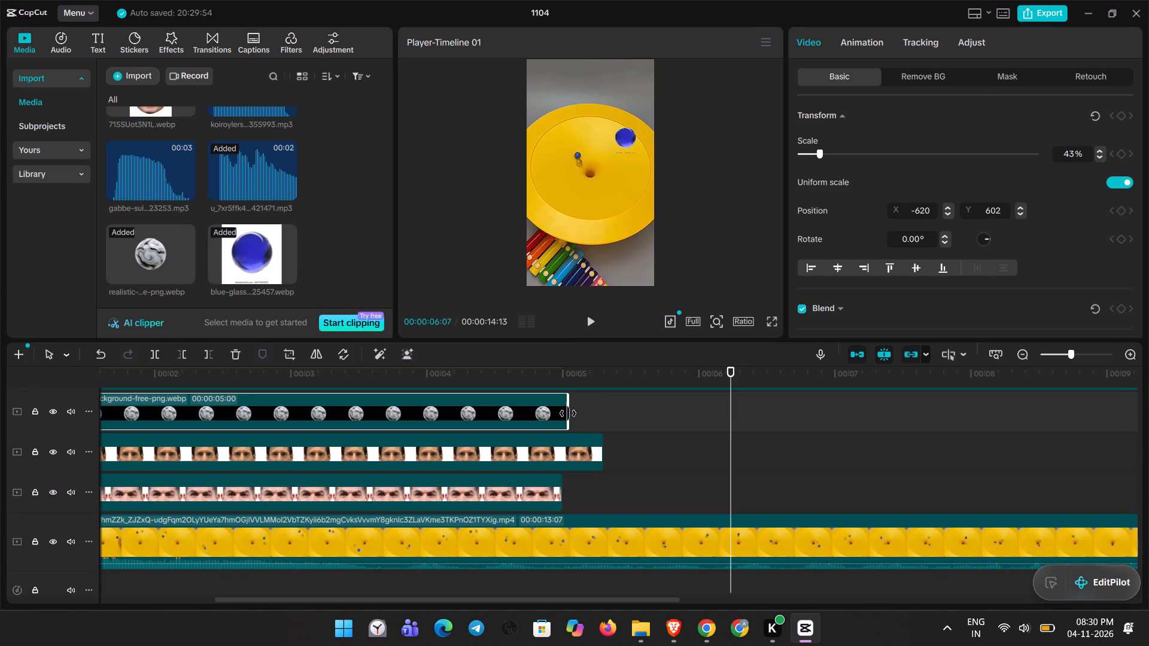
pyautogui.moveTo(568, 413); pyautogui.dragTo(1129, 453)
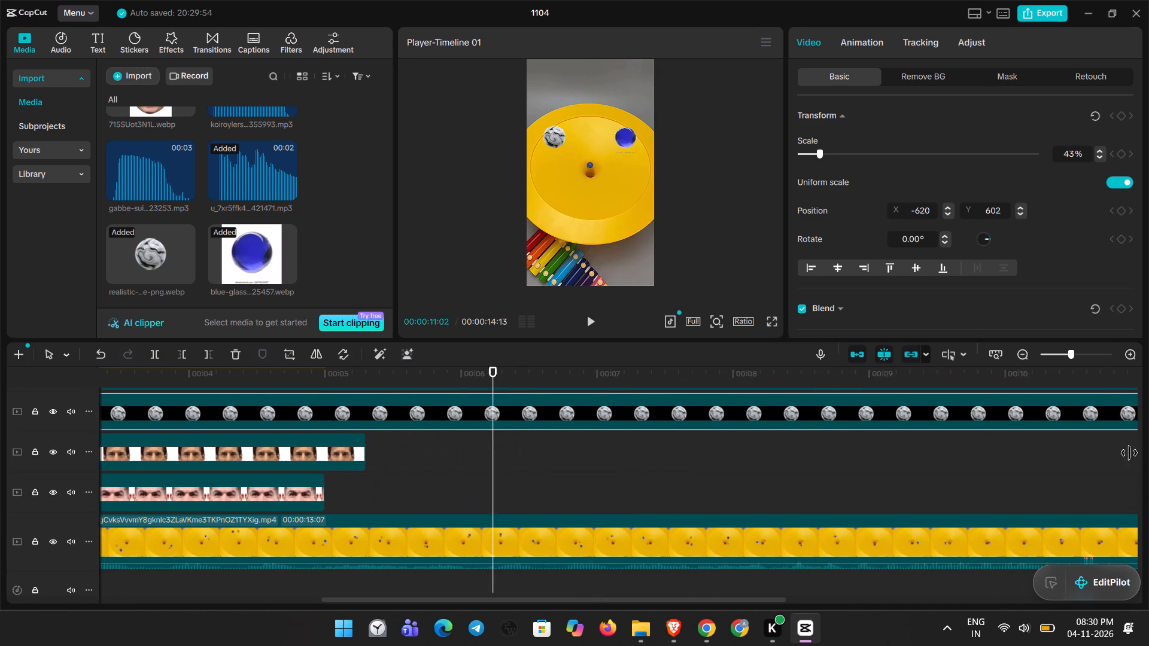
pyautogui.moveTo(1129, 453); pyautogui.dragTo(1148, 450)
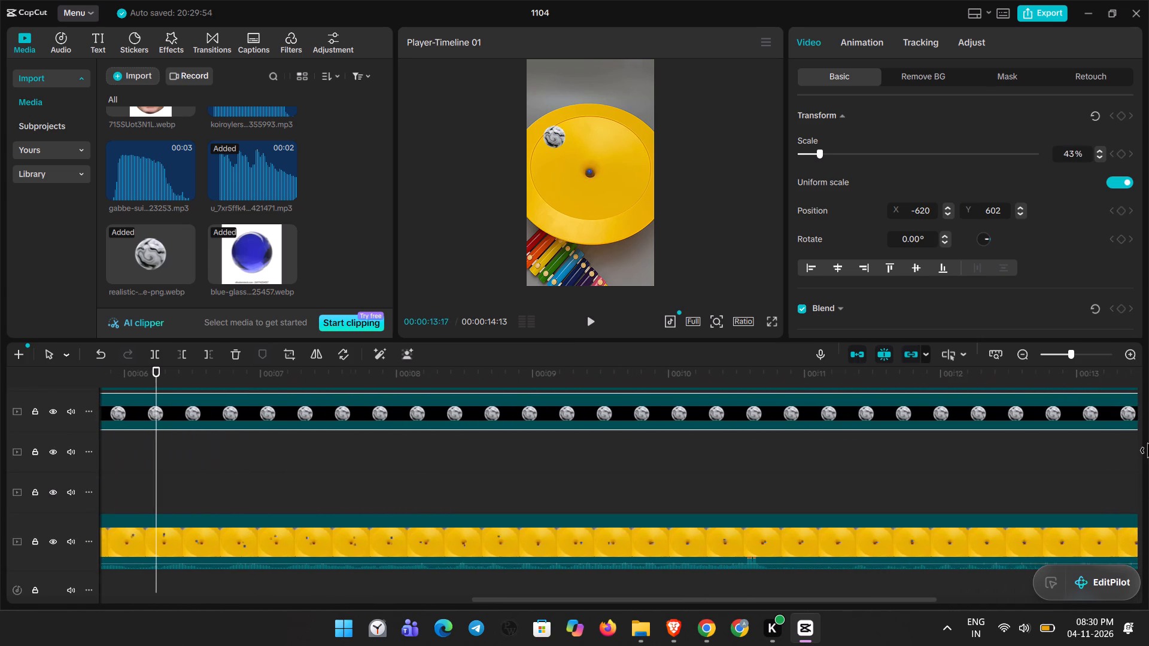
pyautogui.moveTo(1148, 450); pyautogui.dragTo(831, 455)
# Extend the end of the Ronaldo face clip to about 00:00:13:07, in line with the grey marble clip's end.
pyautogui.scroll(-2, 651, 508)
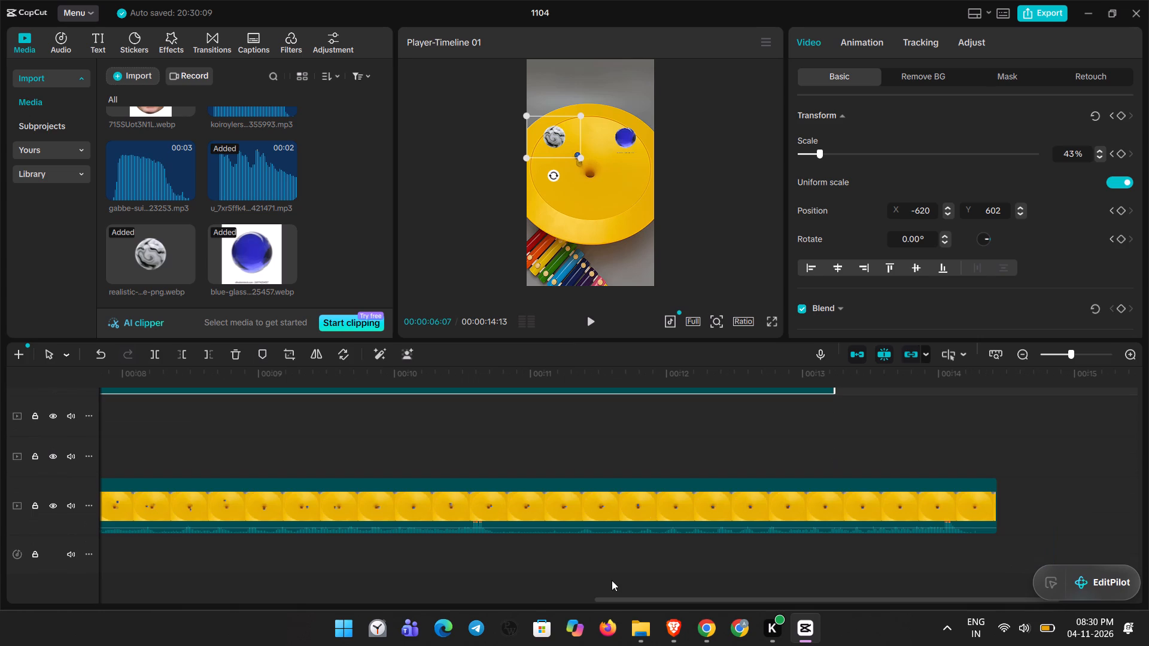
pyautogui.moveTo(621, 601); pyautogui.dragTo(242, 563)
pyautogui.click(531, 444)
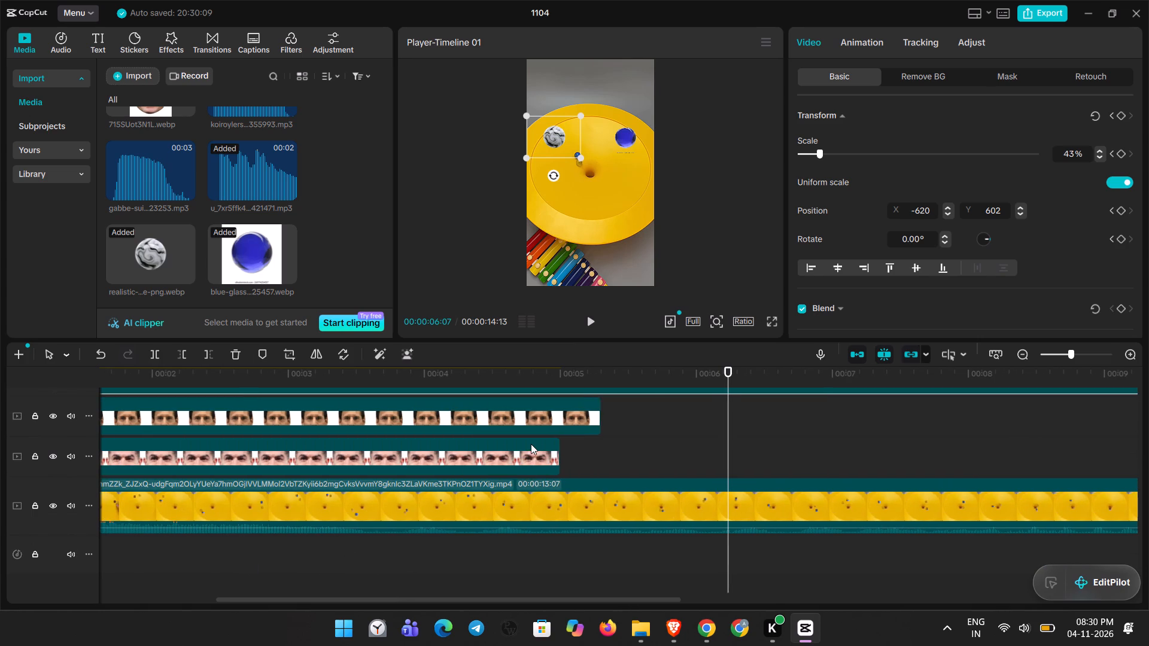
pyautogui.moveTo(564, 466); pyautogui.dragTo(1075, 493)
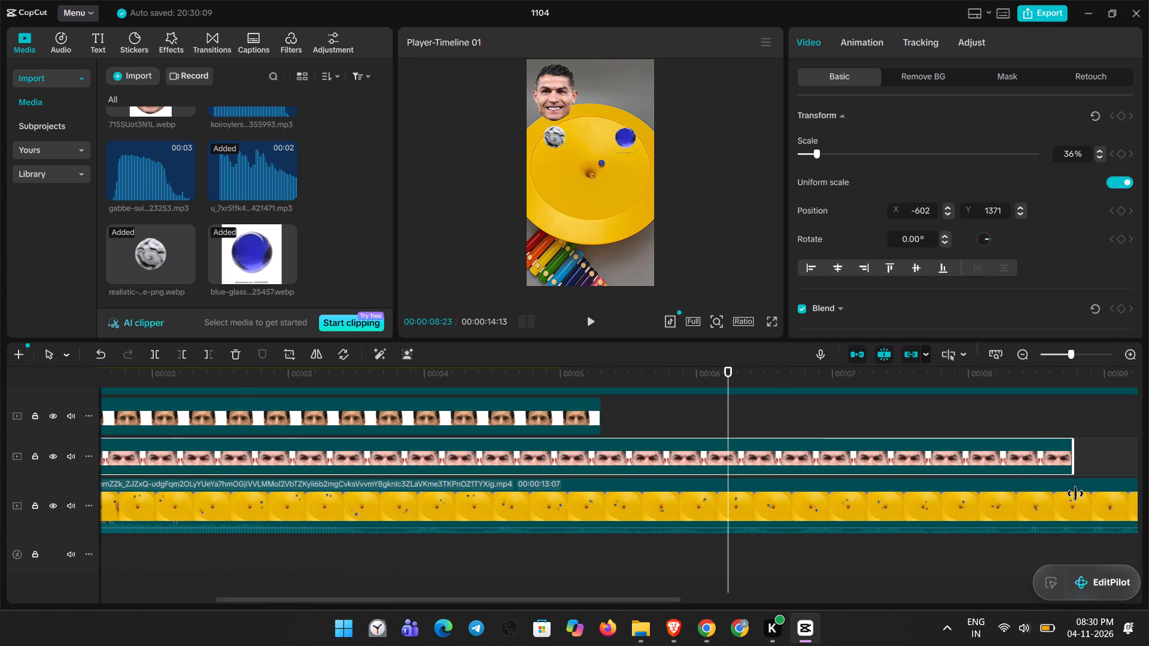
pyautogui.moveTo(1075, 493); pyautogui.dragTo(994, 495)
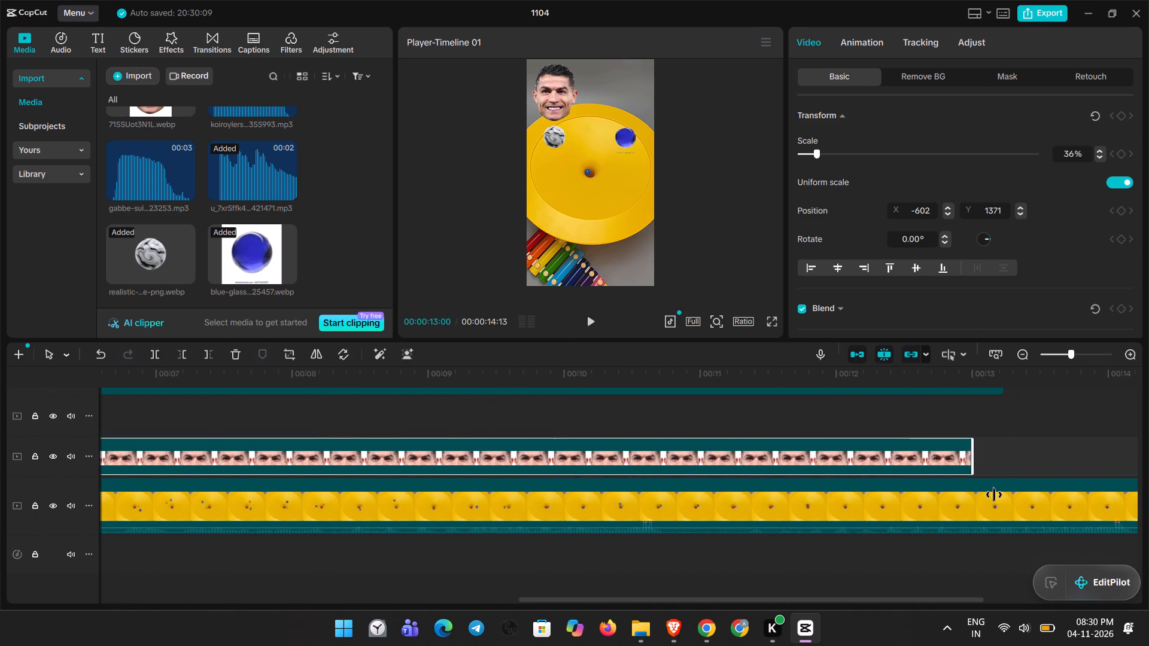
pyautogui.moveTo(994, 495); pyautogui.dragTo(1005, 494)
# Extend the end of the Messi face clip to about 00:00:13:07, in line with the Ronaldo clip's end.
pyautogui.moveTo(656, 599); pyautogui.dragTo(566, 581)
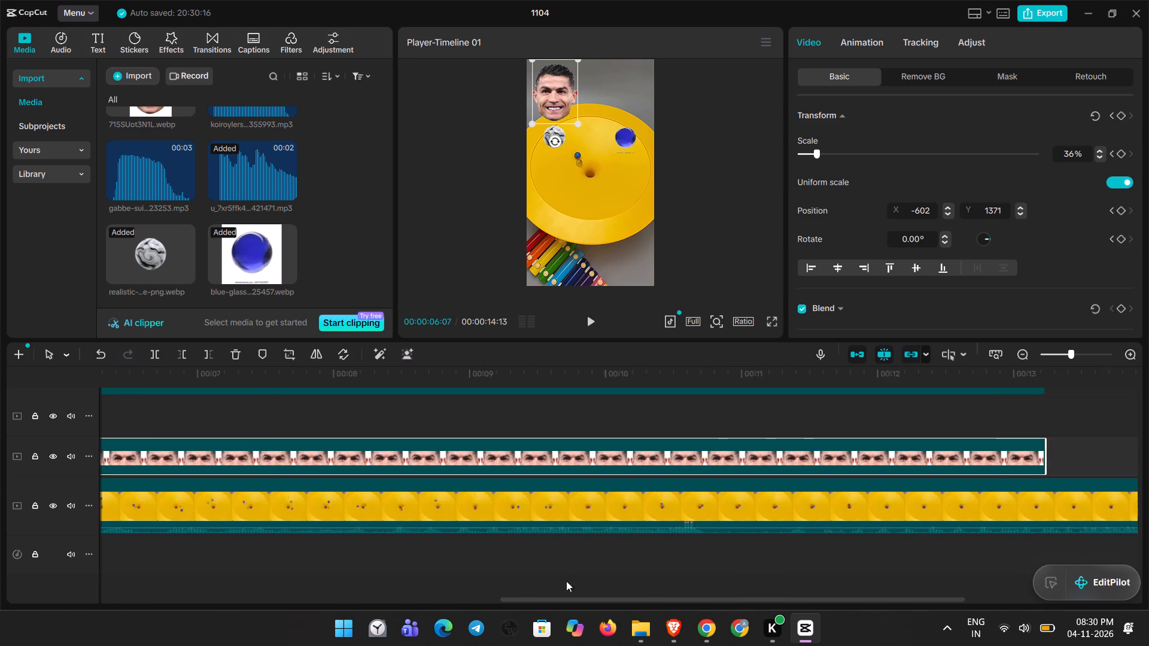
pyautogui.moveTo(566, 581); pyautogui.dragTo(320, 537)
pyautogui.click(634, 406)
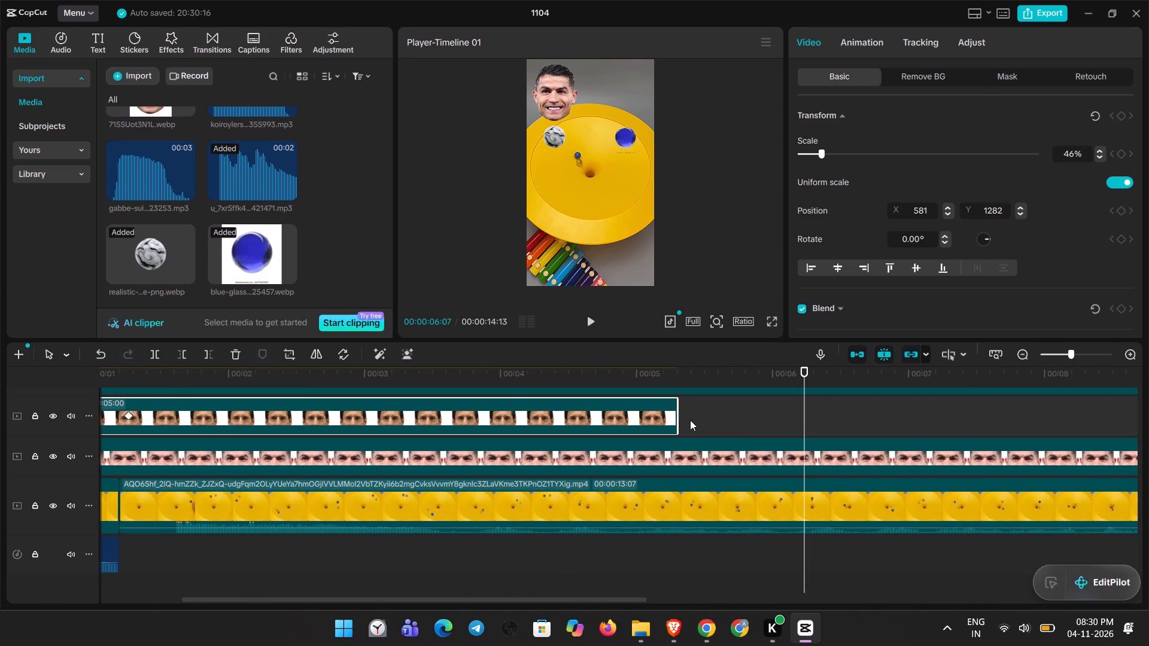
pyautogui.moveTo(680, 420); pyautogui.dragTo(1148, 439)
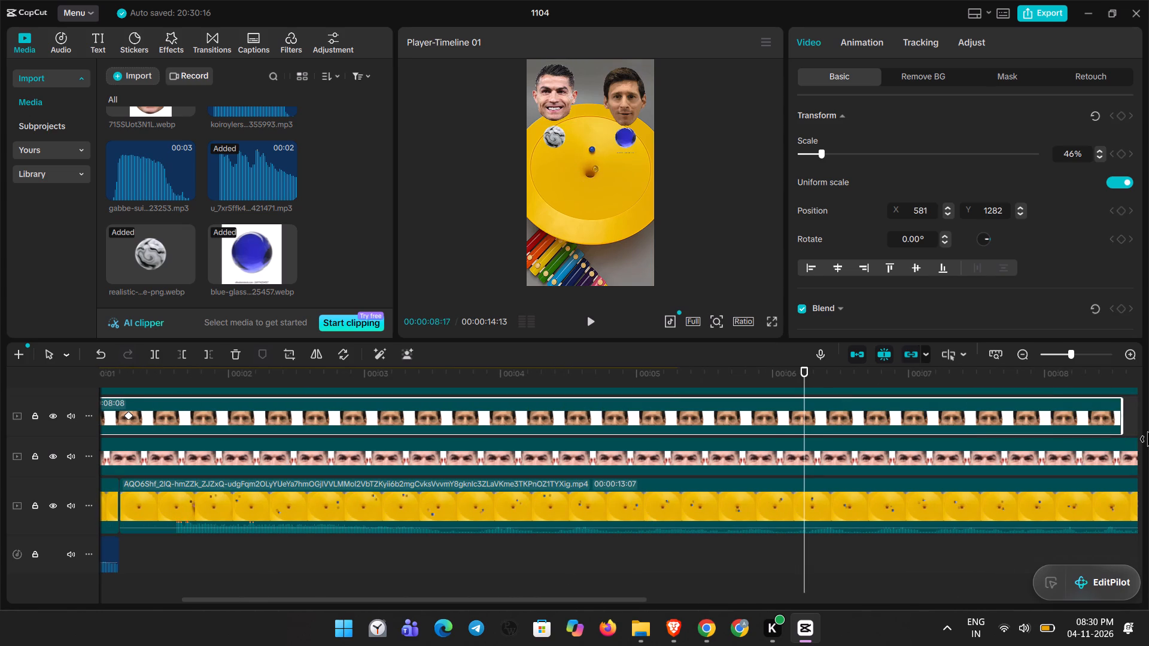
pyautogui.moveTo(1148, 439); pyautogui.dragTo(829, 419)
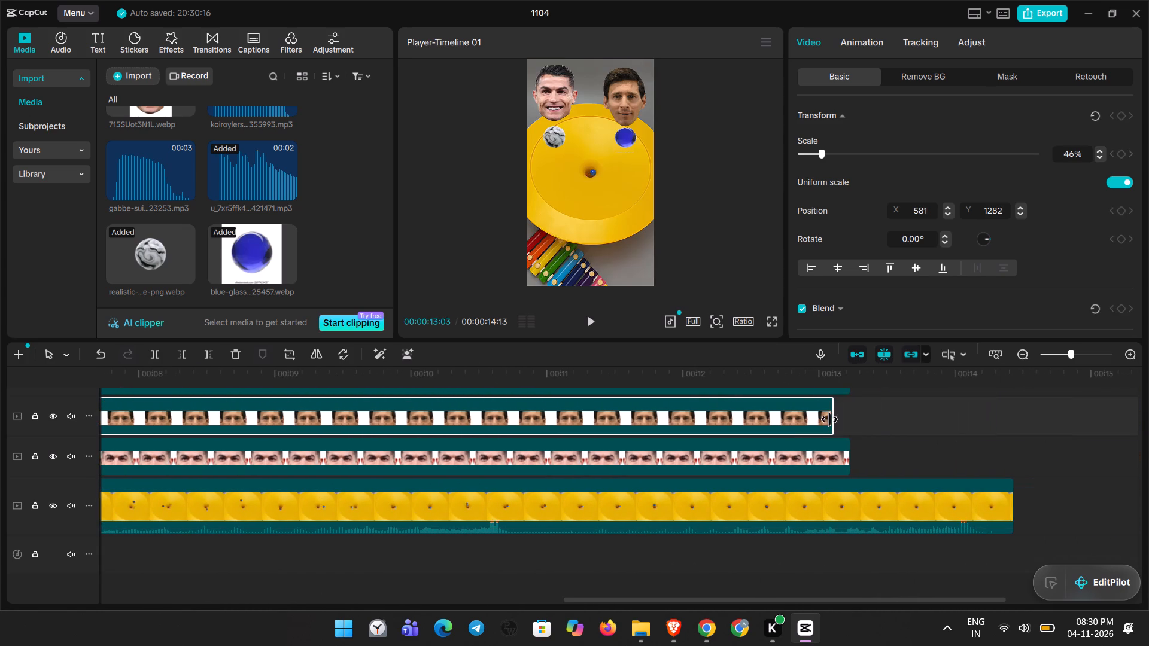
pyautogui.moveTo(829, 419); pyautogui.dragTo(847, 419)
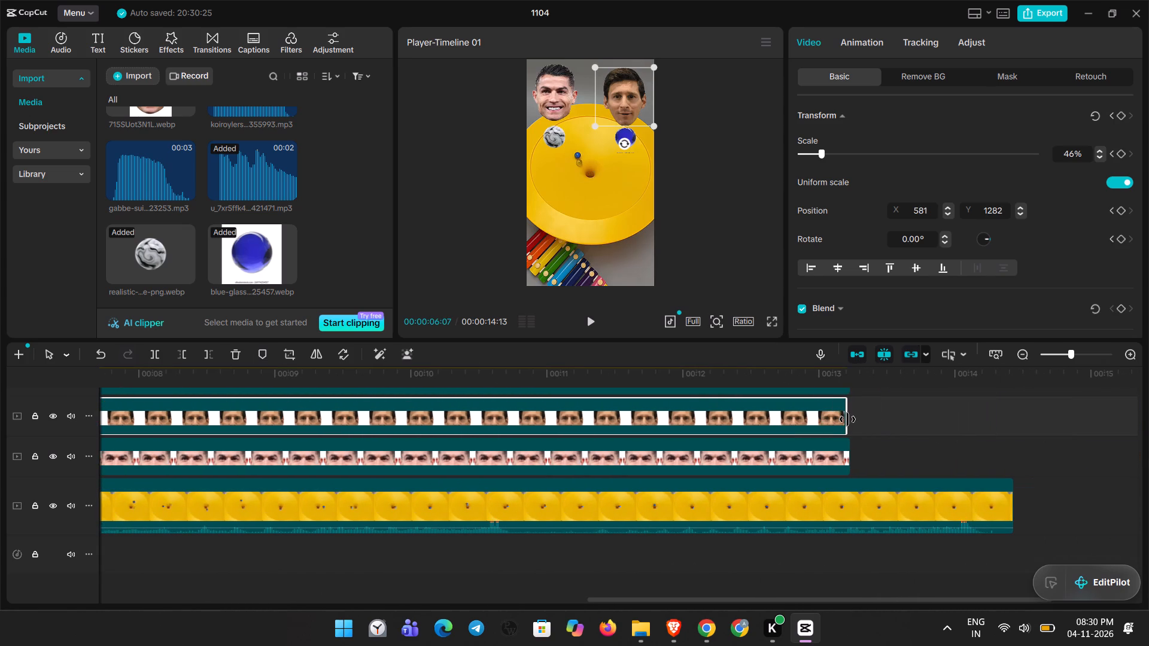
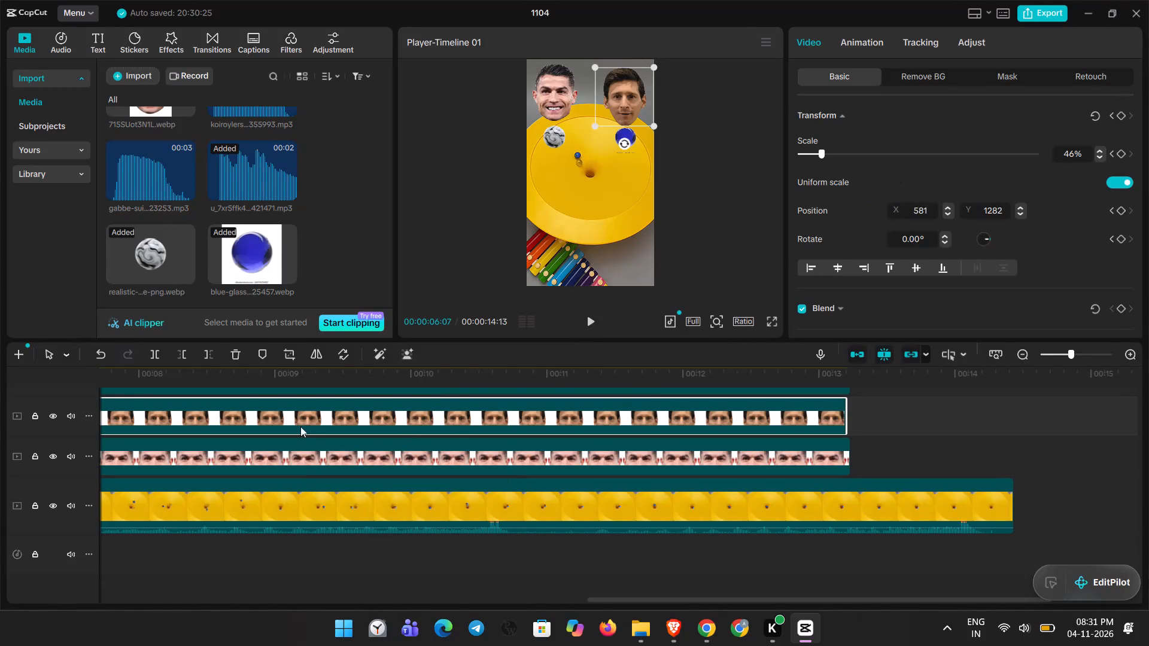
# Play the funnel race up to 00:00:10:27, split the blue marble clip there and delete the part after the split.
pyautogui.moveTo(606, 593); pyautogui.dragTo(604, 599)
pyautogui.moveTo(604, 599); pyautogui.dragTo(266, 600)
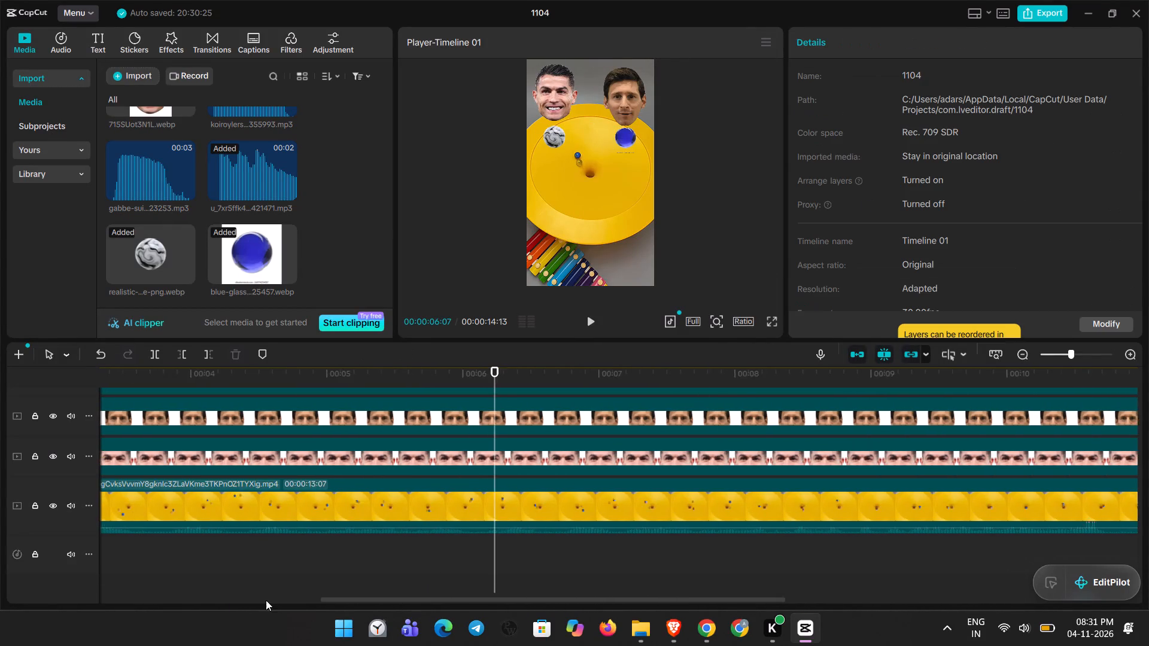
pyautogui.moveTo(266, 600); pyautogui.dragTo(230, 603)
pyautogui.press('space')
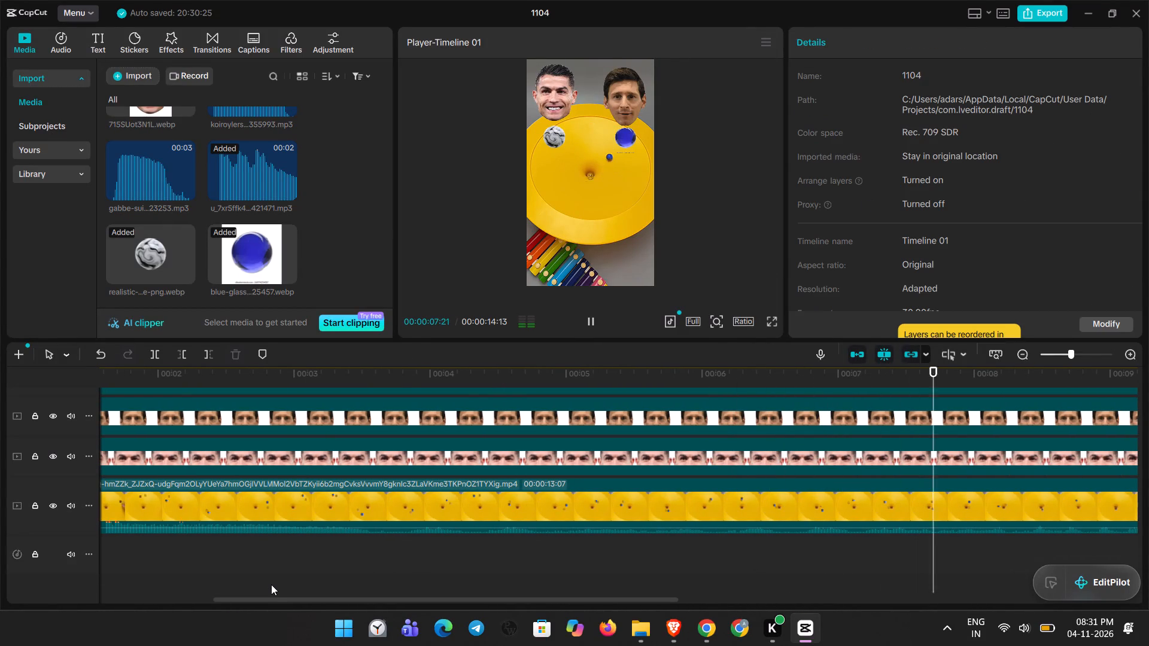
pyautogui.press('space')
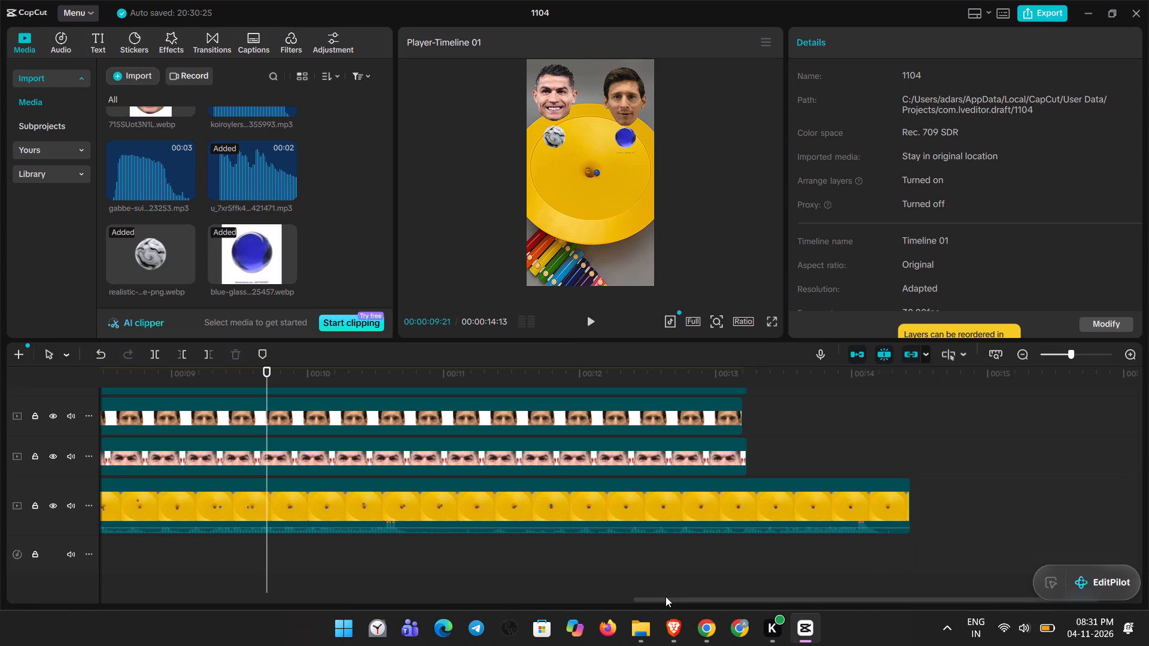
pyautogui.moveTo(661, 598); pyautogui.dragTo(645, 598)
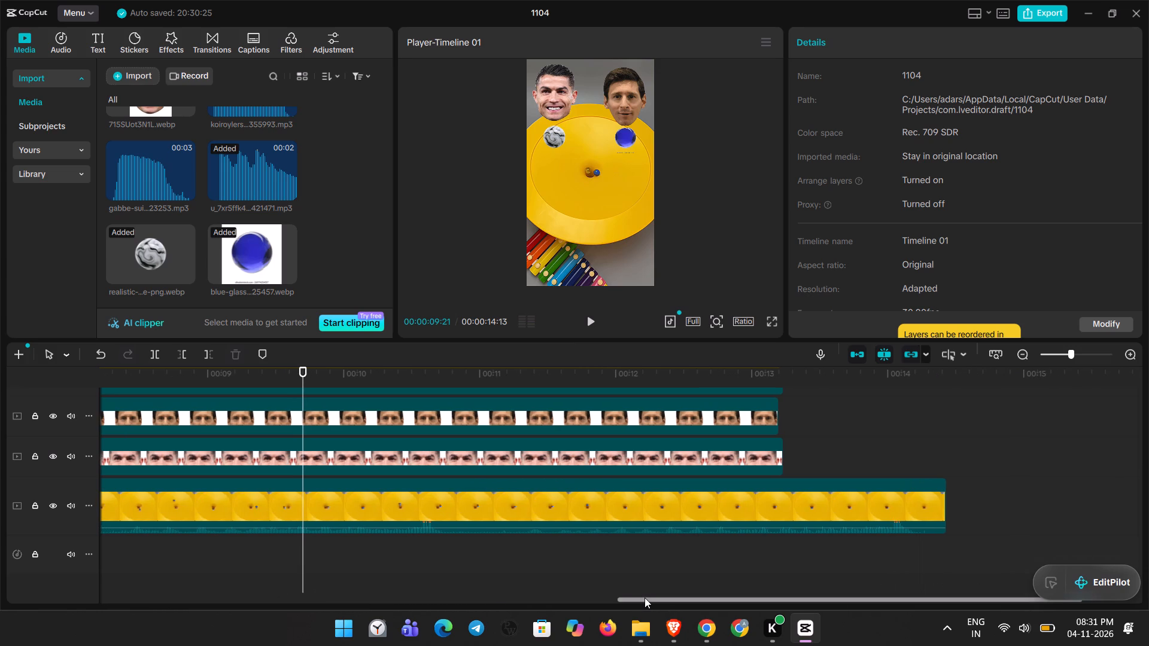
pyautogui.press('space')
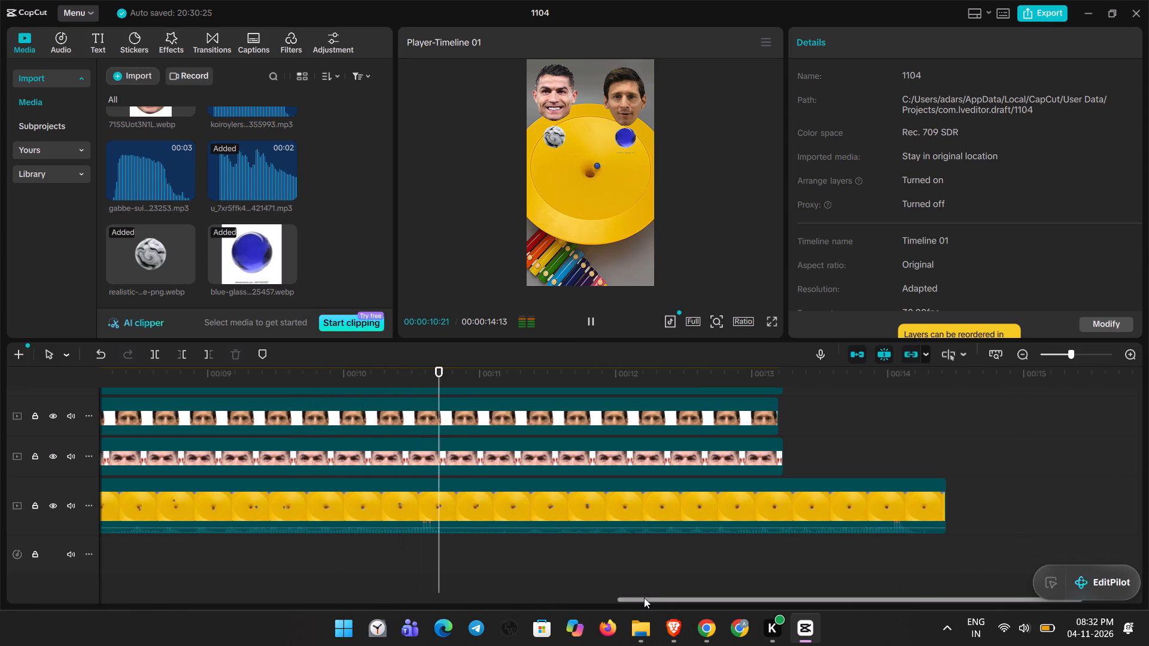
pyautogui.press('space')
pyautogui.scroll(3, 488, 549)
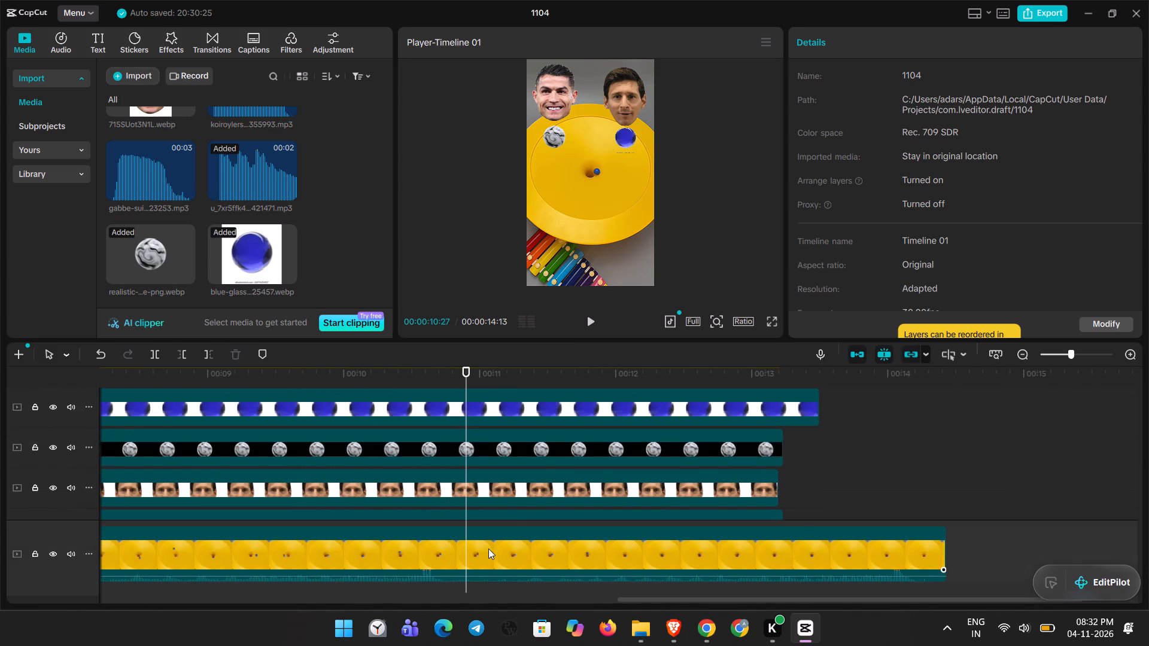
pyautogui.scroll(2, 488, 549)
pyautogui.click(476, 420)
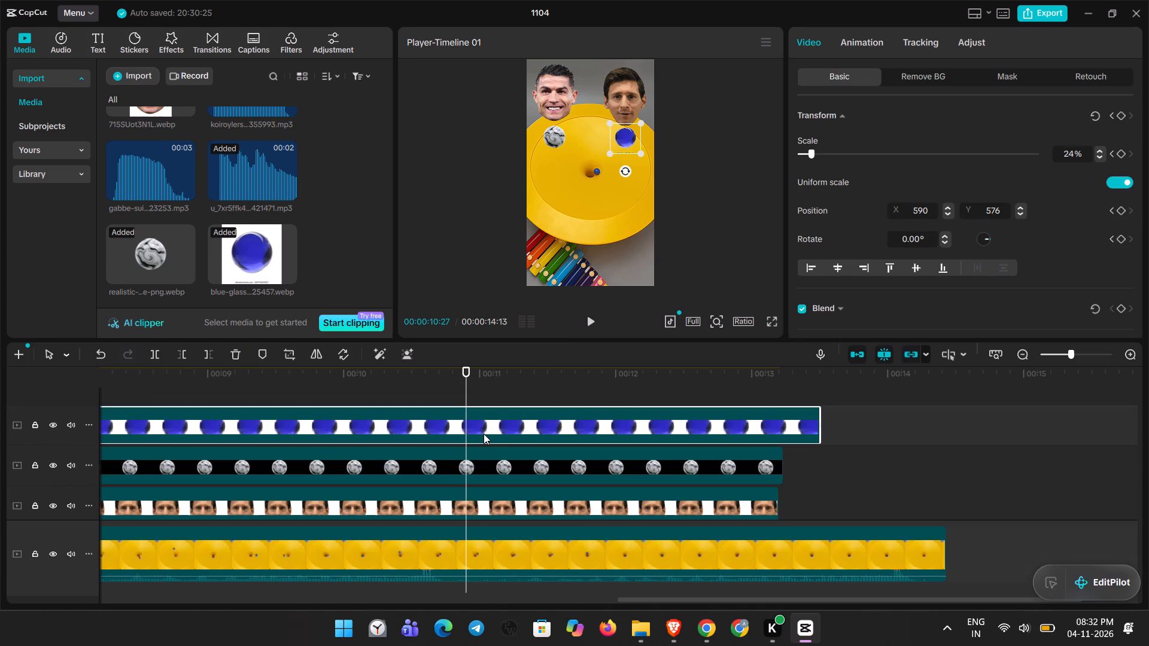
pyautogui.hotkey('ctrl', 'b')
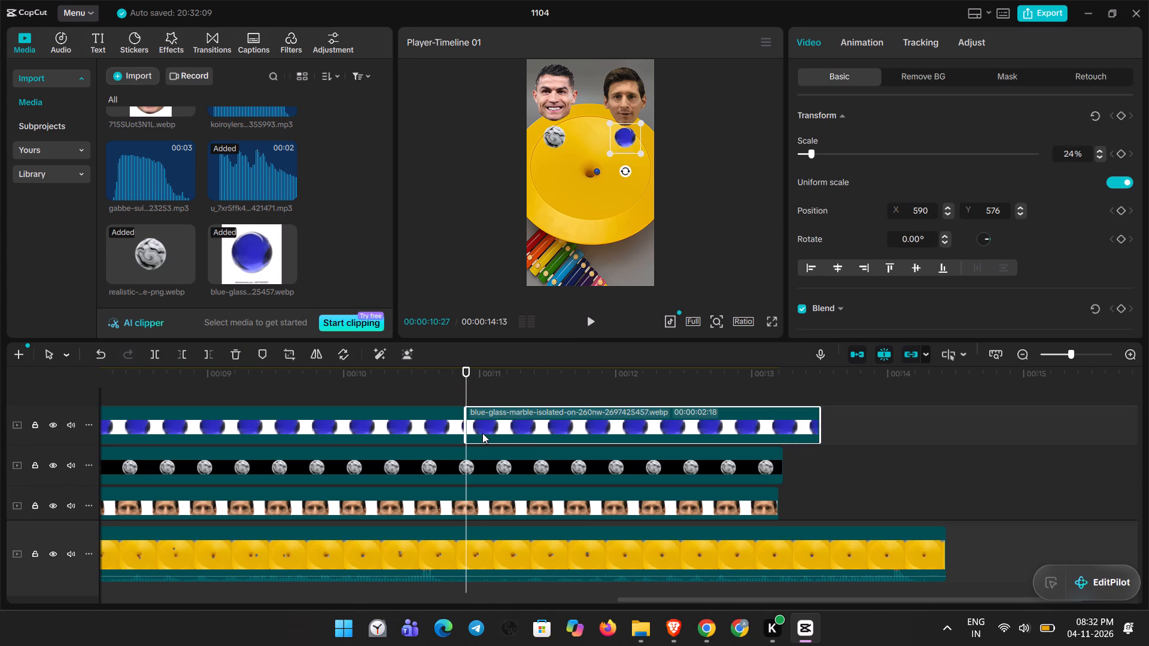
pyautogui.press('Delete')
# Split the grey marble clip at 00:00:10:27 and delete the part after the split.
pyautogui.click(485, 455)
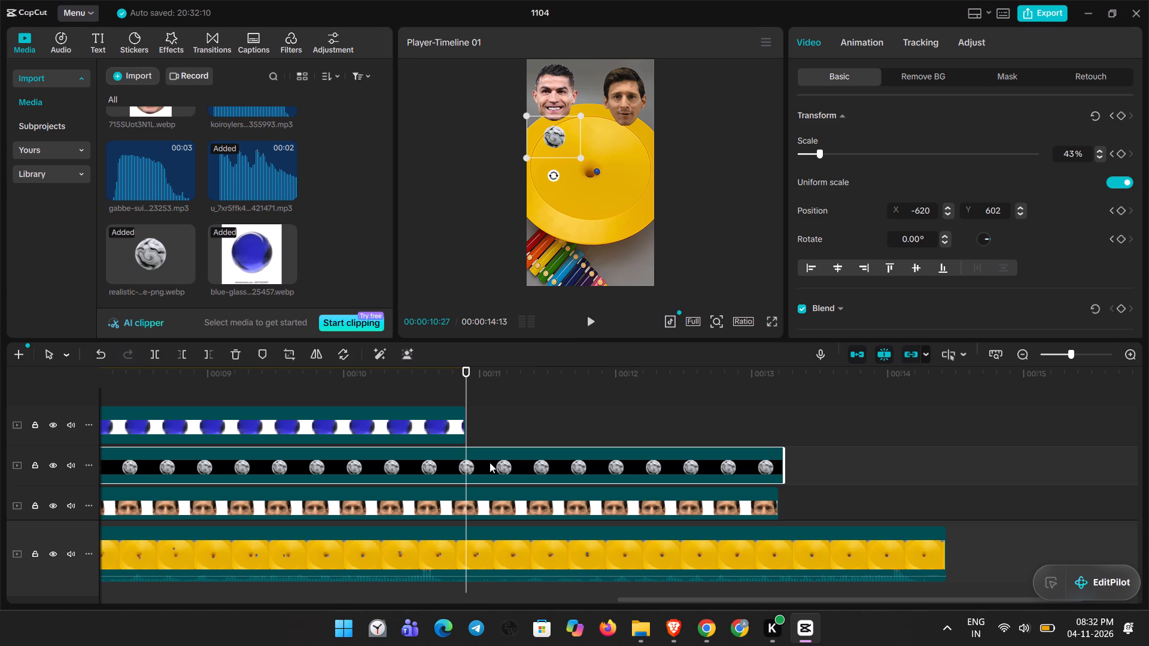
pyautogui.hotkey('ctrl', 'b')
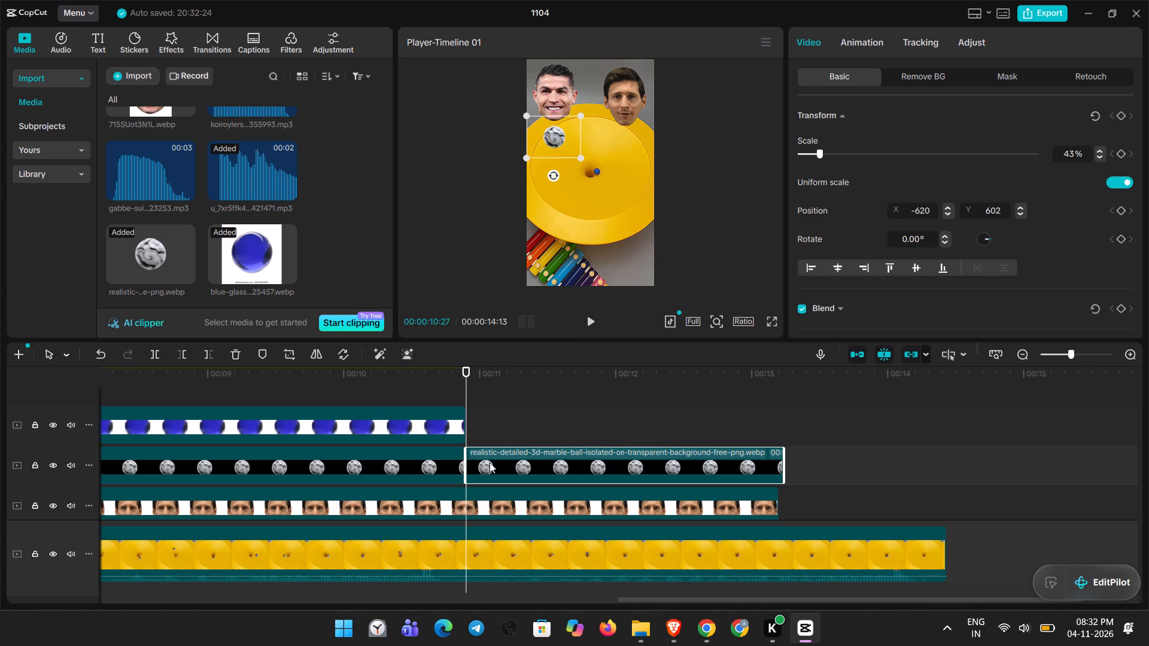
pyautogui.press('BackSpace')
pyautogui.press('Delete')
# Split the Messi face clip at 00:00:10:27 and move its second part later, ending in line with the funnel video's end.
pyautogui.click(494, 495)
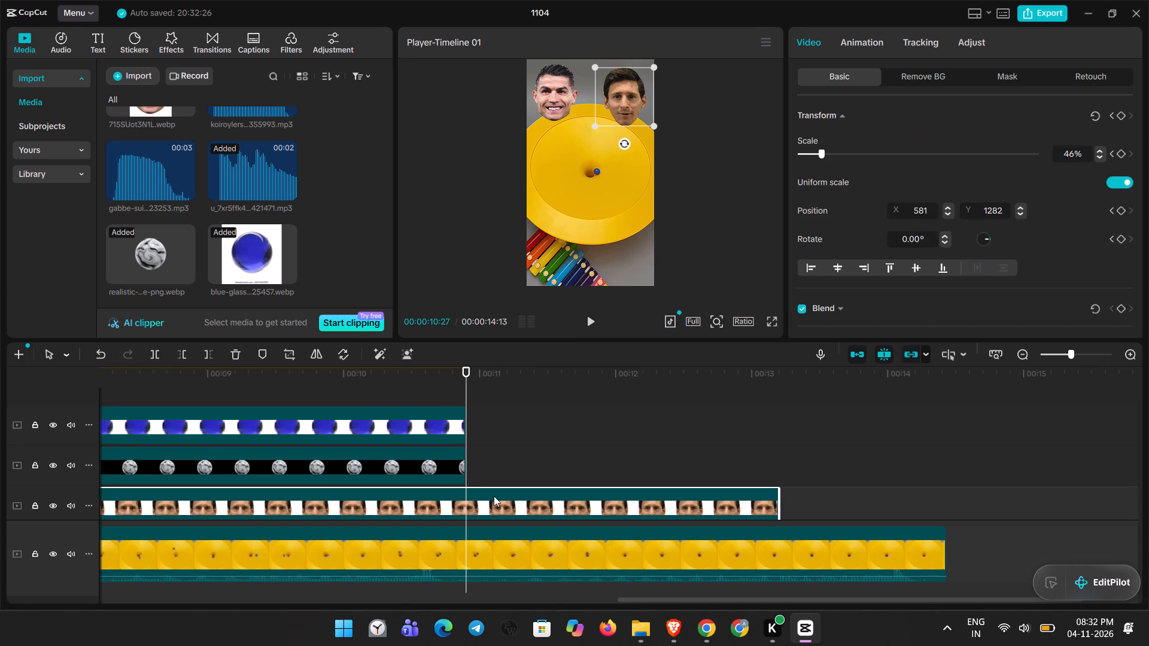
pyautogui.scroll(-3, 494, 496)
pyautogui.hotkey('ctrl', 'b')
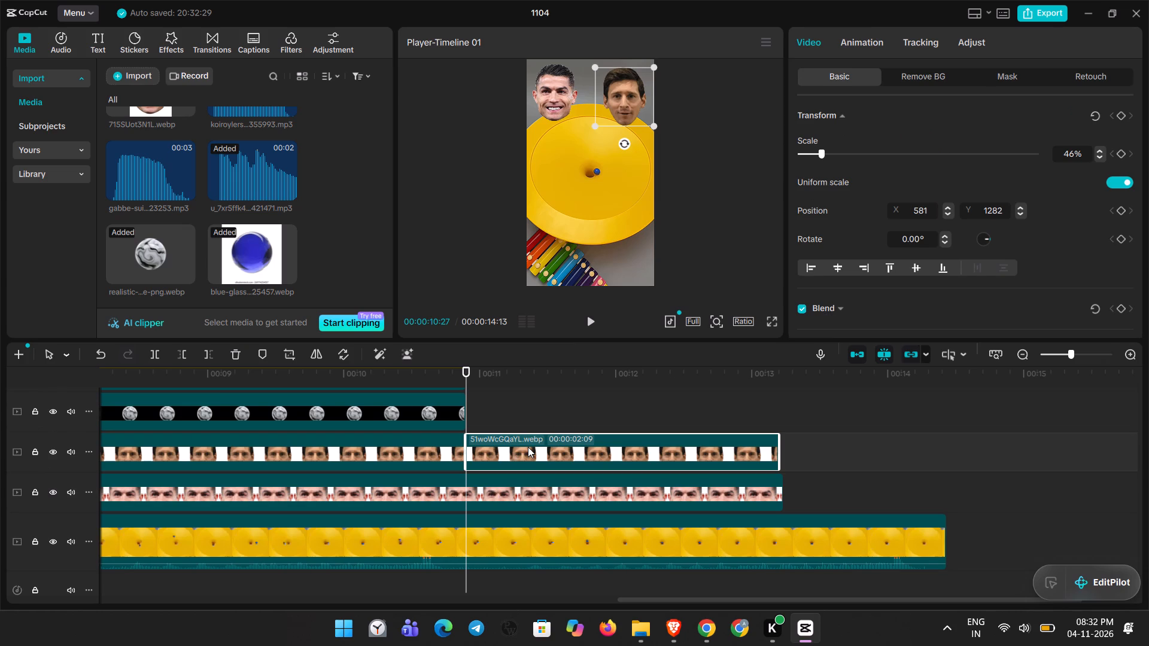
pyautogui.moveTo(528, 447); pyautogui.dragTo(748, 451)
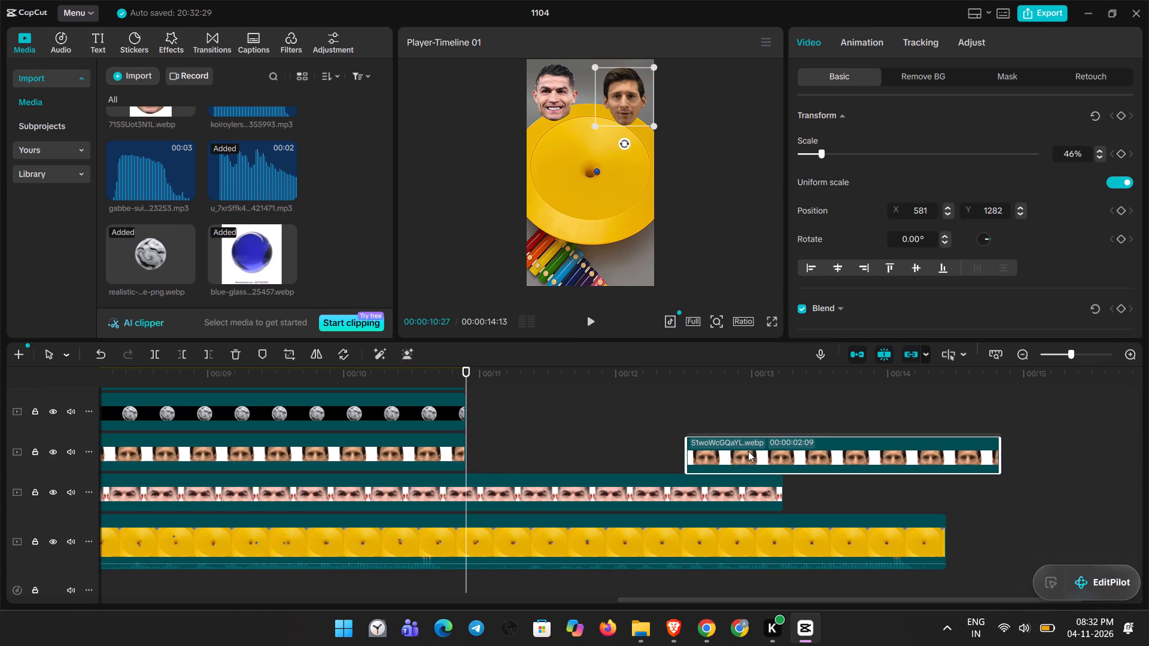
pyautogui.moveTo(748, 451); pyautogui.dragTo(697, 447)
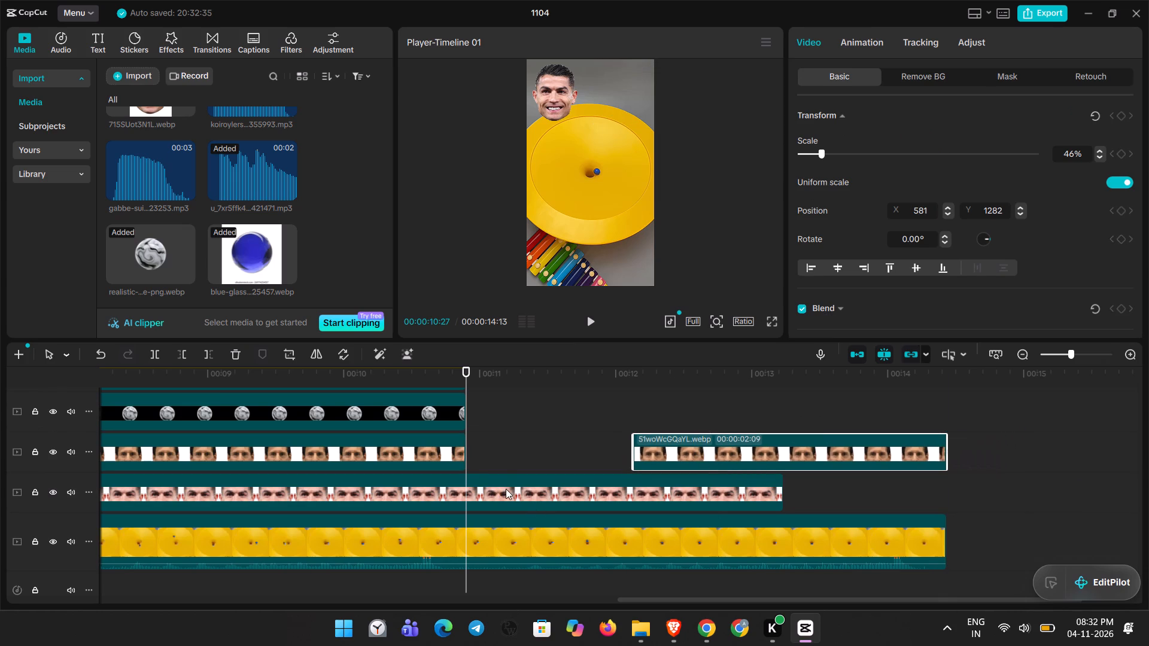
# Add a Transform keyframe to the Ronaldo face at 00:00:10:27, with the face enlarged to 59% and placed at X 0, Y 339.
pyautogui.click(504, 489)
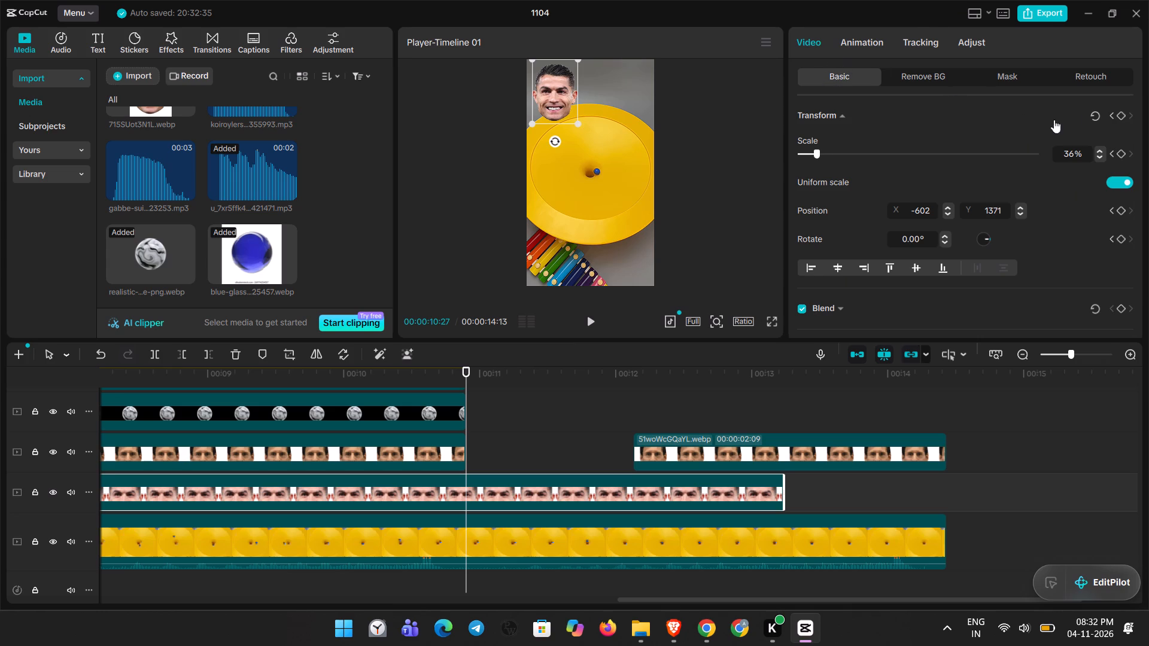
pyautogui.click(1119, 116)
pyautogui.moveTo(564, 105); pyautogui.dragTo(579, 135)
pyautogui.moveTo(591, 150); pyautogui.dragTo(612, 178)
pyautogui.moveTo(562, 130); pyautogui.dragTo(588, 163)
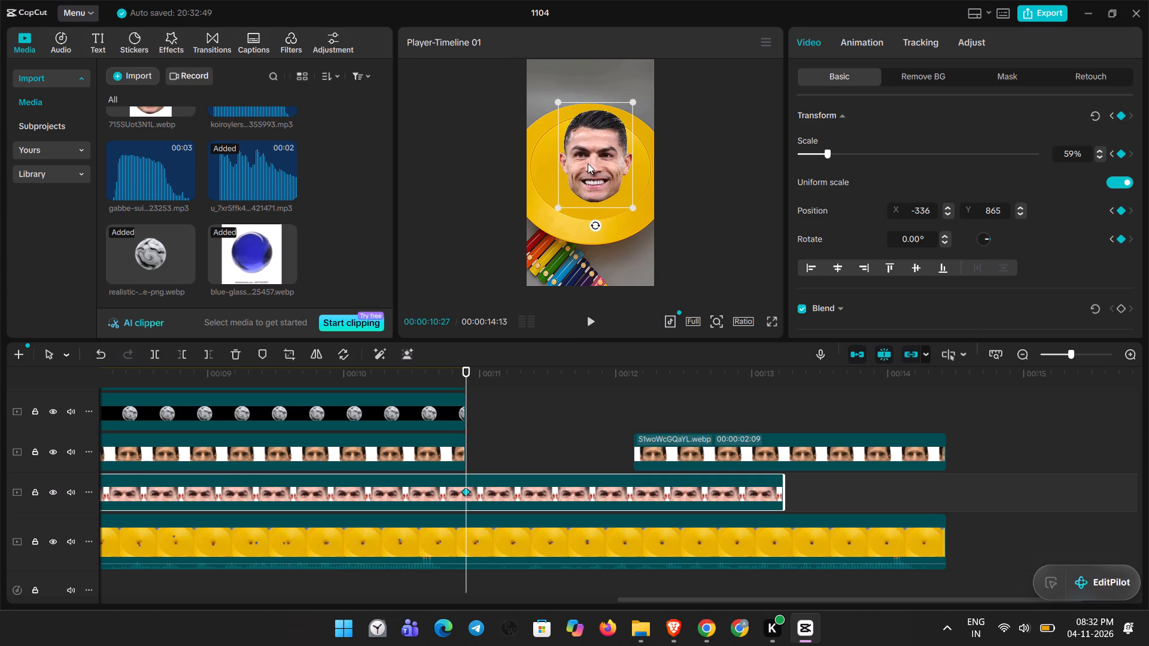
pyautogui.moveTo(588, 163); pyautogui.dragTo(580, 161)
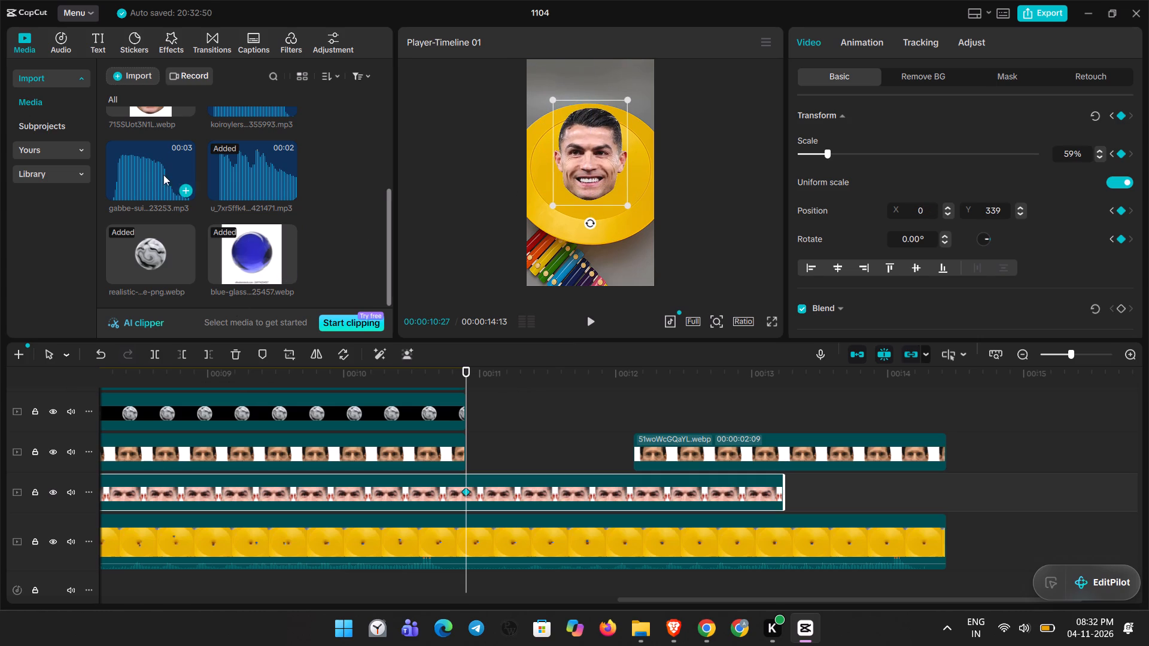
# Add the gabbe-suii-by-cristiano-ronaldo audio to the audio track, starting at 00:00:10:27.
pyautogui.moveTo(145, 179); pyautogui.dragTo(452, 558)
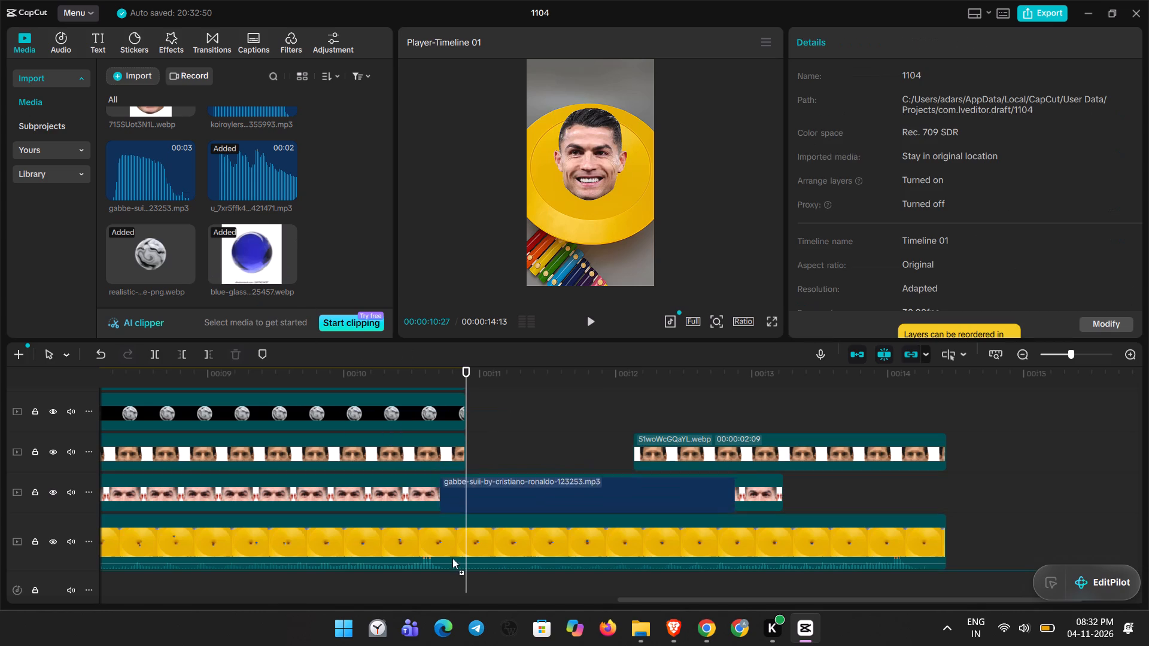
pyautogui.moveTo(452, 558); pyautogui.dragTo(466, 589)
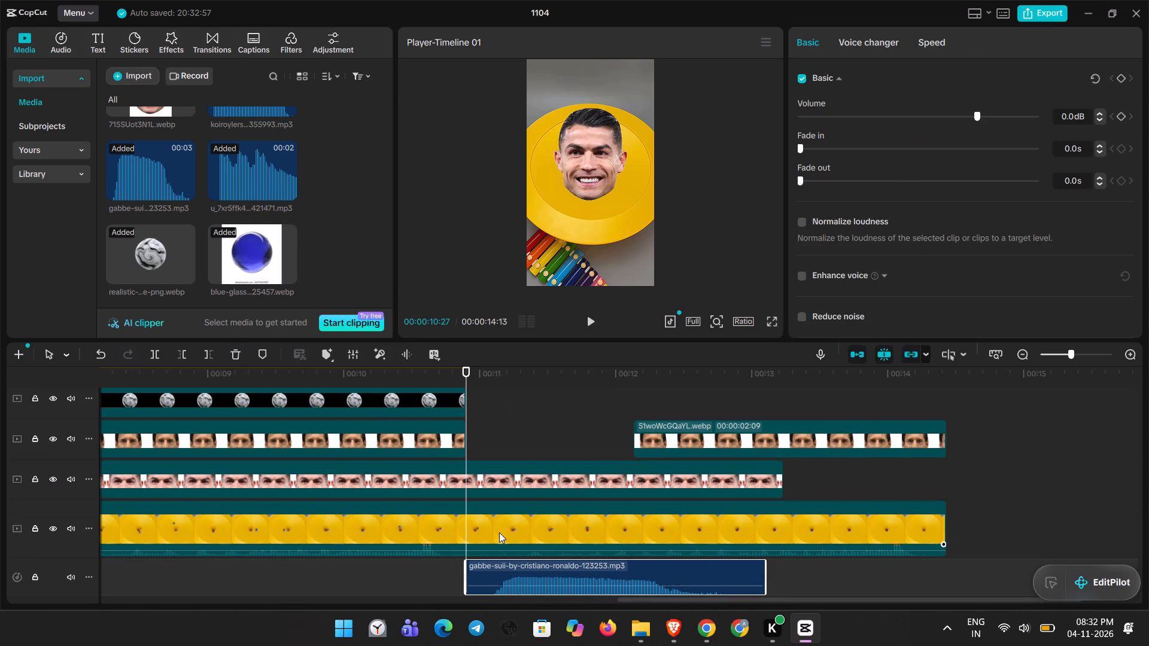
# Split the funnel video at 00:00:10:27 and insert a freeze frame at that point.
pyautogui.click(515, 531)
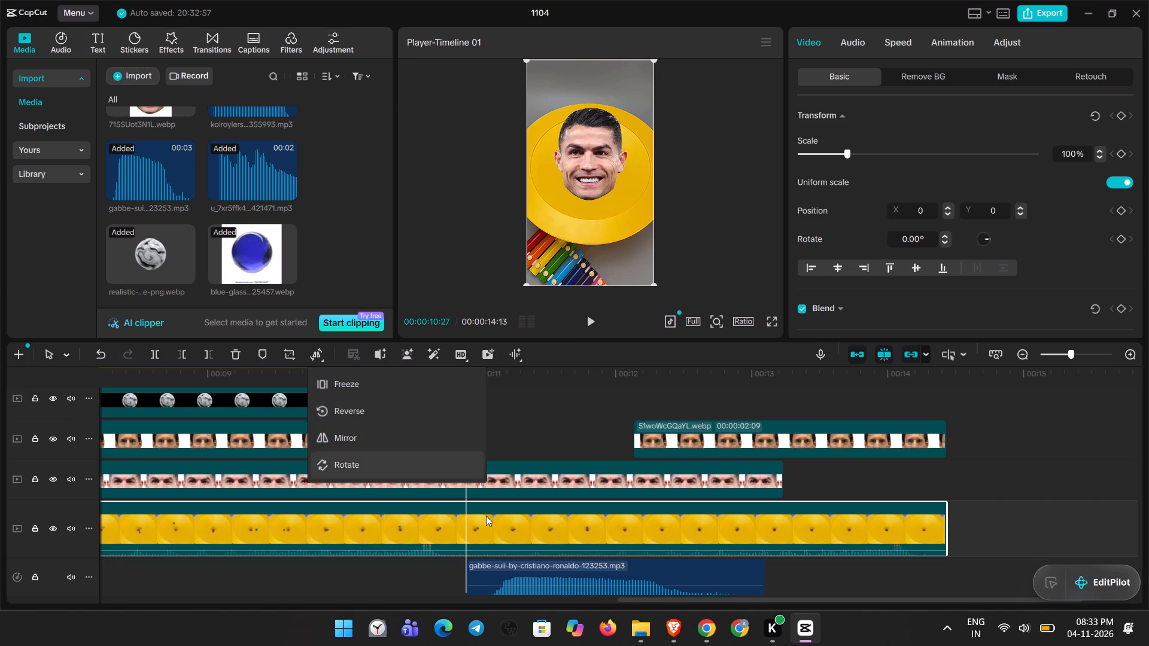
pyautogui.hotkey('ctrl', 'b')
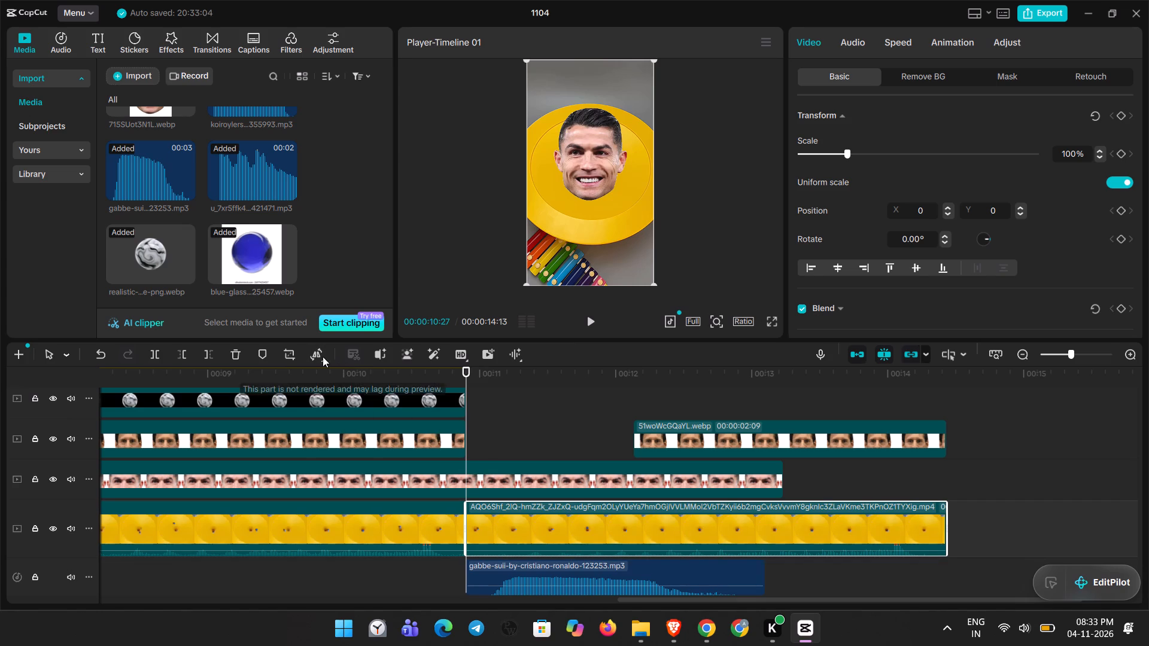
pyautogui.click(313, 354)
pyautogui.click(341, 378)
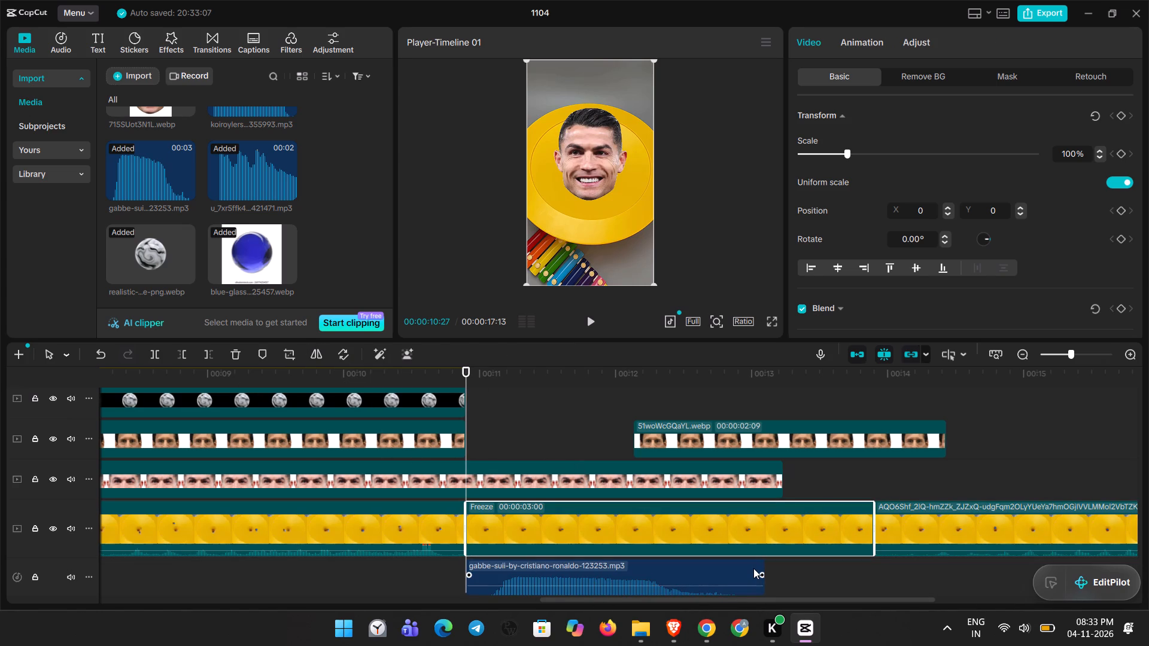
# Play through the freeze frame to 00:00:12:29 and move the second Messi face clip to start at about 00:00:13:00.
pyautogui.press('space')
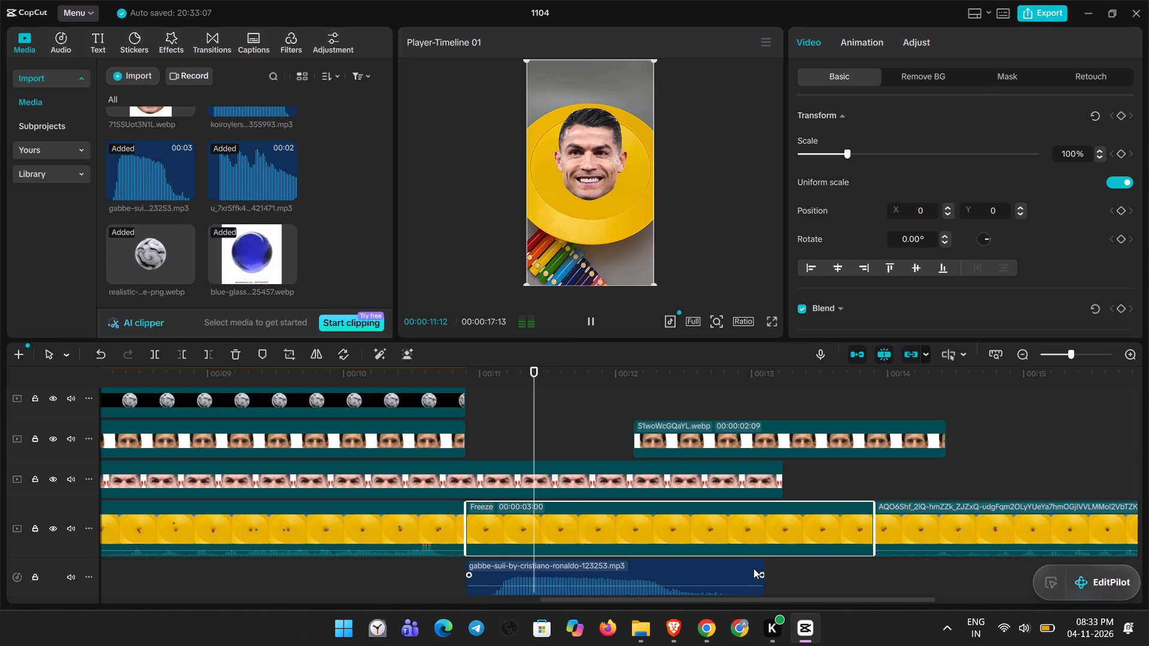
pyautogui.press('space')
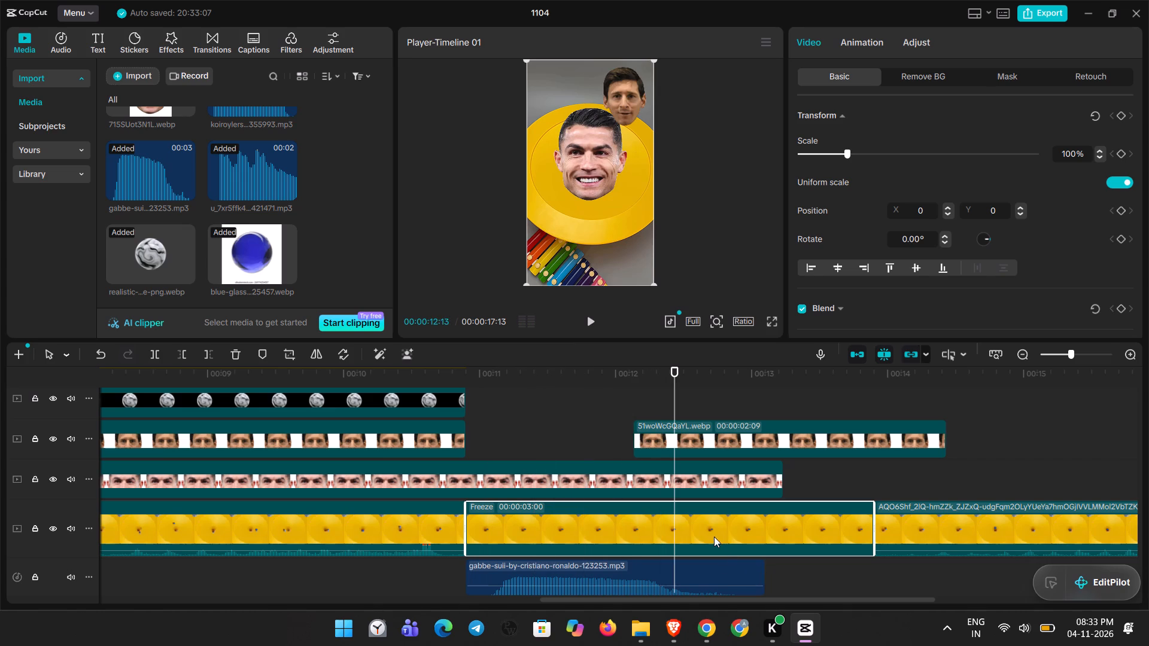
pyautogui.moveTo(687, 437); pyautogui.dragTo(826, 429)
pyautogui.press('space')
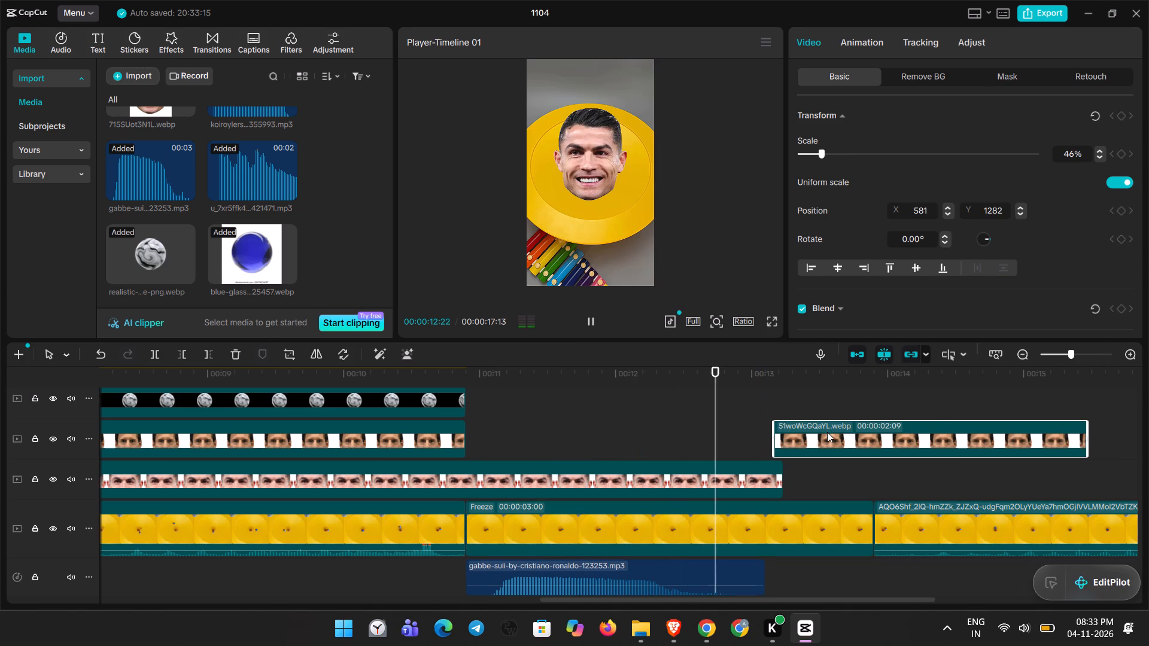
pyautogui.press('space')
pyautogui.moveTo(827, 432); pyautogui.dragTo(806, 435)
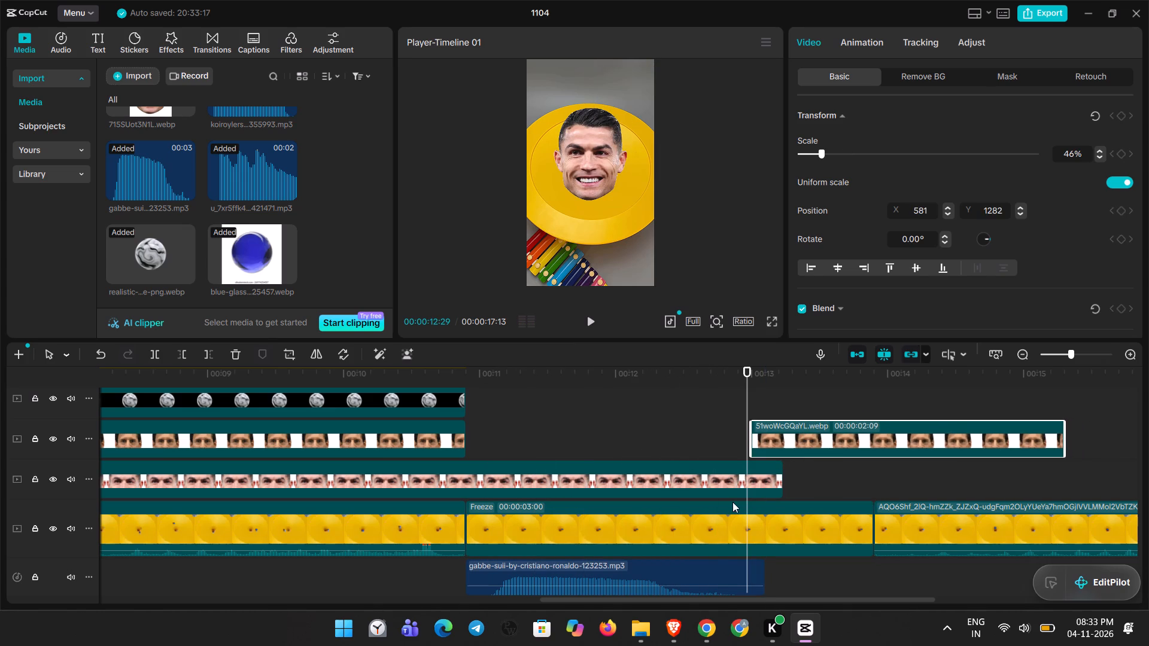
# Split the Ronaldo face clip at 00:00:12:29 and delete the part after the split.
pyautogui.click(755, 481)
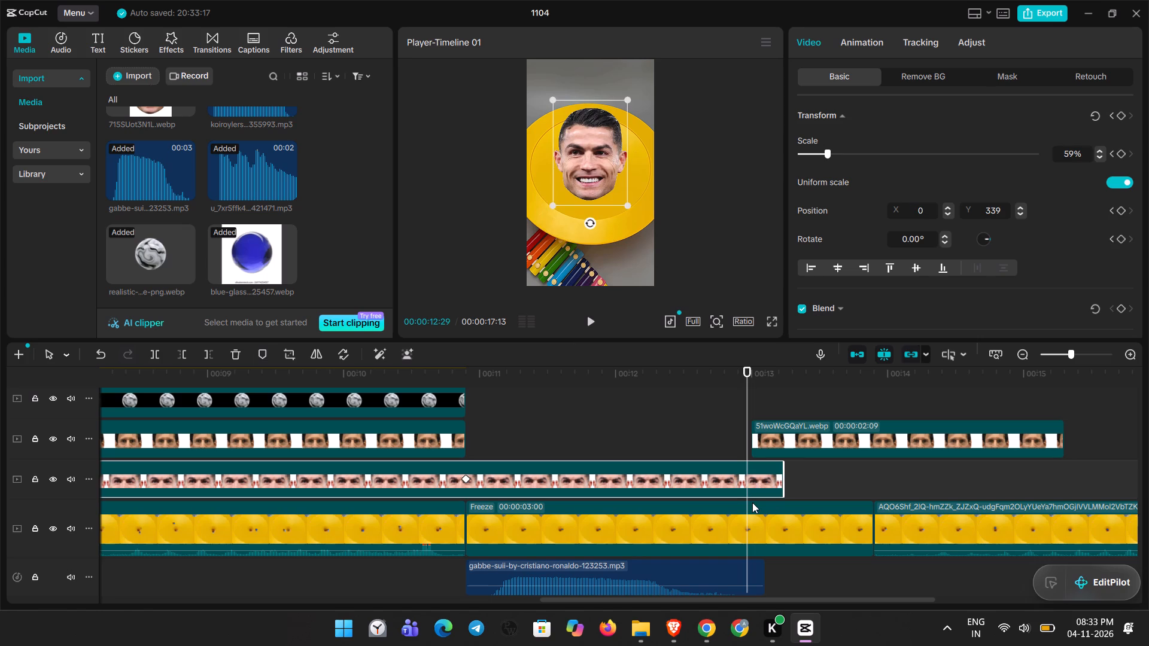
pyautogui.hotkey('ctrl', 'b')
pyautogui.press('BackSpace')
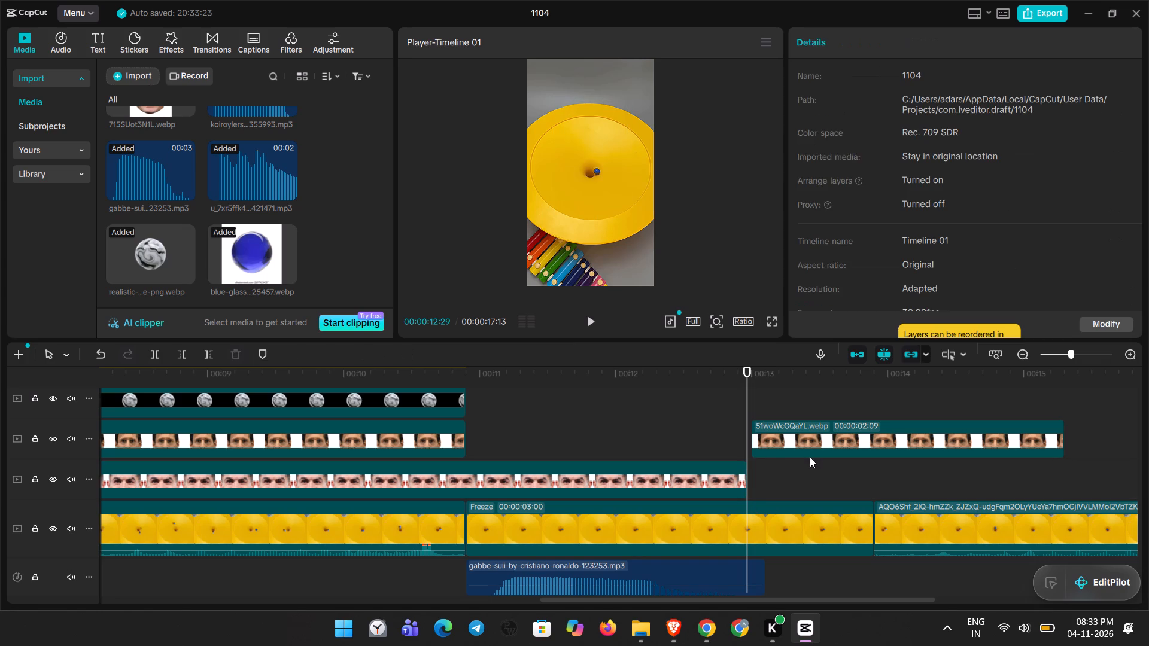
# Move the second Messi face clip to start at 00:00:12:29, right where the Ronaldo face clip ends.
pyautogui.moveTo(802, 441); pyautogui.dragTo(797, 440)
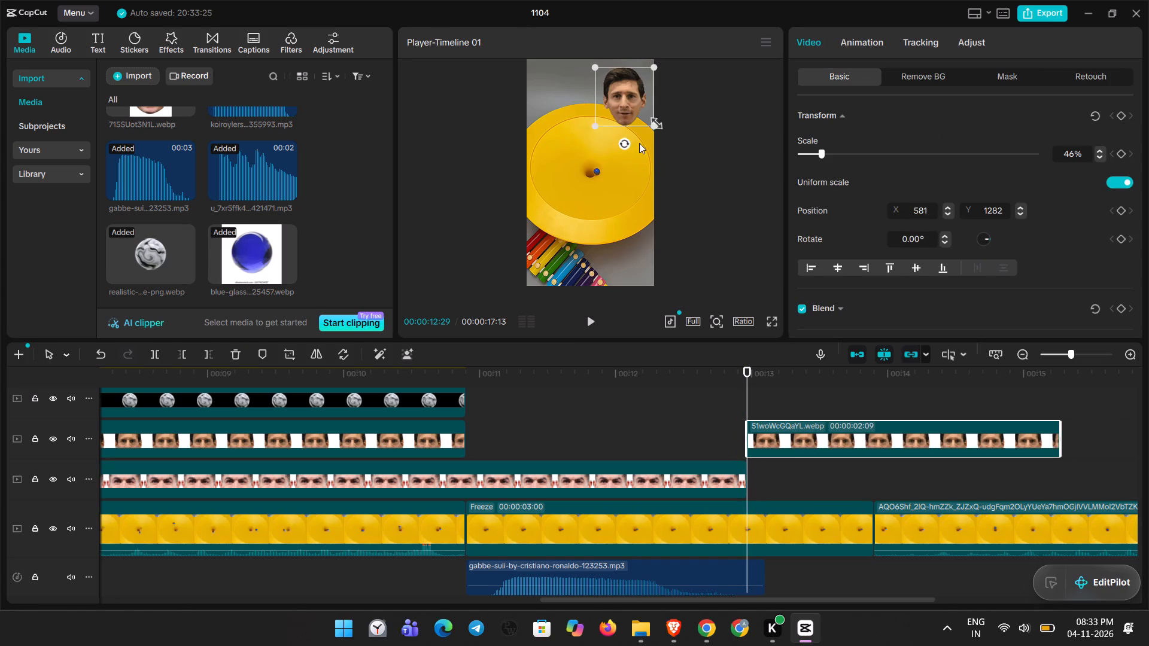
# Enlarge the second Messi face clip to 59% and centre it over the funnel at X 0, Y 155.
pyautogui.moveTo(592, 126); pyautogui.dragTo(580, 138)
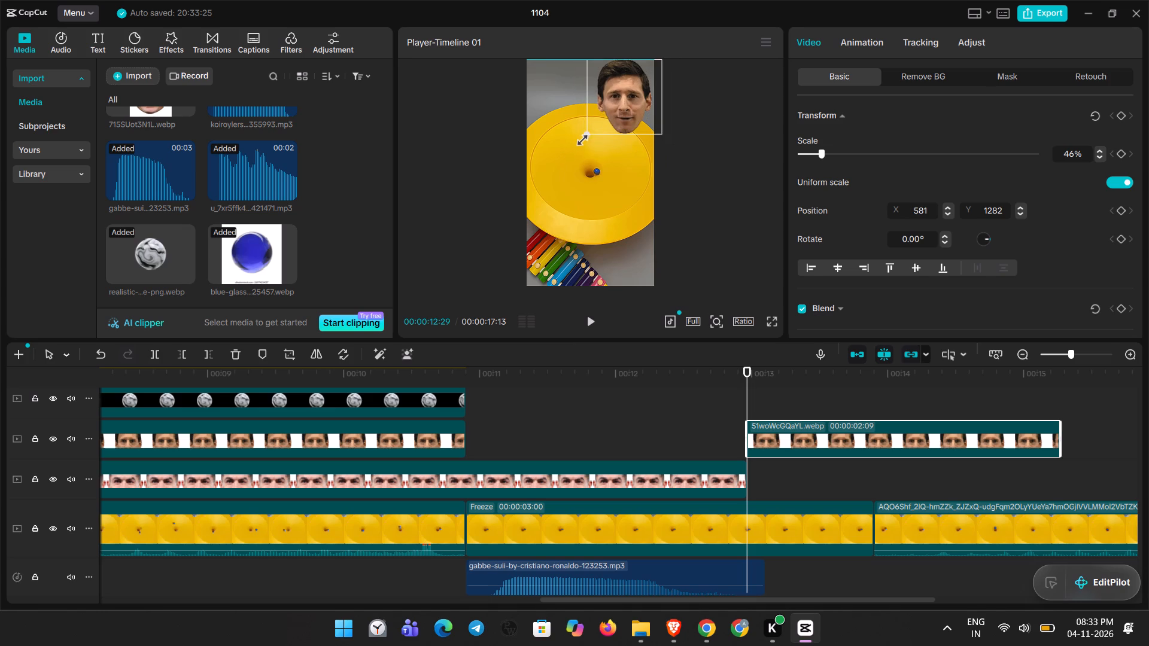
pyautogui.moveTo(580, 138); pyautogui.dragTo(583, 137)
pyautogui.moveTo(617, 101); pyautogui.dragTo(586, 168)
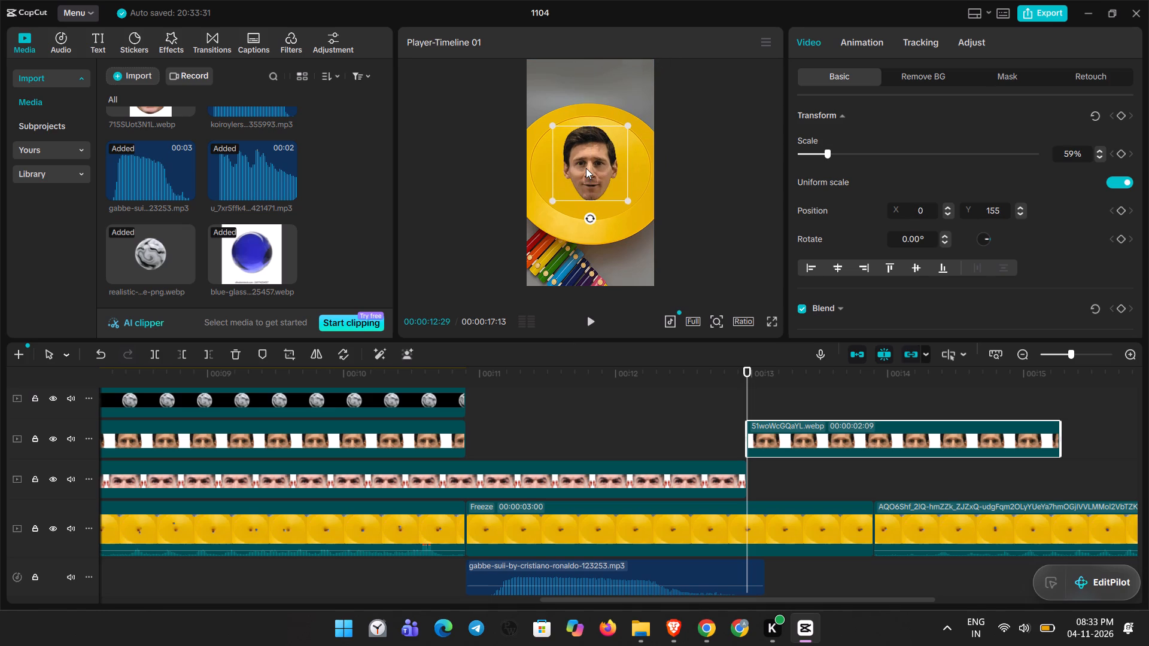
pyautogui.click(925, 73)
pyautogui.click(845, 71)
# Play on from the second Messi face reveal and delete the main video clip that follows the last freeze frame.
pyautogui.press('space')
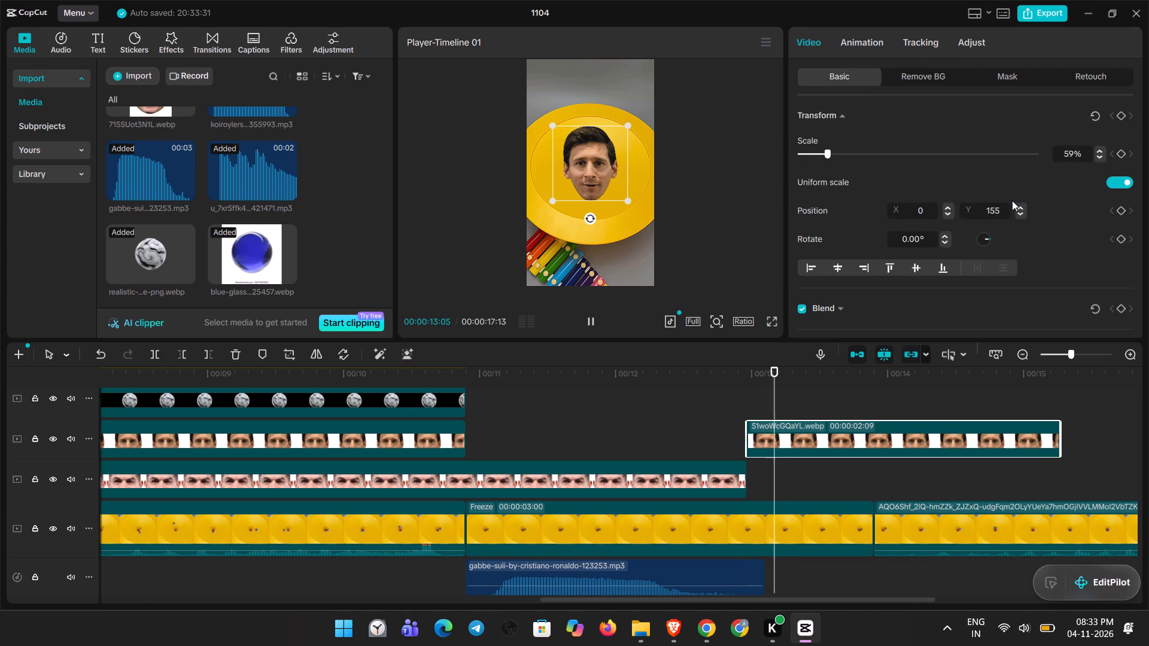
pyautogui.press('space')
pyautogui.click(968, 508)
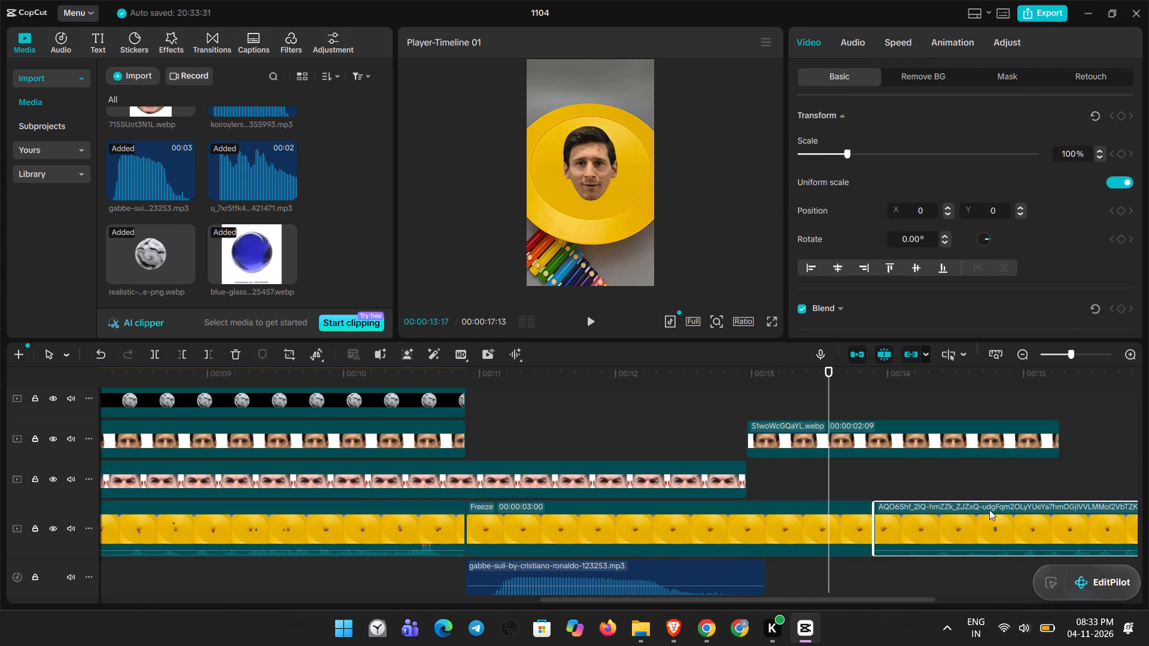
pyautogui.press('Delete')
# Extend the last freeze frame to a duration of 00:00:04:15, past the end of the second Messi face clip.
pyautogui.click(858, 520)
pyautogui.moveTo(874, 530); pyautogui.dragTo(1065, 530)
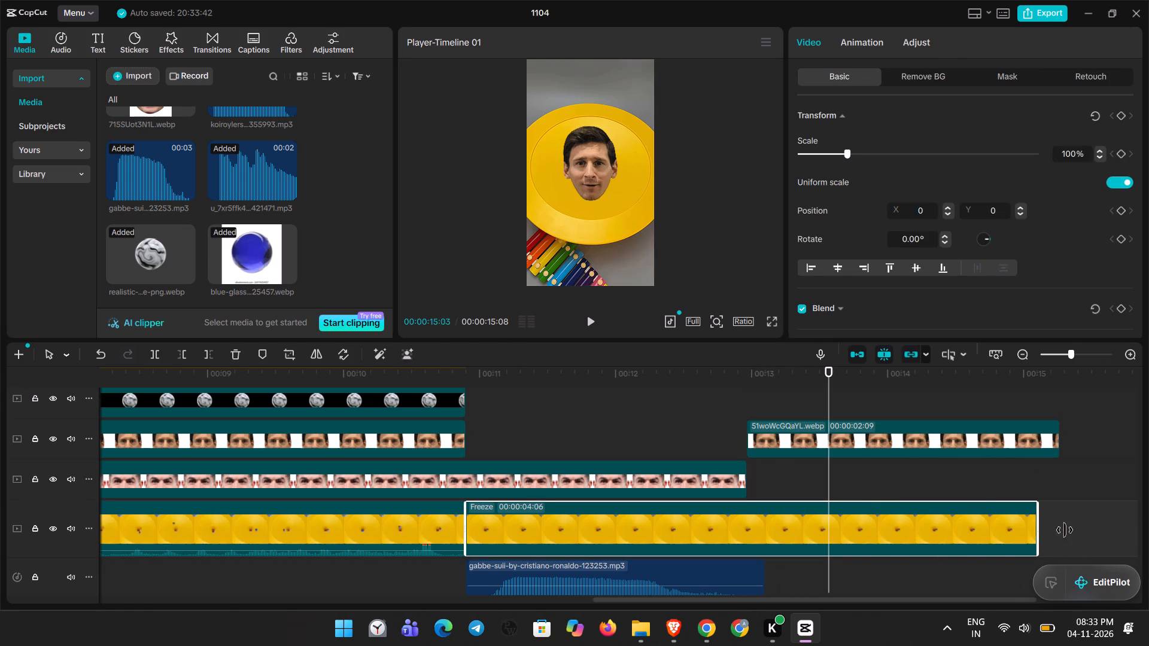
pyautogui.moveTo(1065, 530); pyautogui.dragTo(1074, 530)
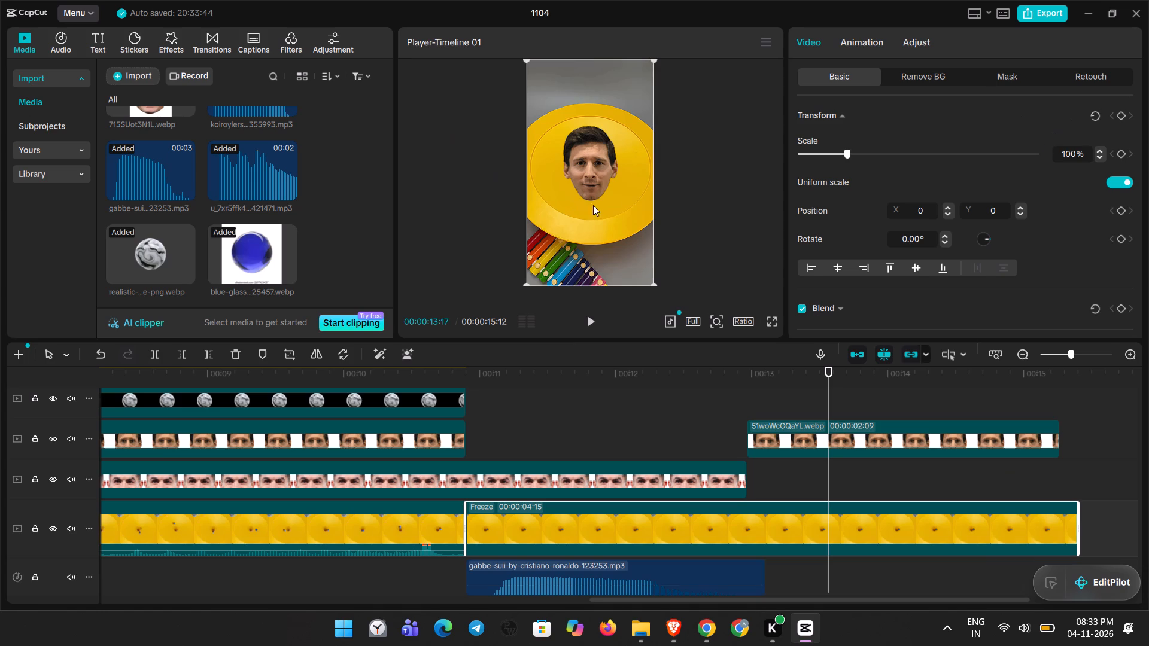
# Enlarge the second Messi face clip to 86% from its start at 00:00:12:29.
pyautogui.click(593, 171)
pyautogui.moveTo(829, 397); pyautogui.dragTo(780, 398)
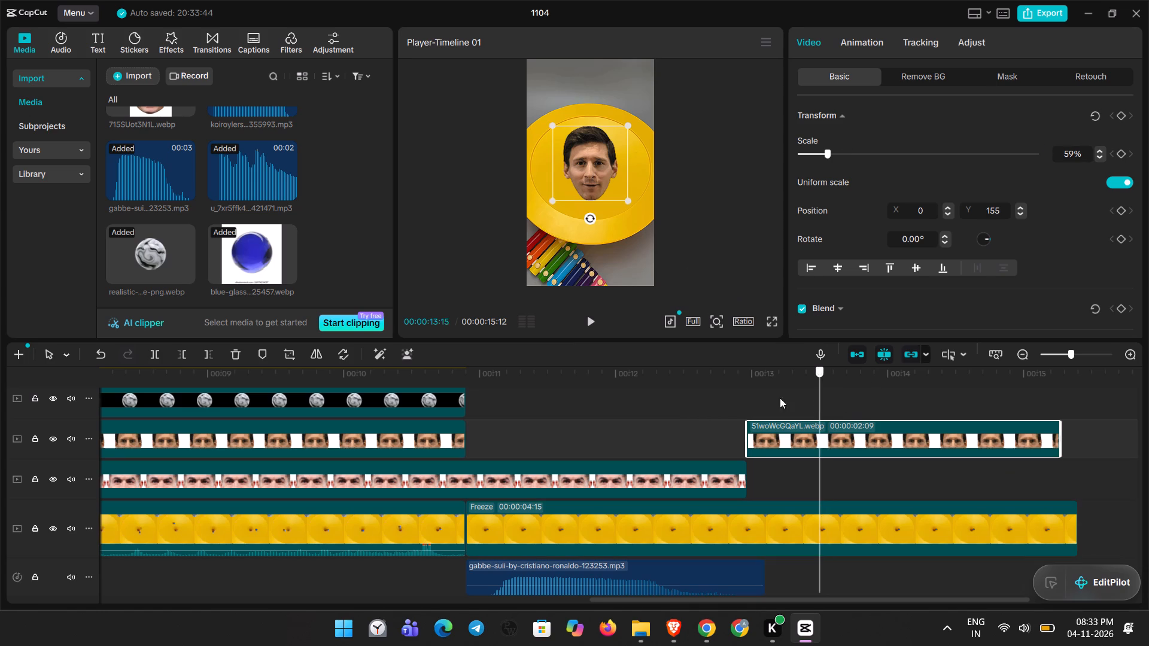
pyautogui.moveTo(780, 398); pyautogui.dragTo(750, 408)
pyautogui.moveTo(627, 197); pyautogui.dragTo(634, 216)
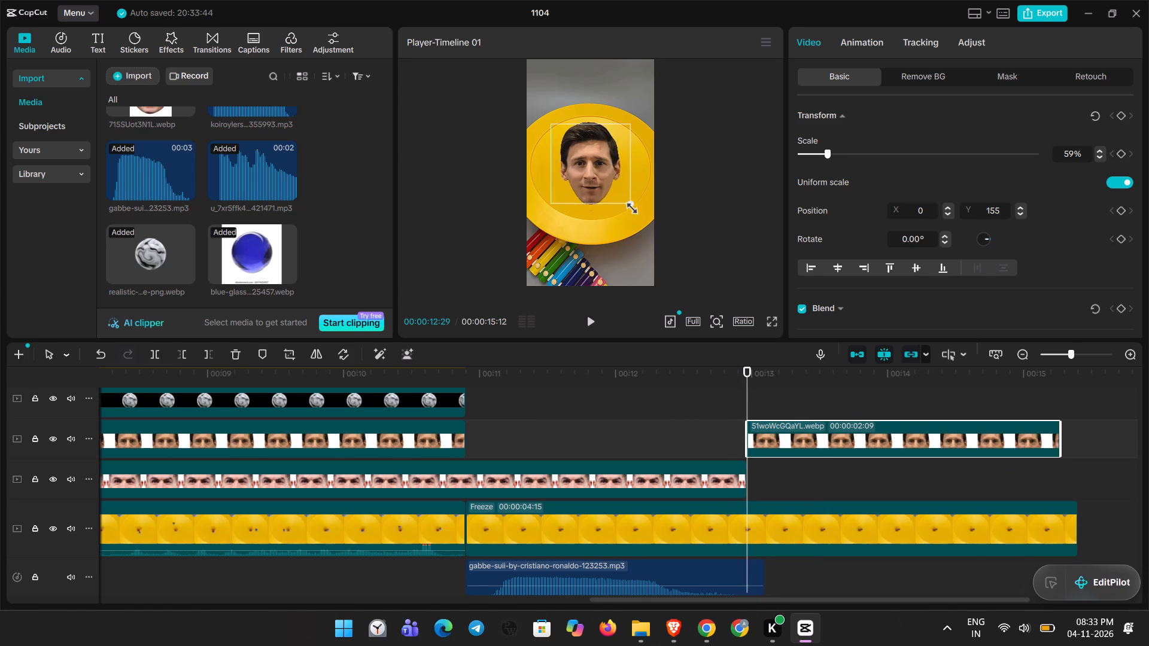
pyautogui.moveTo(634, 216); pyautogui.dragTo(642, 239)
# Add a Transform keyframe to the second Messi face clip at 00:00:13:09 and lower the face to Y -618.
pyautogui.moveTo(745, 393); pyautogui.dragTo(792, 394)
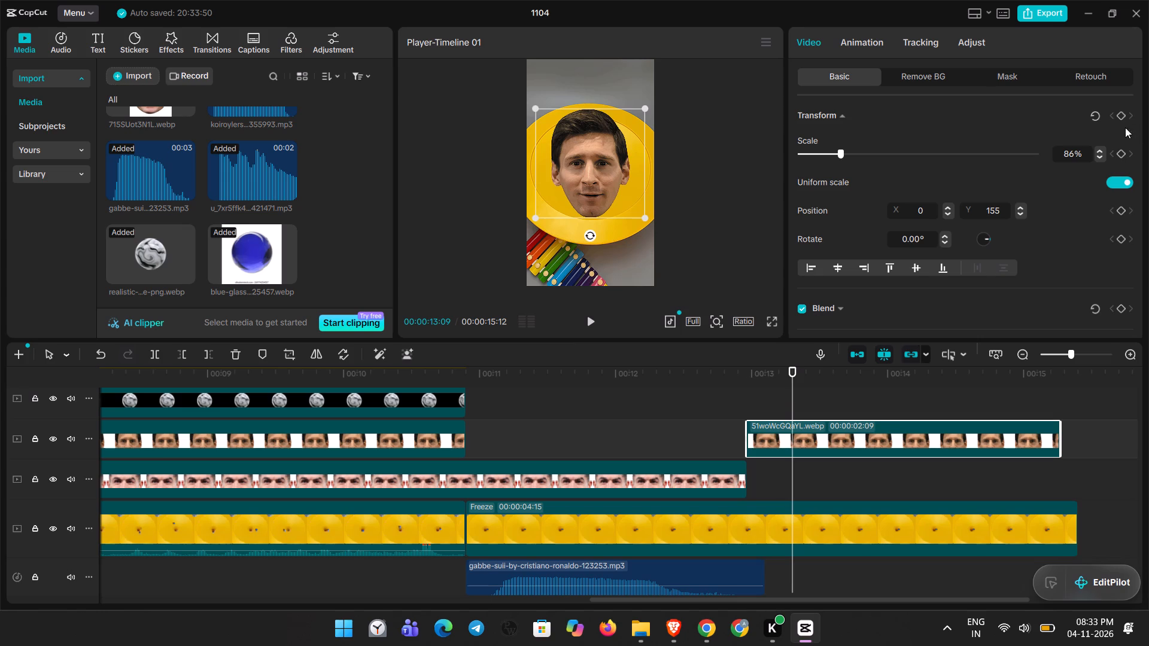
pyautogui.click(1118, 119)
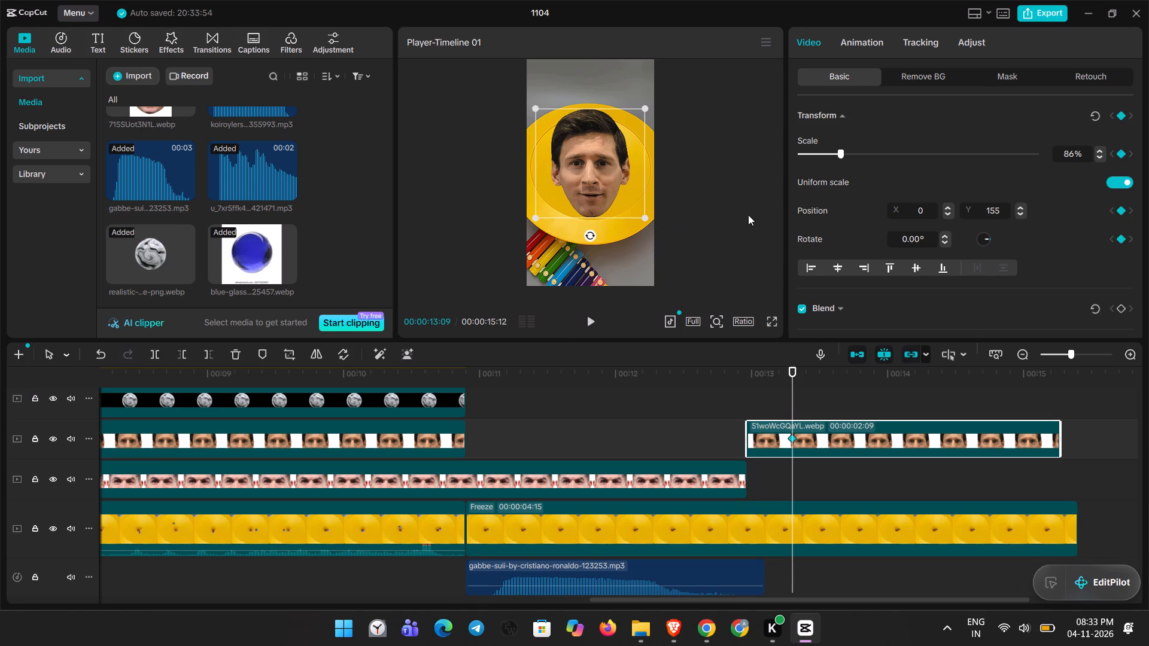
pyautogui.click(1123, 117)
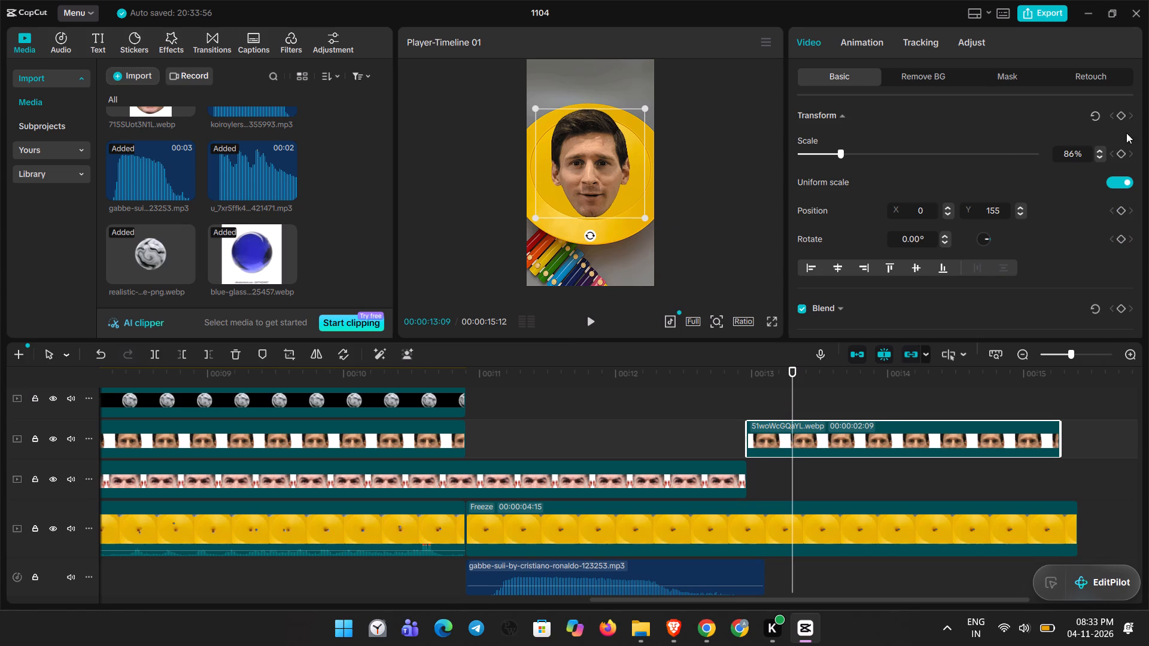
pyautogui.click(1122, 118)
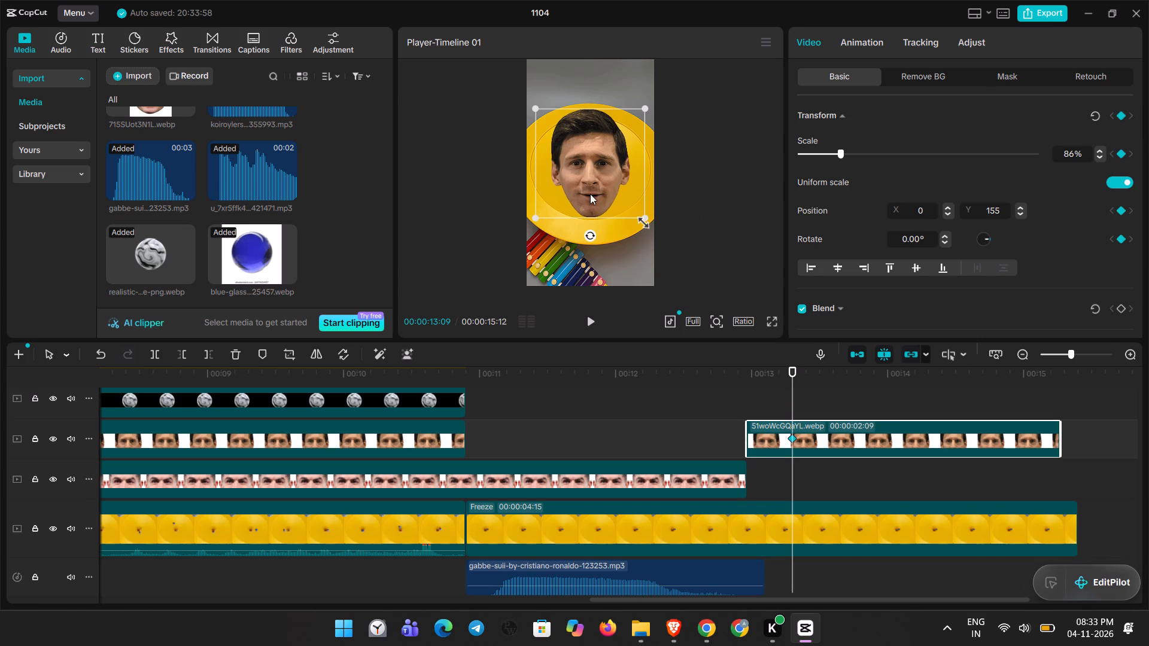
pyautogui.moveTo(591, 190); pyautogui.dragTo(594, 235)
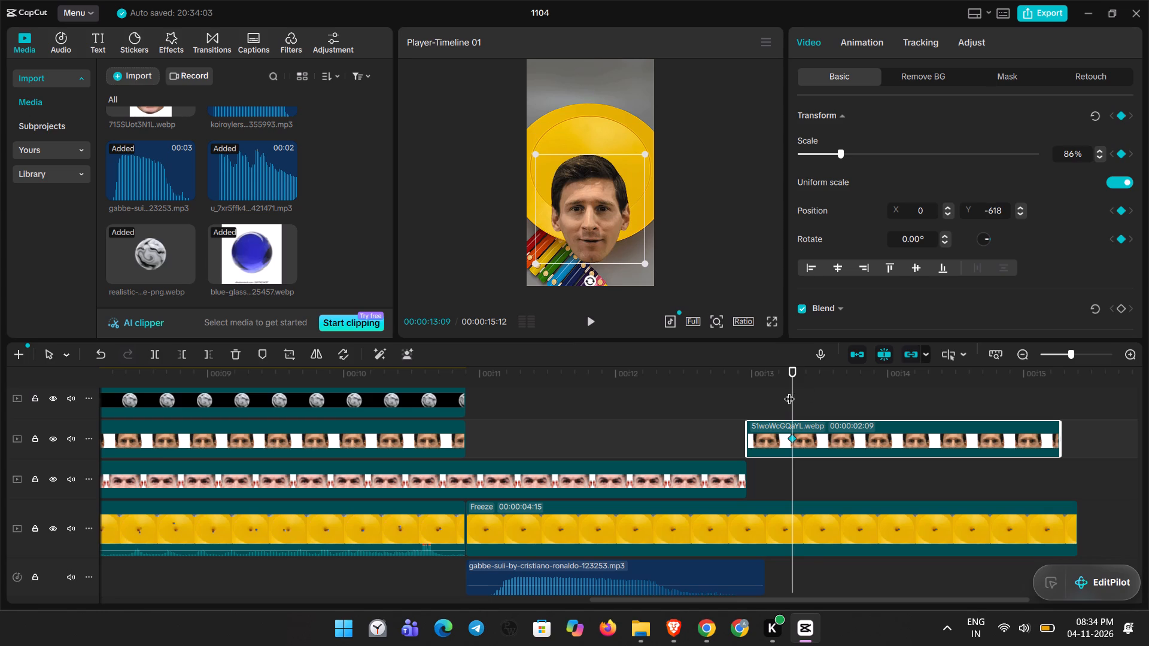
# Add a Transform keyframe at 00:00:13:14 and move the Messi face below the frame to X 70, Y -3024.
pyautogui.moveTo(789, 391); pyautogui.dragTo(816, 394)
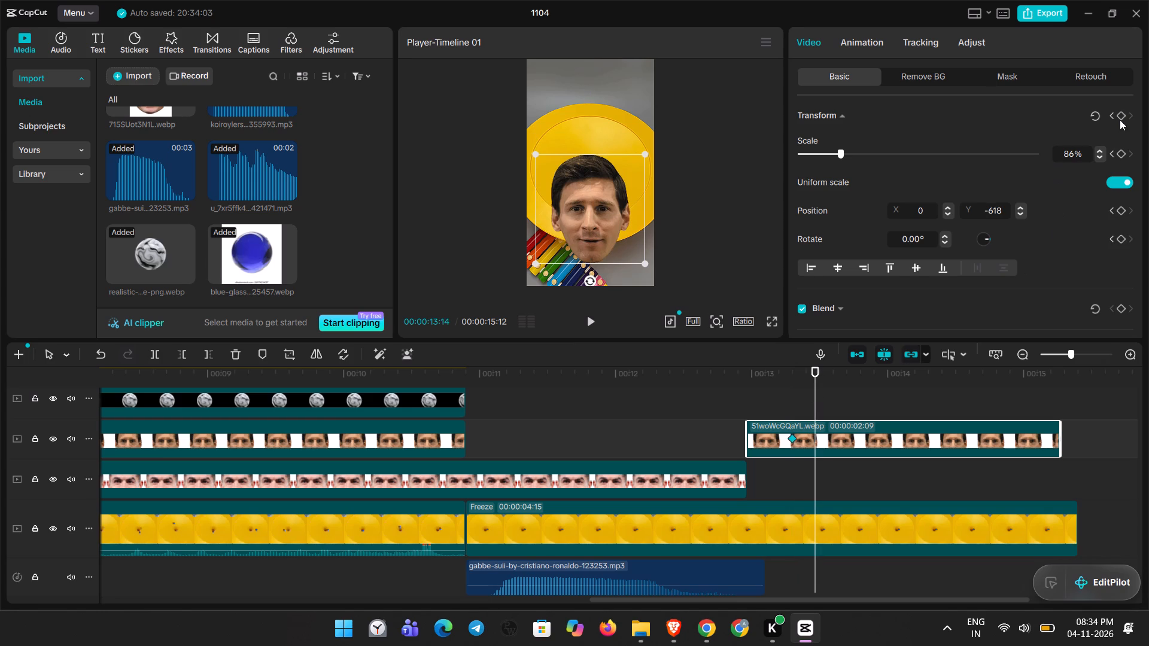
pyautogui.click(1119, 117)
pyautogui.moveTo(591, 220); pyautogui.dragTo(595, 319)
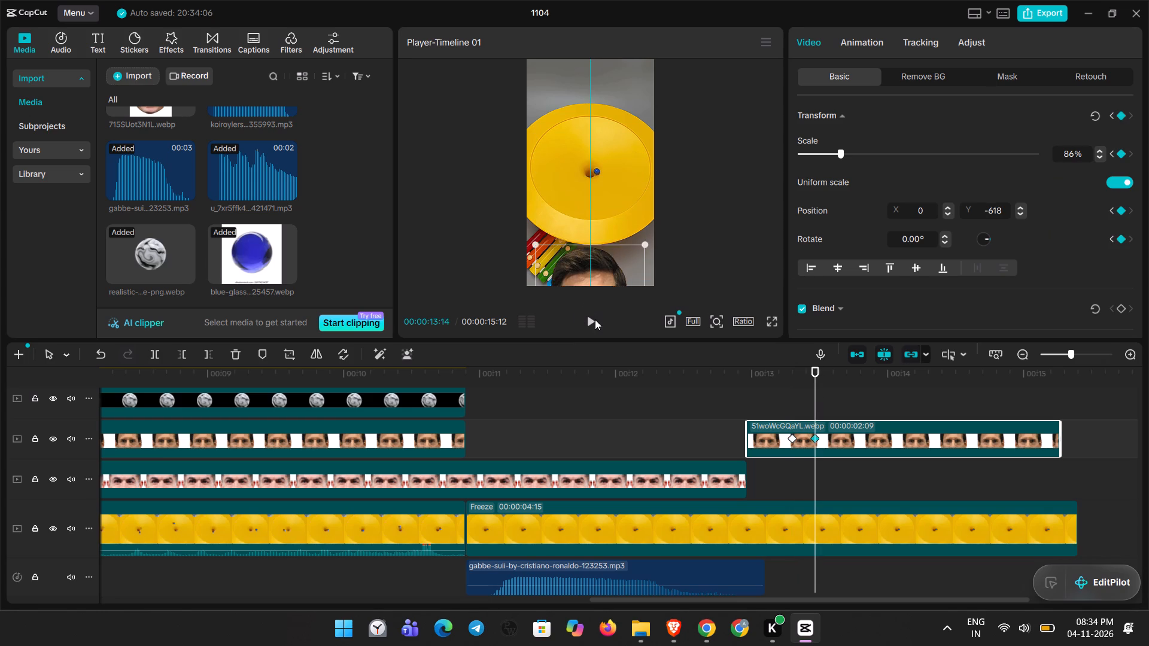
pyautogui.moveTo(595, 319); pyautogui.dragTo(595, 361)
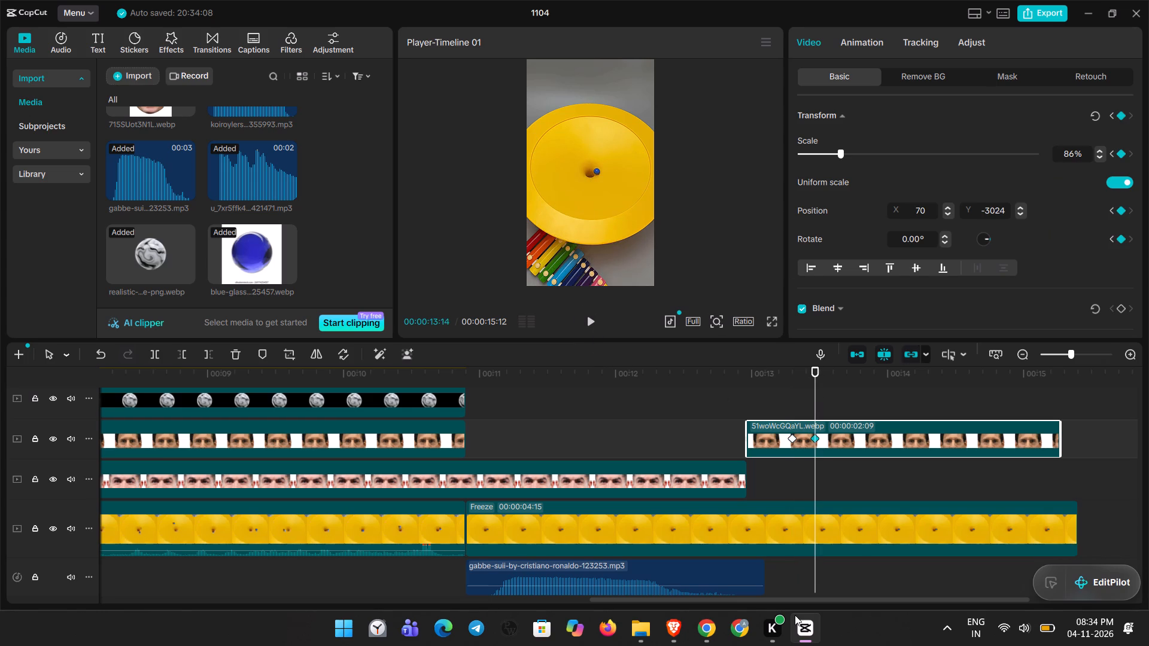
# Trim the end of the gabbe-suii-by-cristiano-ronaldo audio clip to where the Ronaldo face clip ends.
pyautogui.click(753, 590)
pyautogui.moveTo(765, 580); pyautogui.dragTo(746, 579)
pyautogui.click(873, 562)
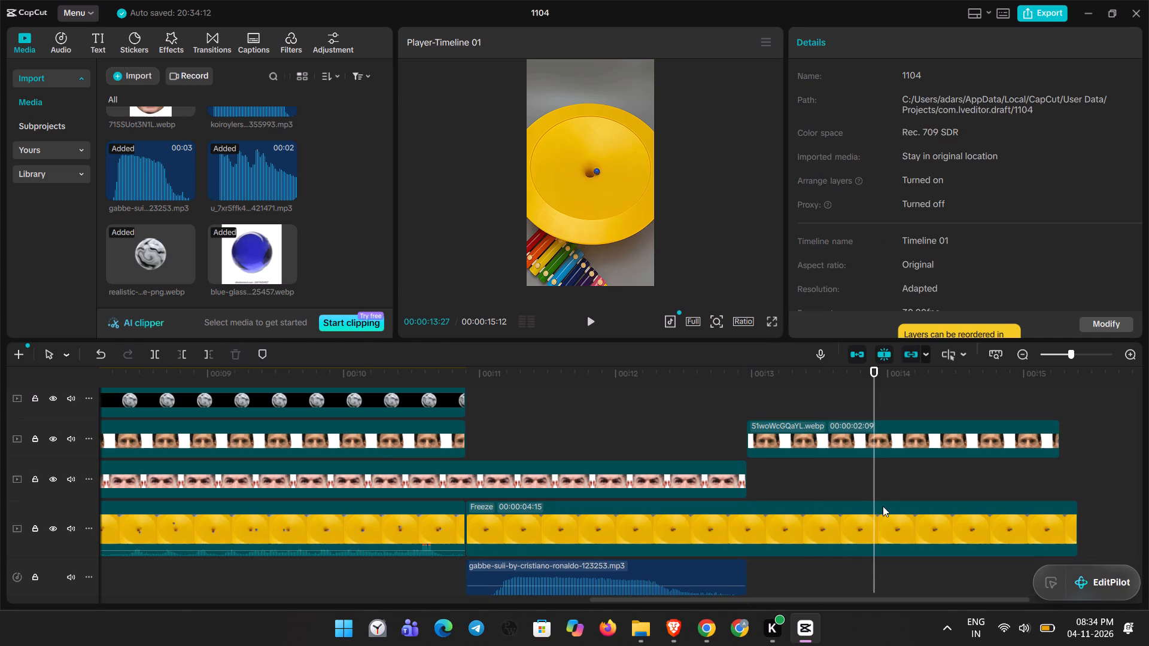
# Add the koiroylers-game-over-voice audio right after the Ronaldo audio clip, at about 00:00:13:00, and play it through.
pyautogui.moveTo(871, 483); pyautogui.dragTo(749, 493)
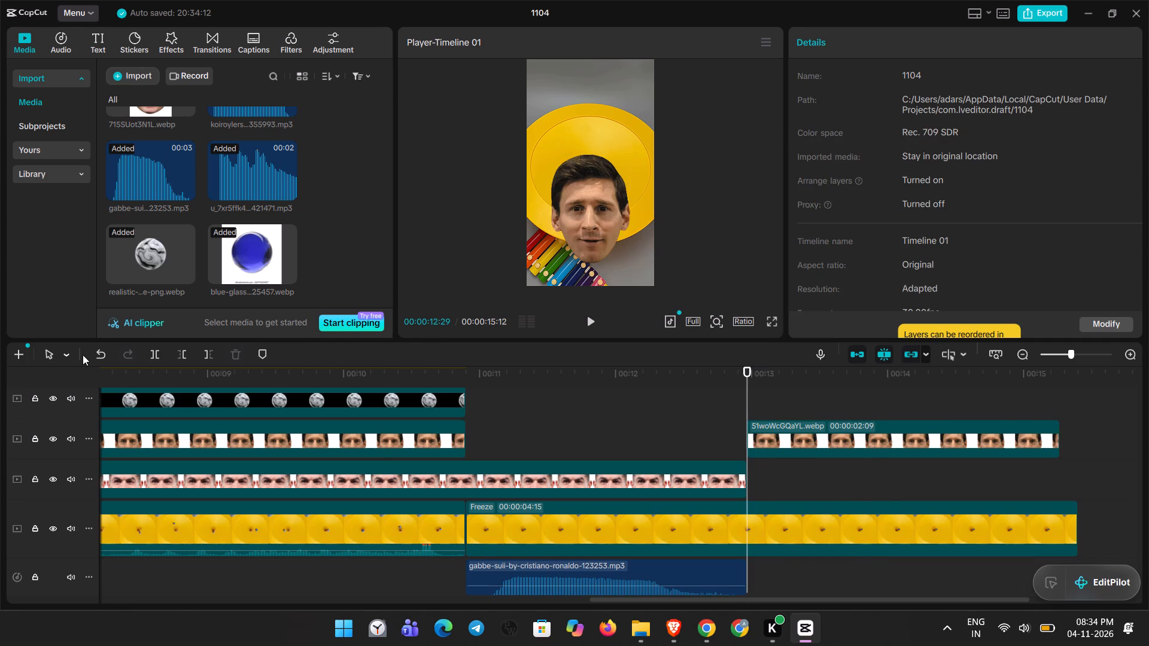
pyautogui.scroll(3, 144, 205)
pyautogui.click(247, 230)
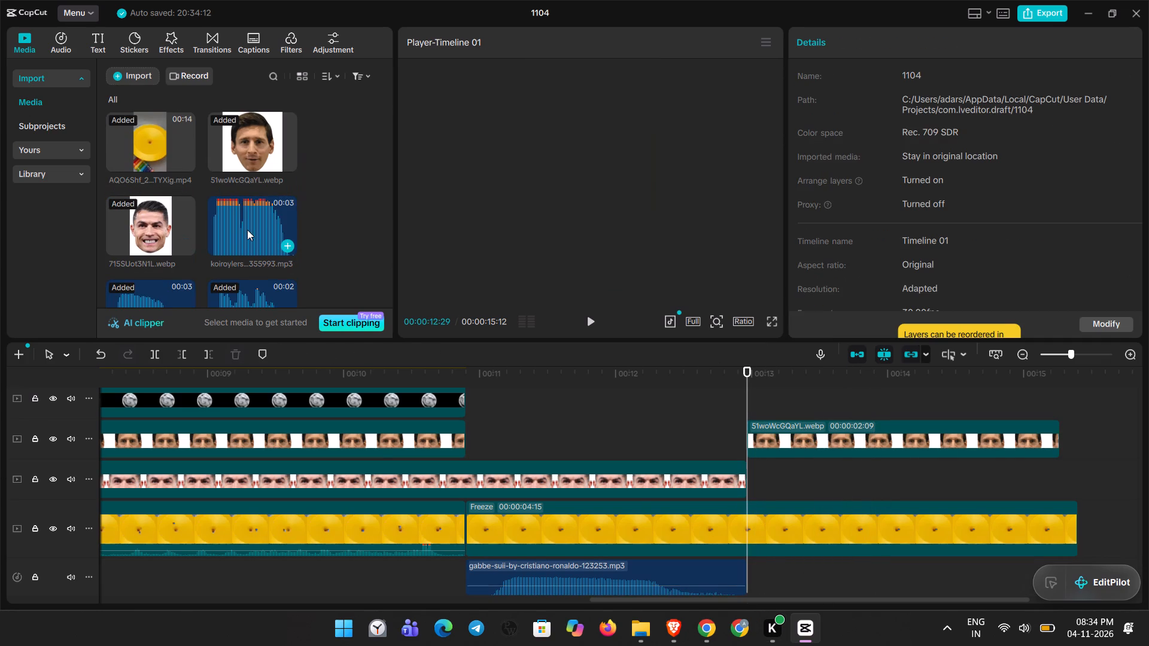
pyautogui.moveTo(248, 230); pyautogui.dragTo(515, 334)
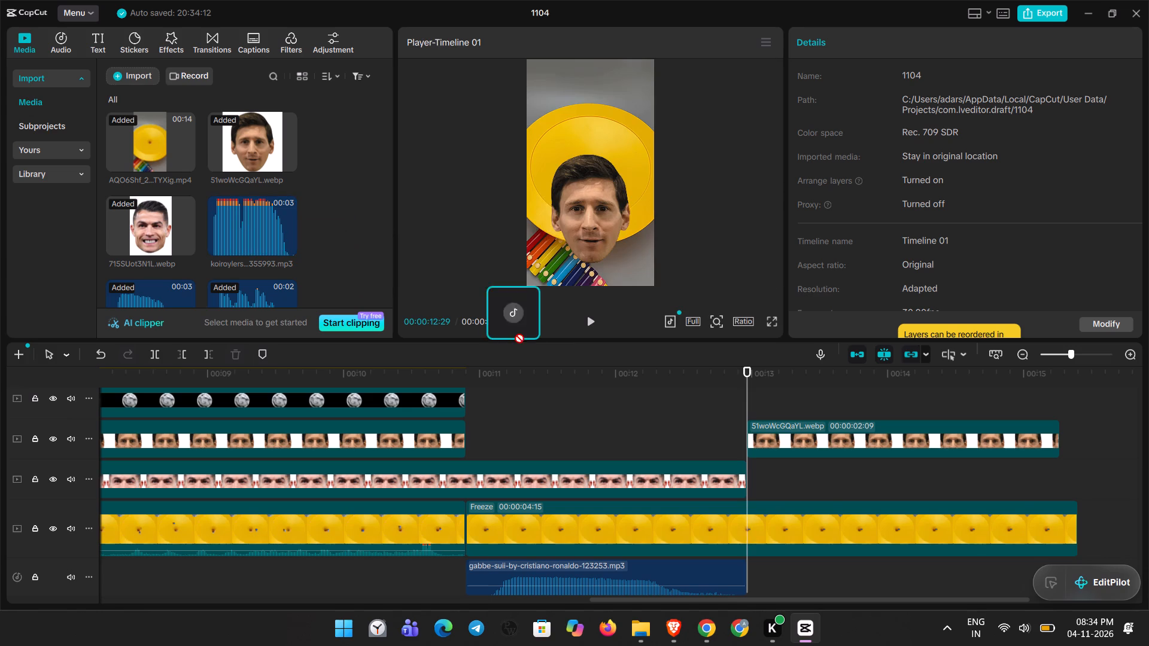
pyautogui.moveTo(515, 334); pyautogui.dragTo(752, 572)
pyautogui.press('space')
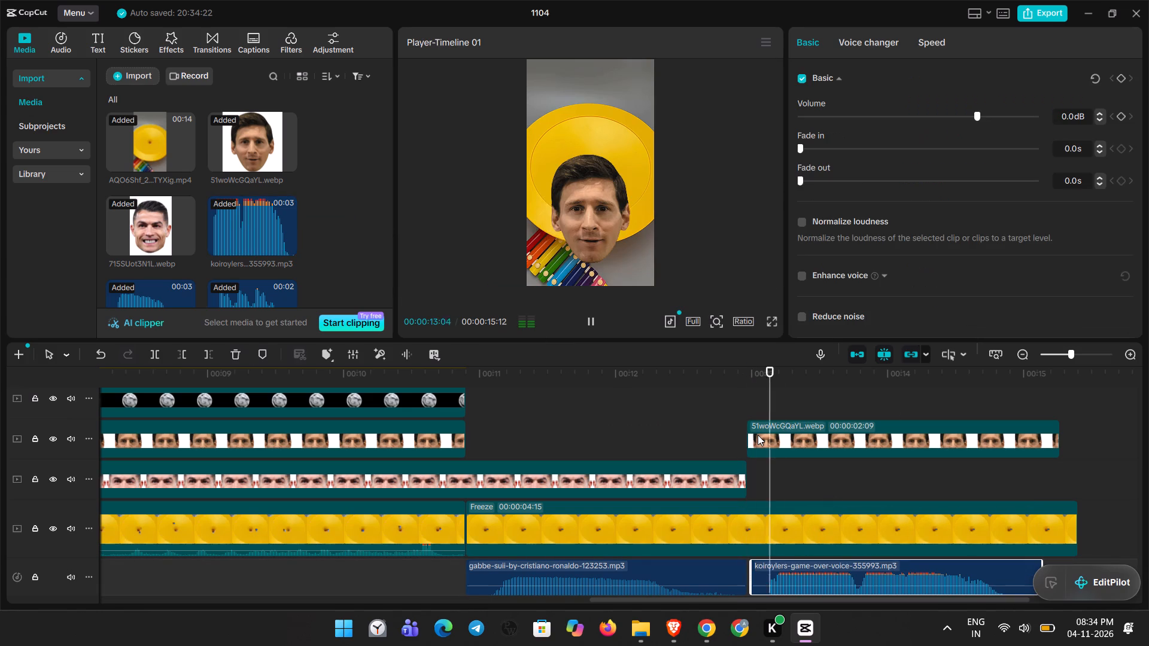
pyautogui.press('space')
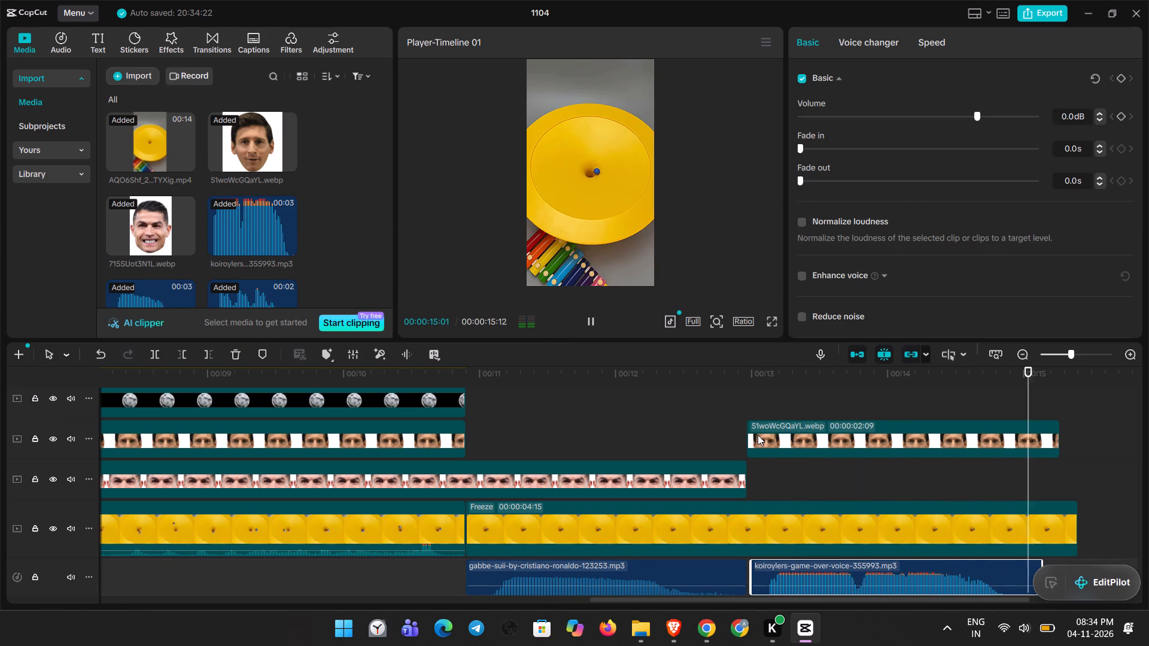
pyautogui.press('space')
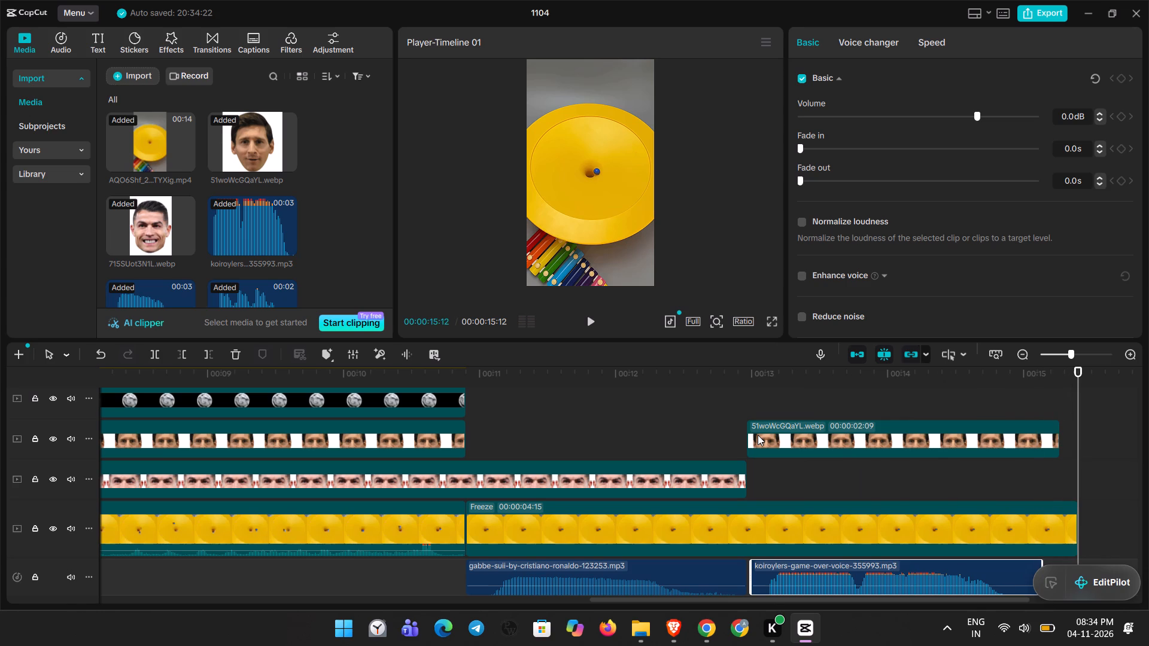
# Split the last freeze frame at 00:00:15:04, where the game-over audio ends, and delete the remainder.
pyautogui.scroll(-2, 881, 455)
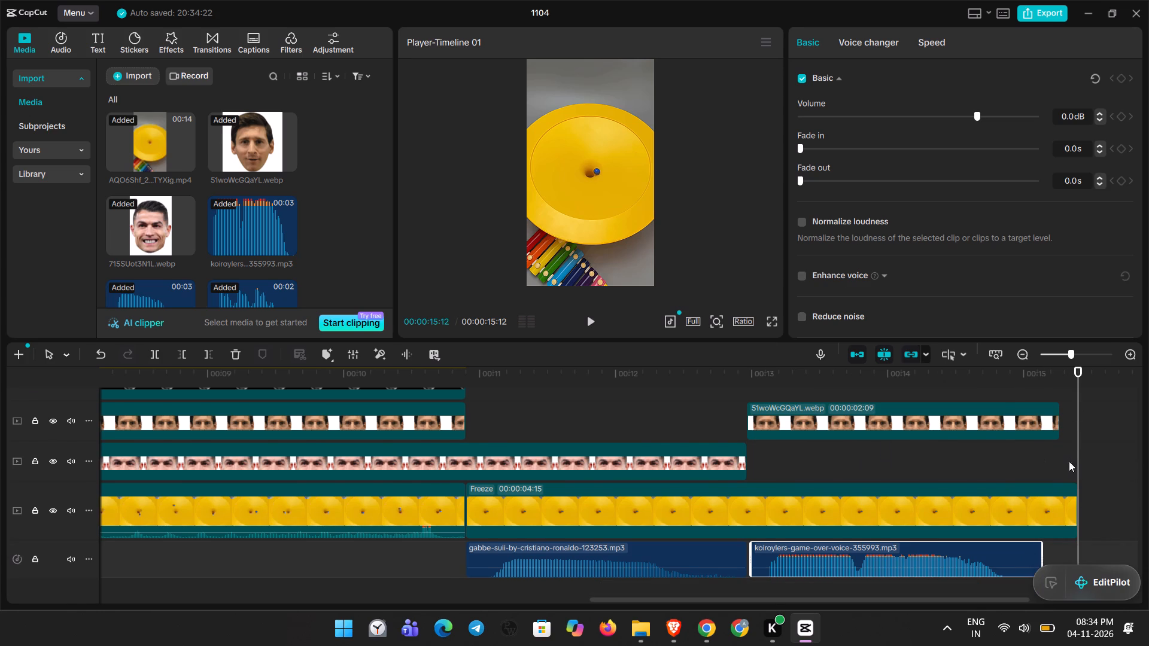
pyautogui.click(1056, 484)
pyautogui.moveTo(1081, 418); pyautogui.dragTo(1056, 418)
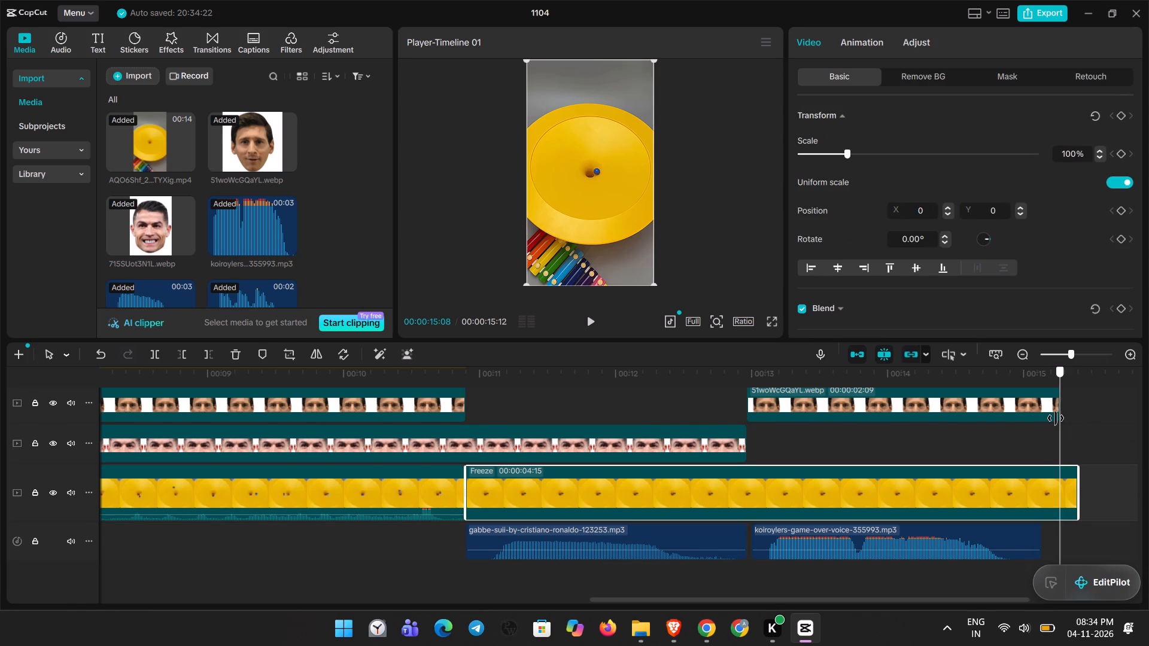
pyautogui.moveTo(1056, 418); pyautogui.dragTo(1048, 420)
pyautogui.click(1054, 406)
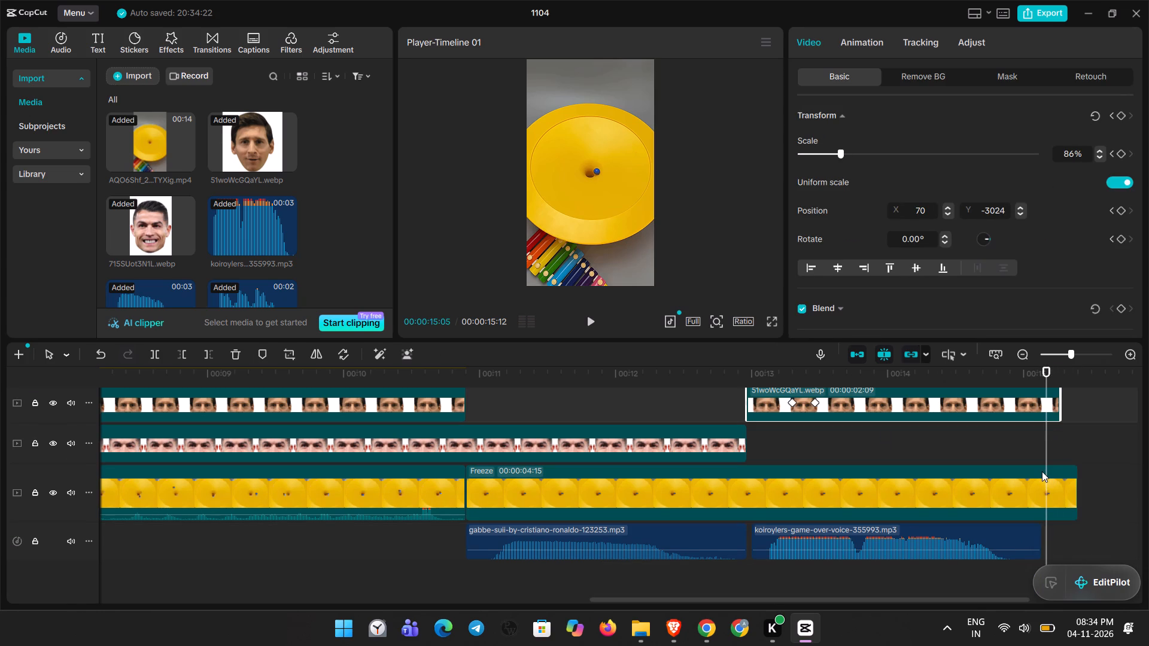
pyautogui.moveTo(1046, 471); pyautogui.dragTo(1041, 471)
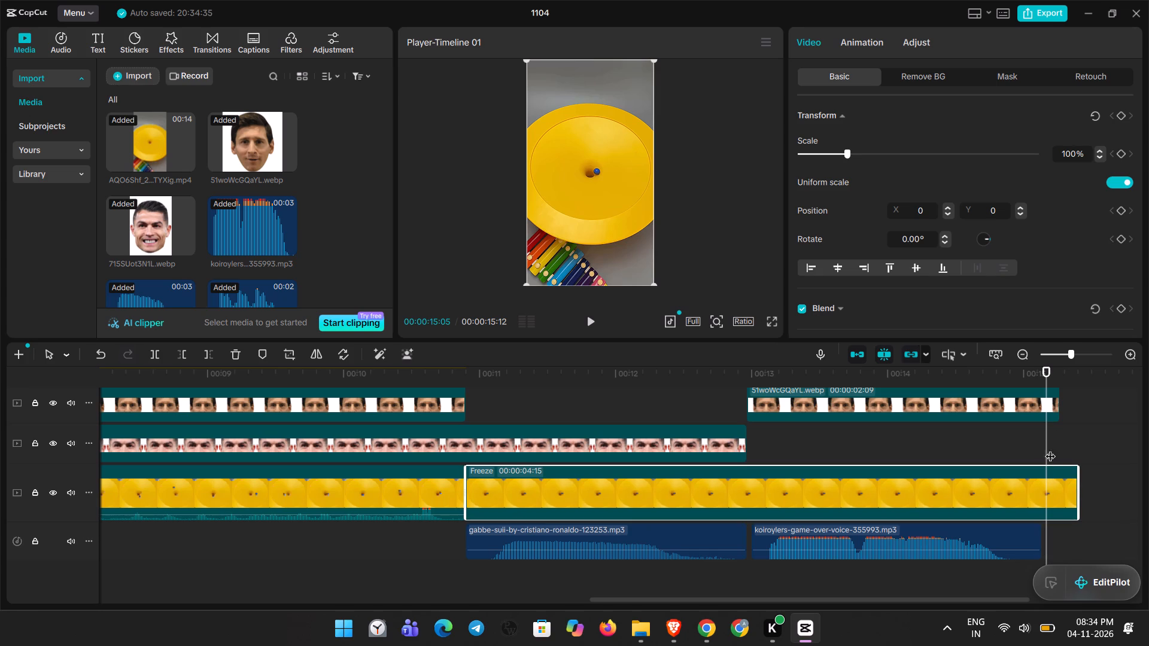
pyautogui.click(1045, 428)
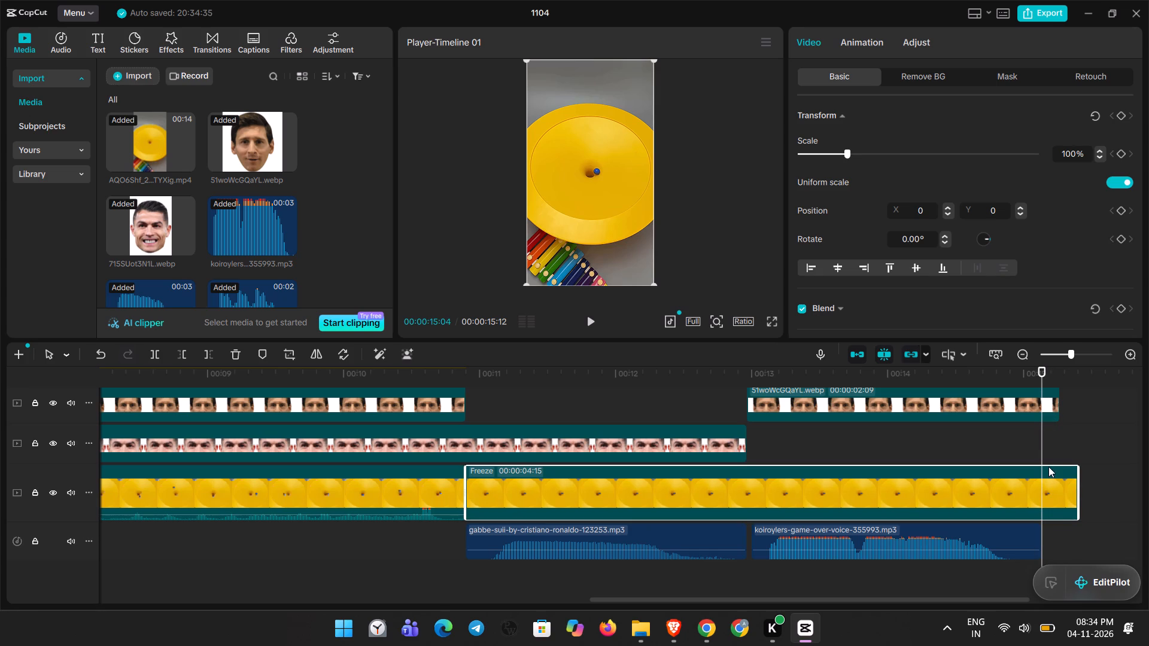
pyautogui.click(1068, 484)
pyautogui.hotkey('ctrl', 'b')
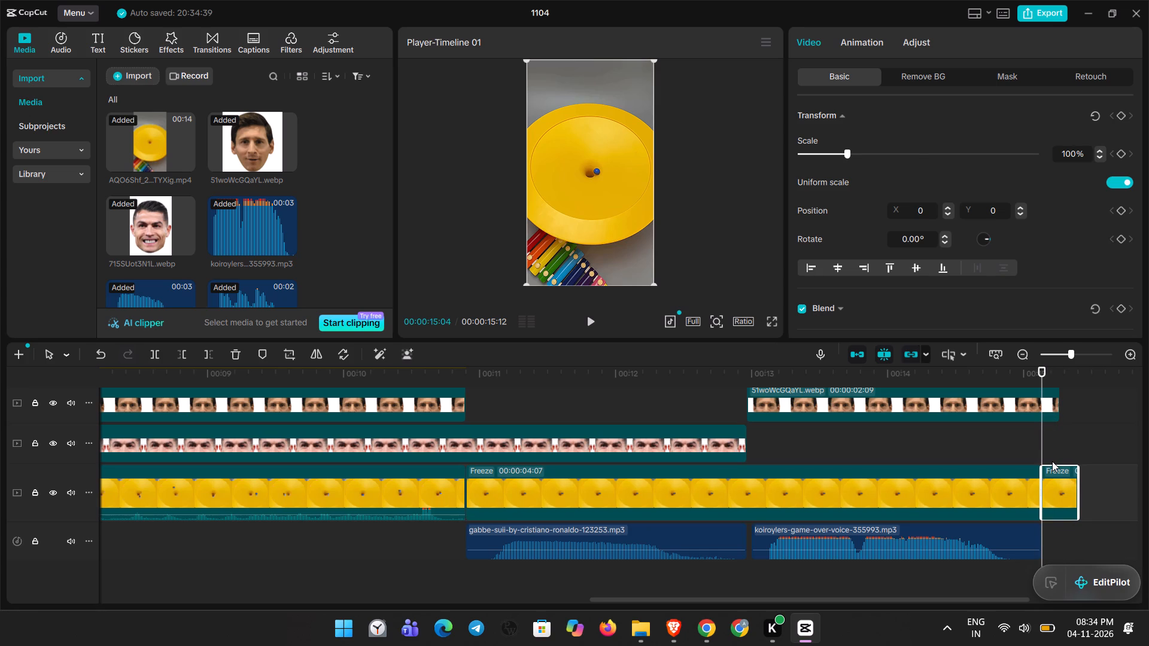
pyautogui.press('Delete')
# Split the second Messi face clip at 00:00:15:04 and delete the part after the split.
pyautogui.click(1045, 407)
pyautogui.hotkey('ctrl', 'b')
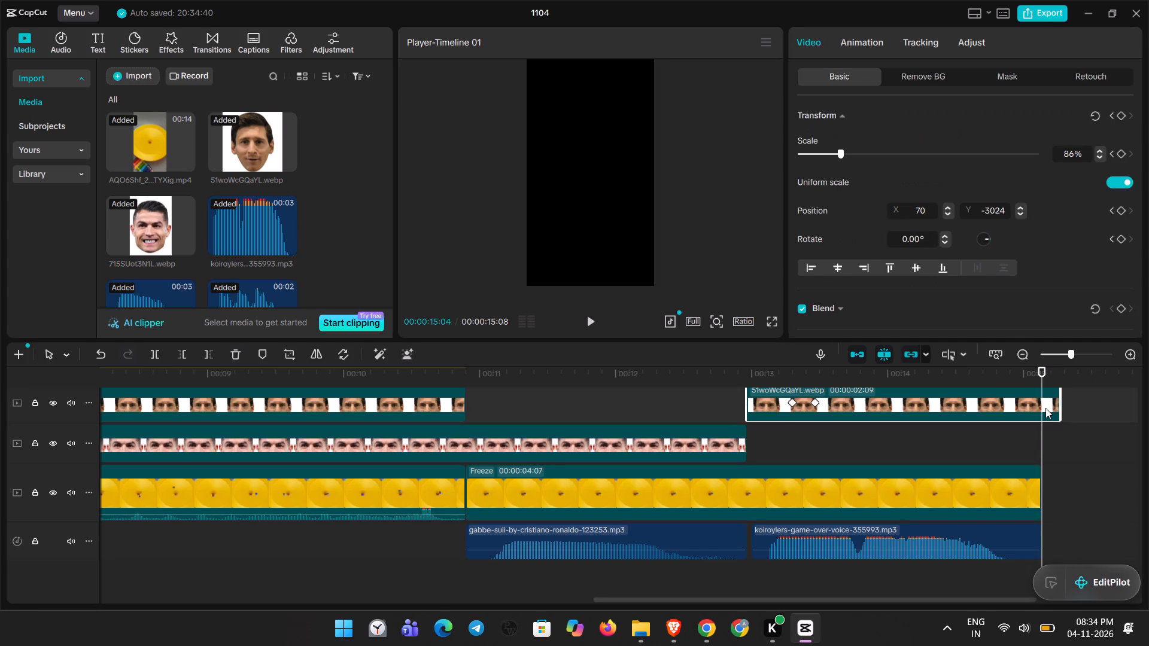
pyautogui.press('Delete')
# Play the video from the beginning to about 00:00:04:12 to check the opening and the marble race.
pyautogui.moveTo(1042, 428); pyautogui.dragTo(1007, 439)
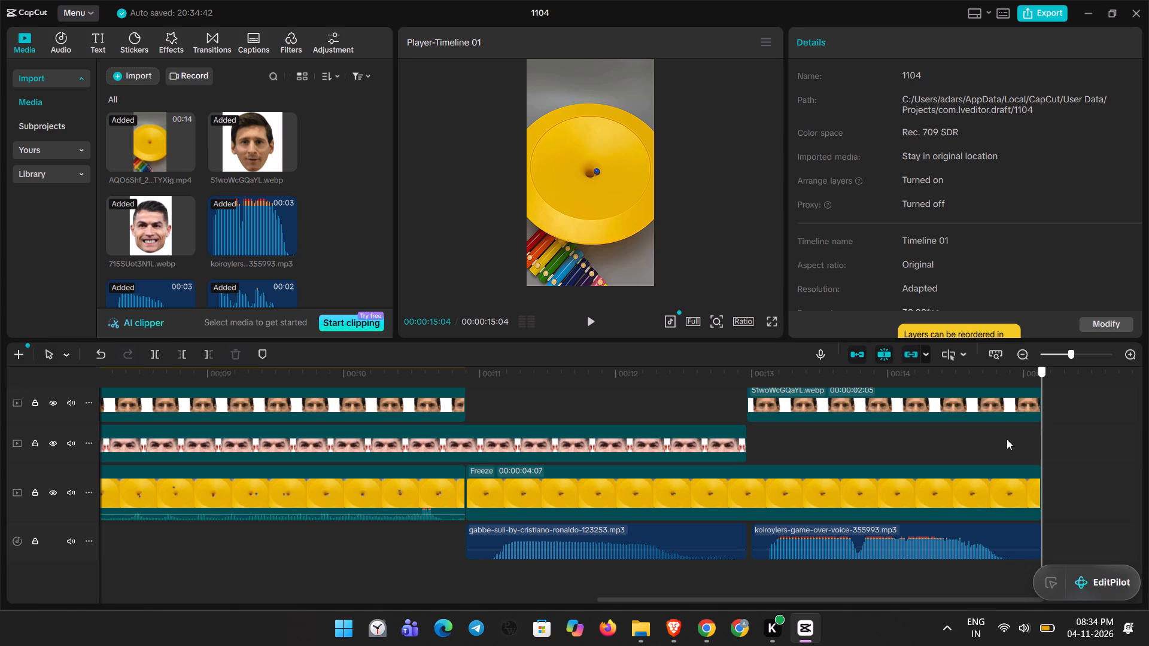
pyautogui.moveTo(1007, 439); pyautogui.dragTo(0, 476)
pyautogui.press('space')
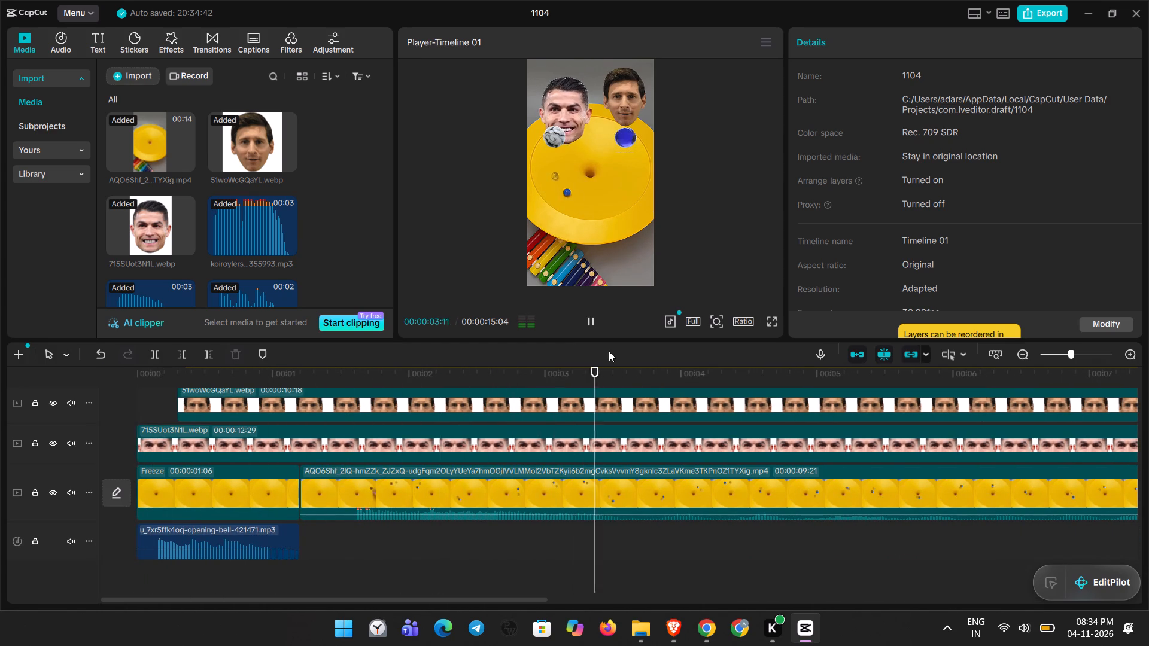
pyautogui.press('space')
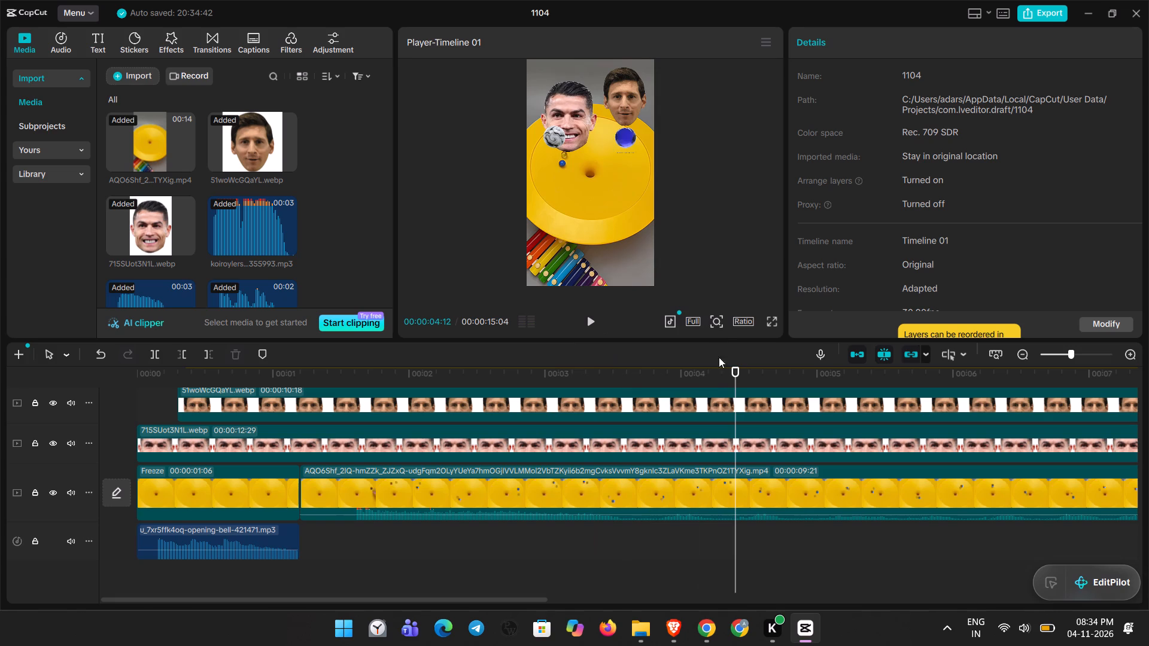
# Examine the Ronaldo face clip's opening keyframes from 00:00:00:00 to 00:00:00:07, and play on through the marble race.
pyautogui.moveTo(733, 372); pyautogui.dragTo(281, 373)
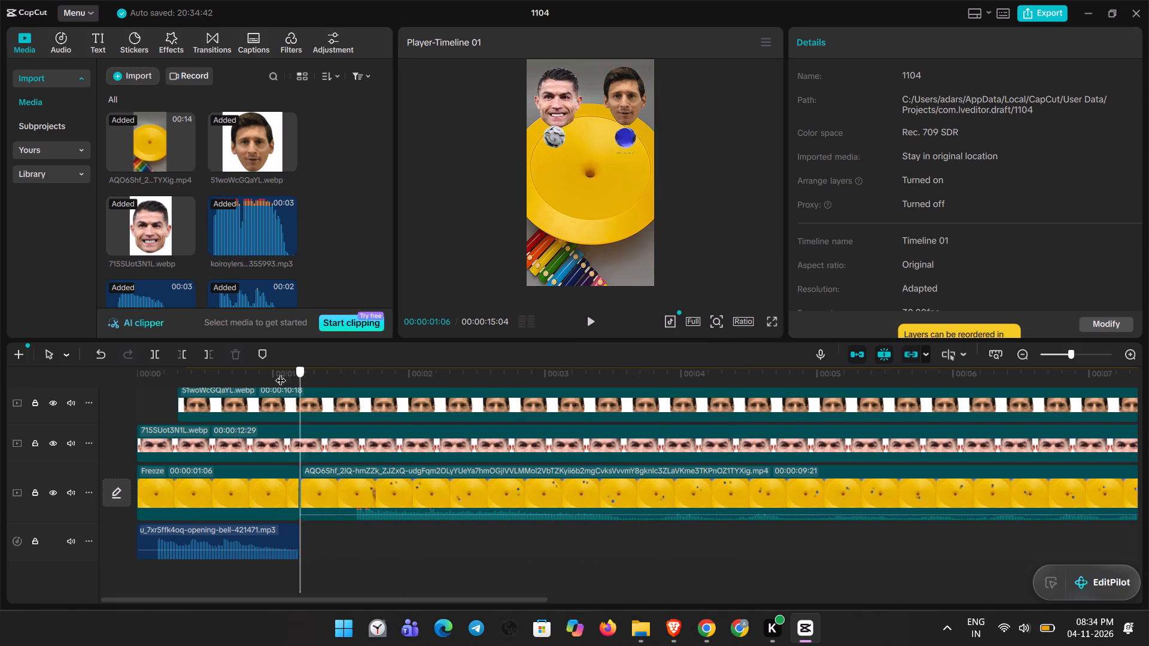
pyautogui.moveTo(281, 373); pyautogui.dragTo(134, 376)
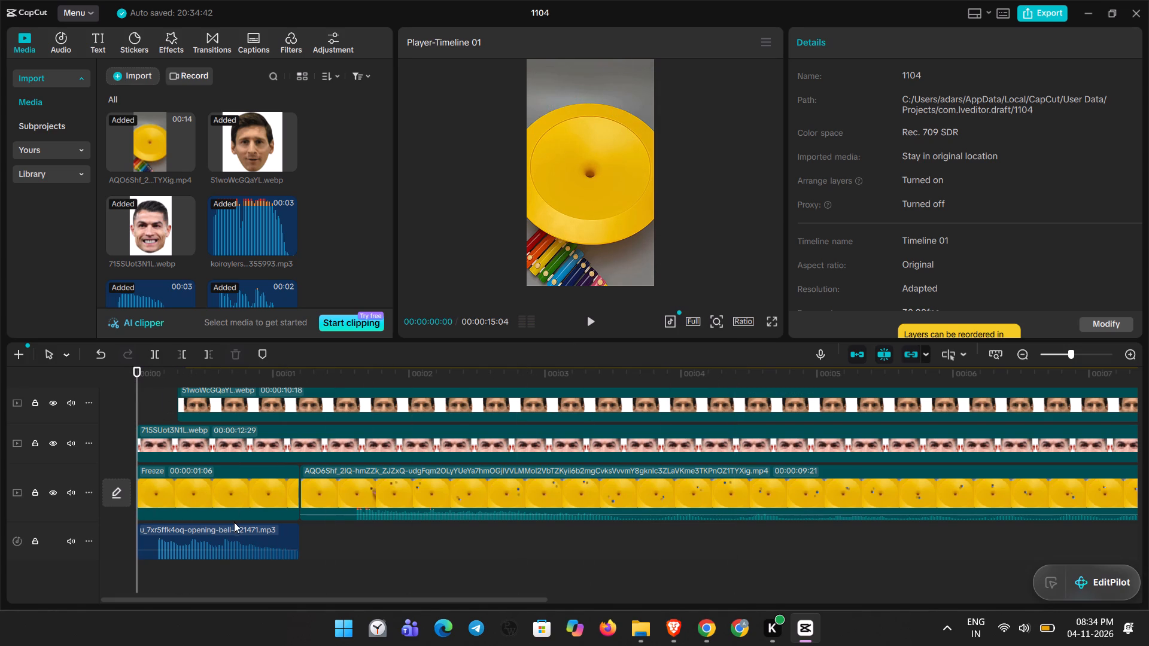
pyautogui.keyDown('ctrl'); pyautogui.scroll(3, 223, 510); pyautogui.keyUp('ctrl')
pyautogui.click(254, 444)
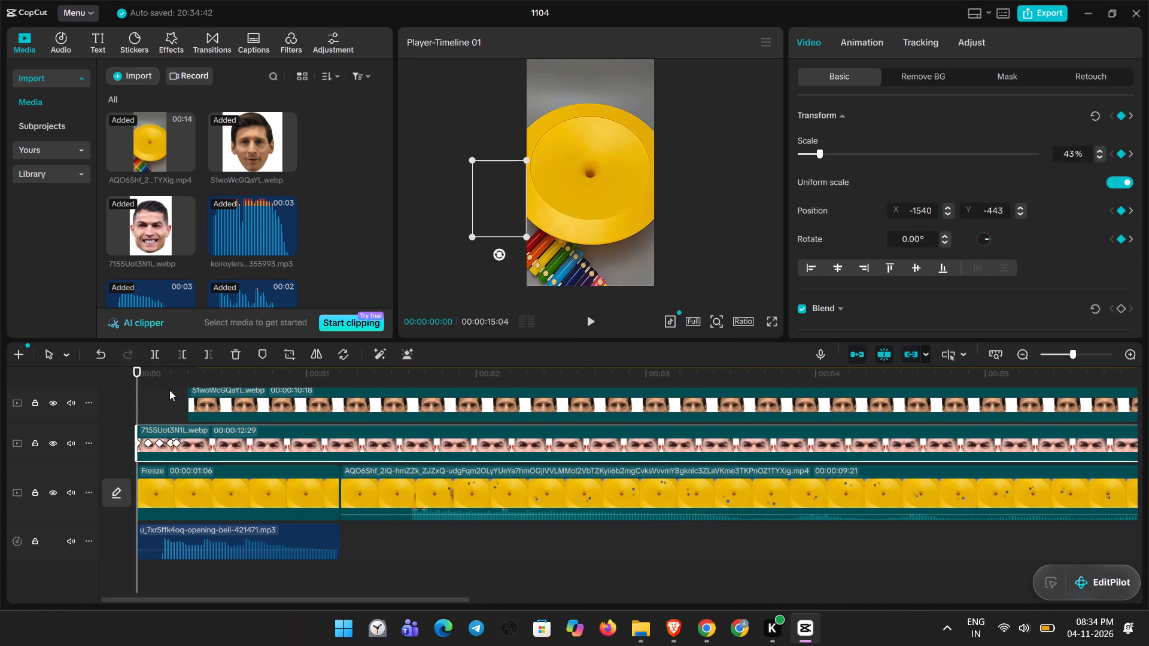
pyautogui.moveTo(135, 377); pyautogui.dragTo(161, 382)
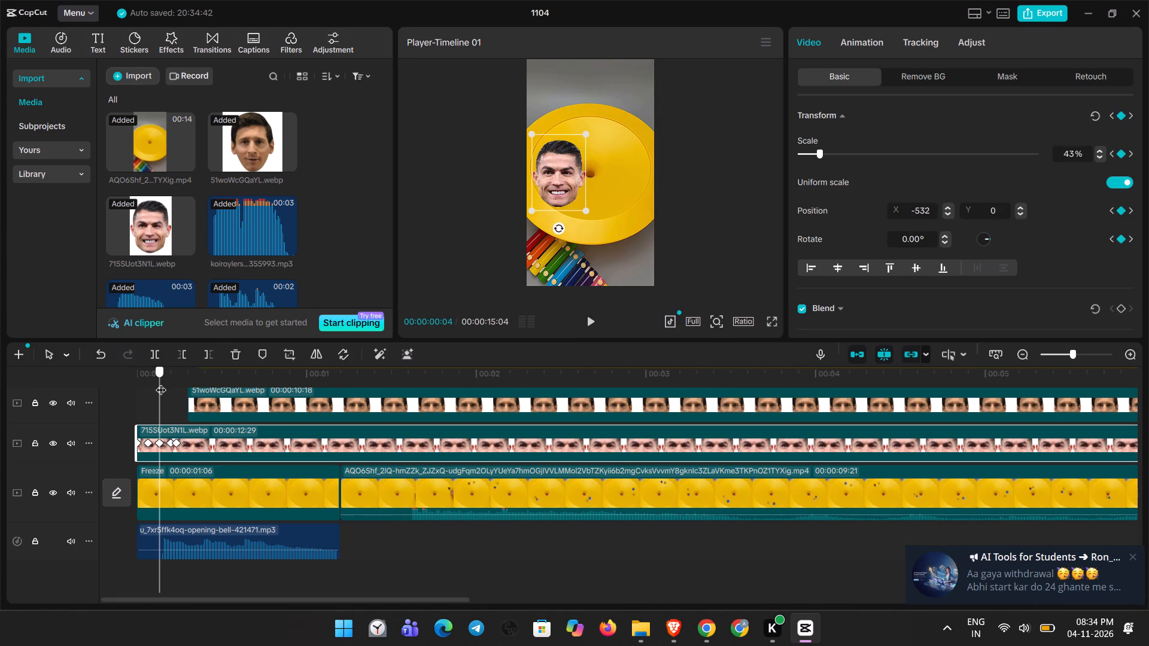
pyautogui.moveTo(161, 382); pyautogui.dragTo(173, 385)
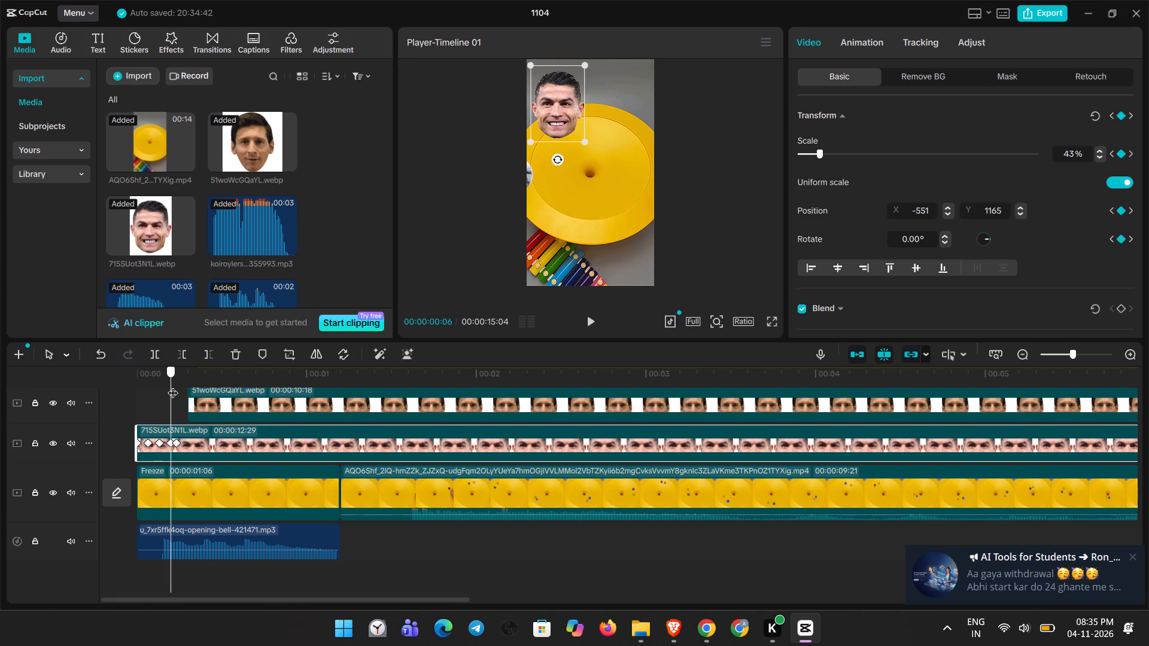
pyautogui.moveTo(173, 385); pyautogui.dragTo(180, 386)
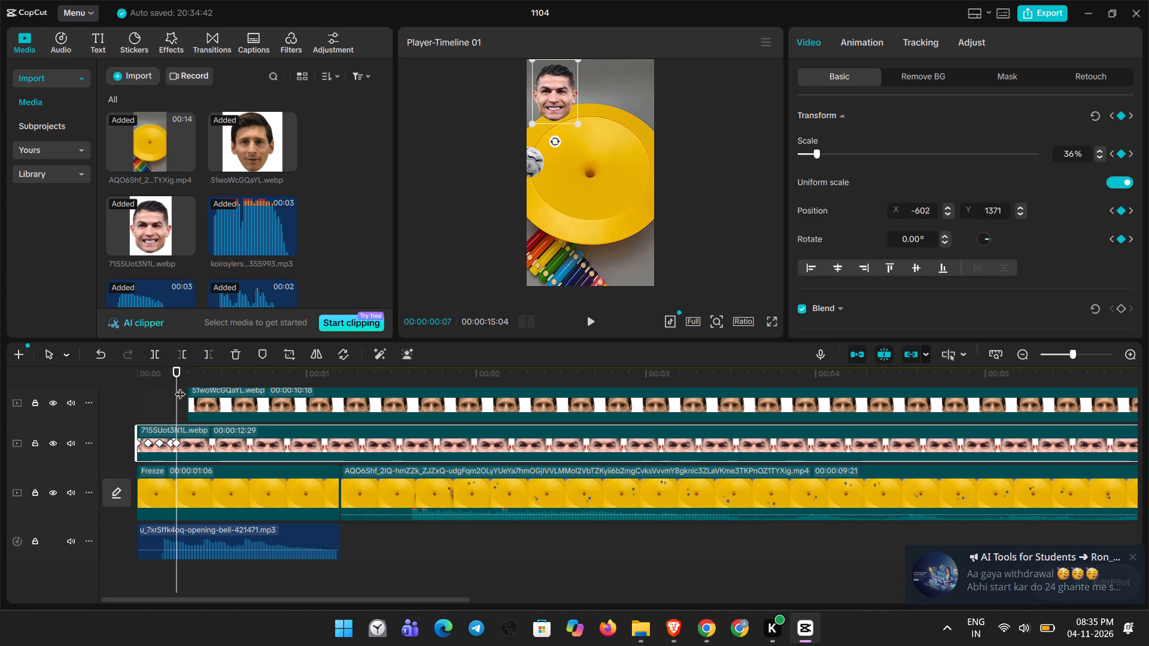
pyautogui.click(178, 442)
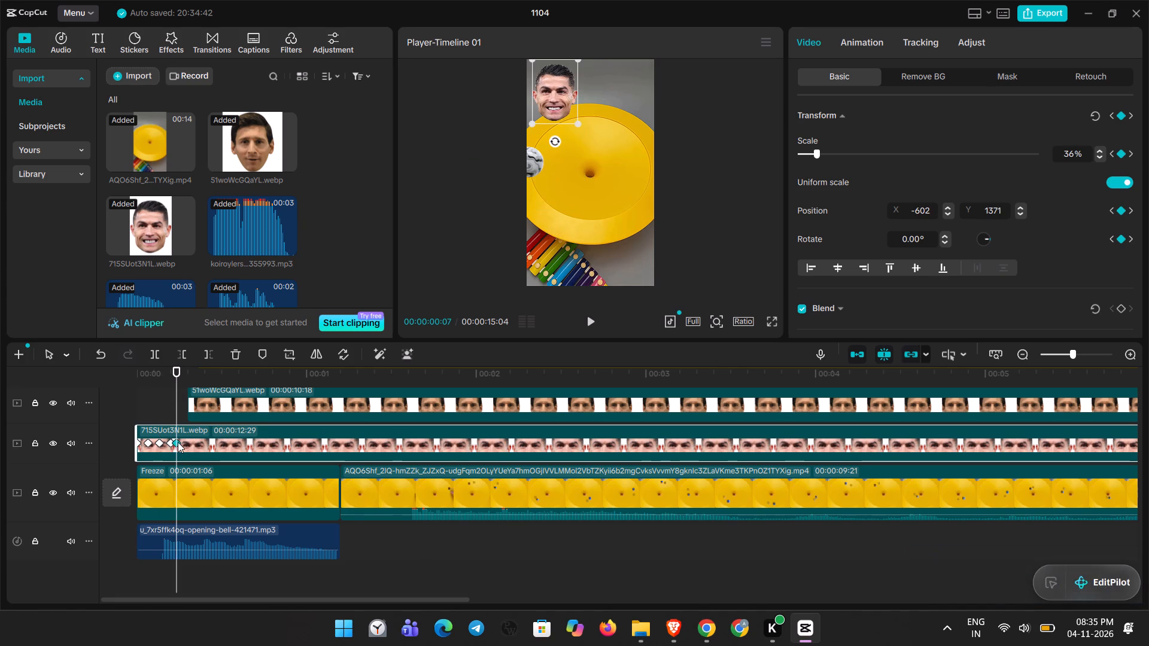
pyautogui.press('space')
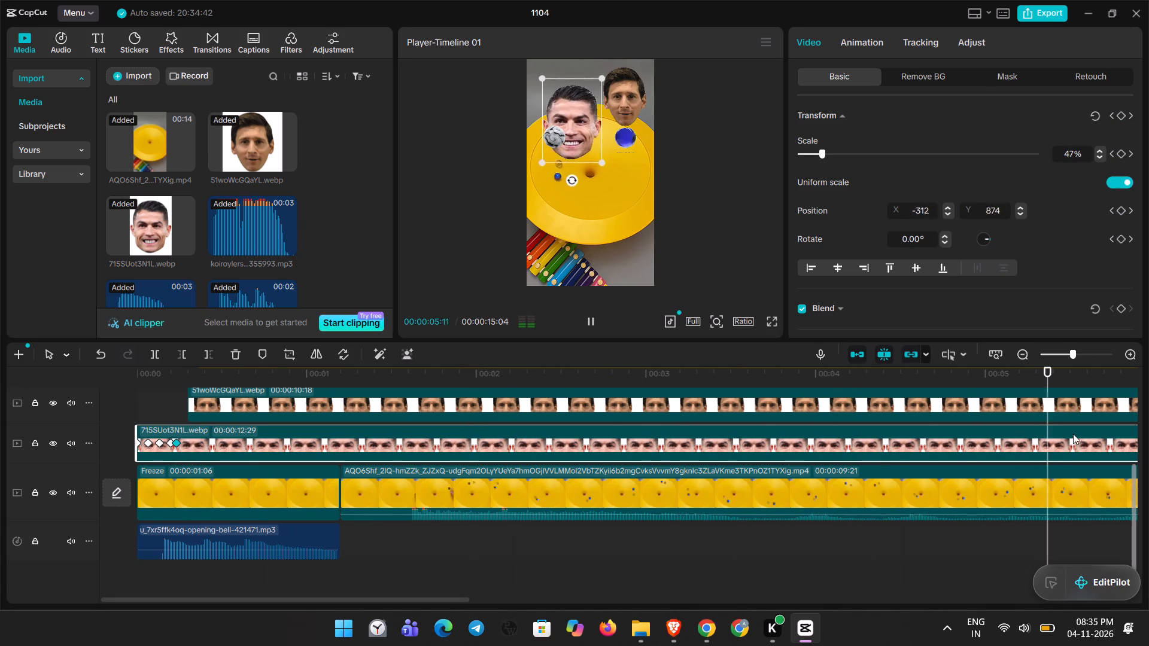
pyautogui.press('space')
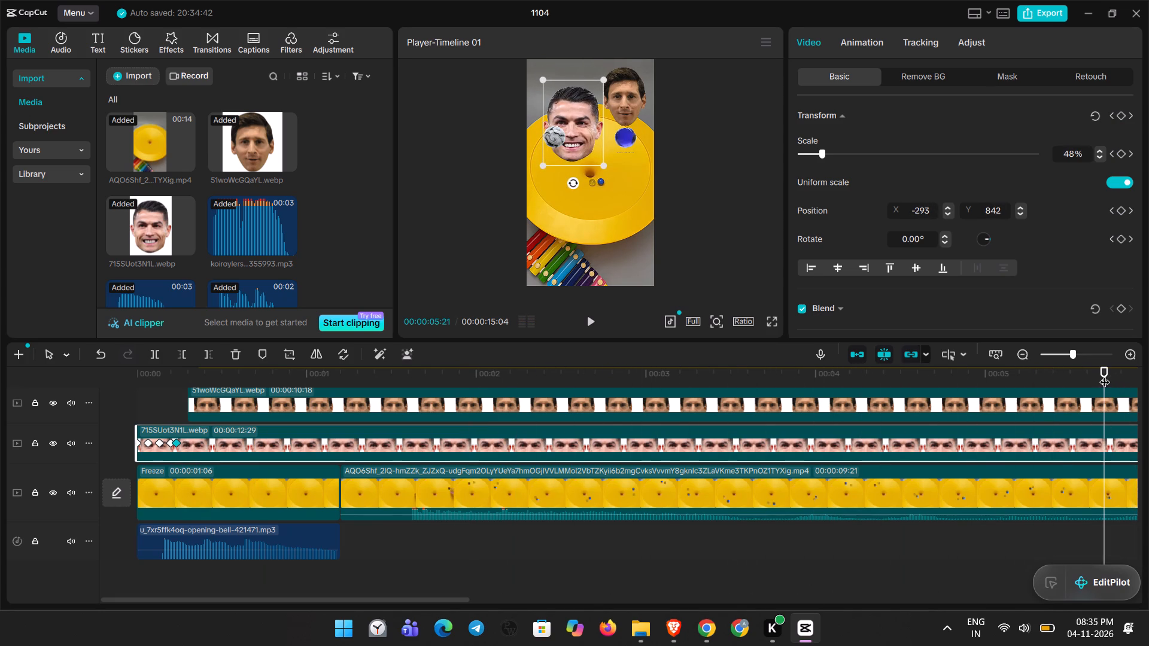
pyautogui.moveTo(1105, 374); pyautogui.dragTo(862, 381)
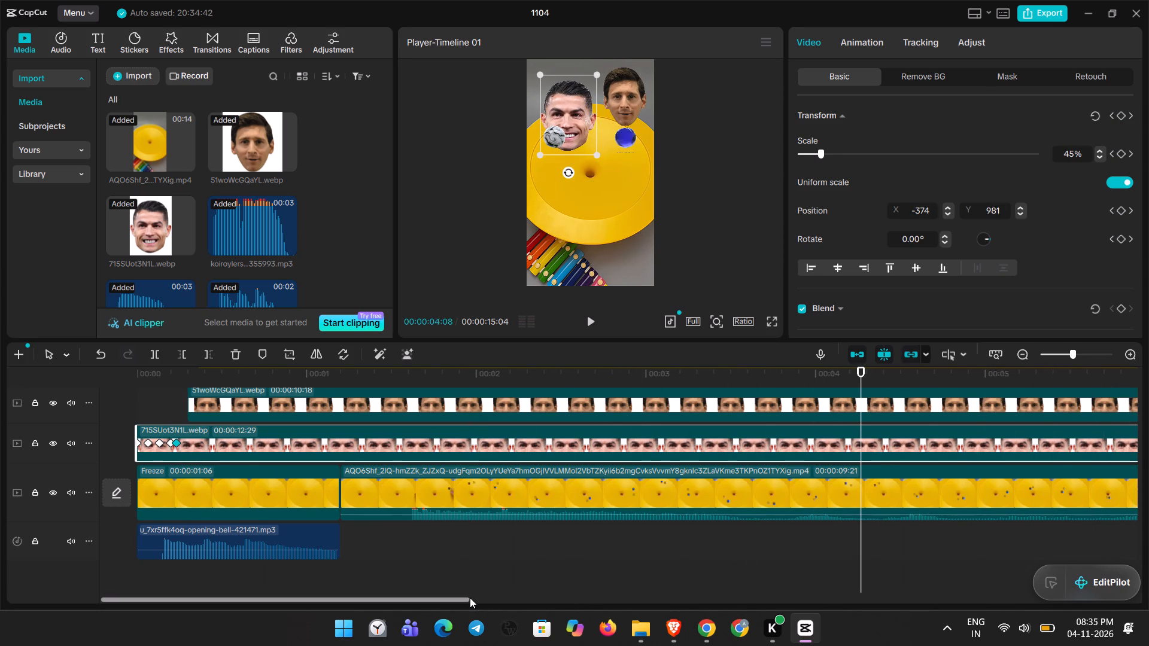
# Delete the Ronaldo face clip's transform keyframe at 00:00:10:27 and split the clip there, at the start of the final freeze frame.
pyautogui.moveTo(469, 598); pyautogui.dragTo(942, 601)
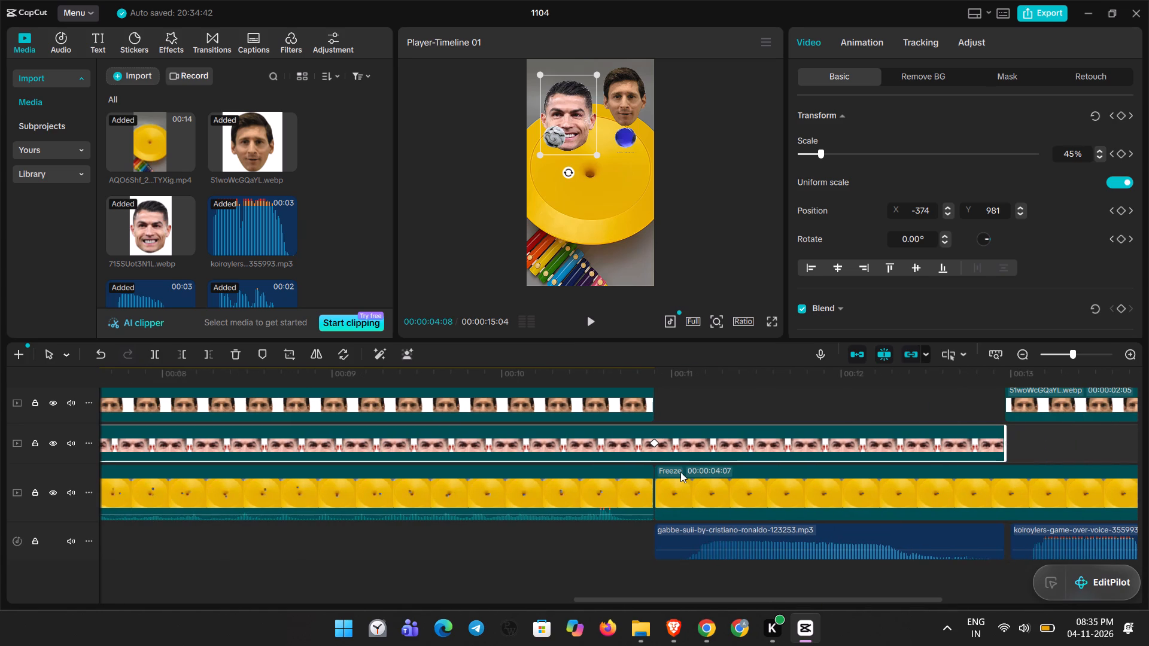
pyautogui.click(653, 444)
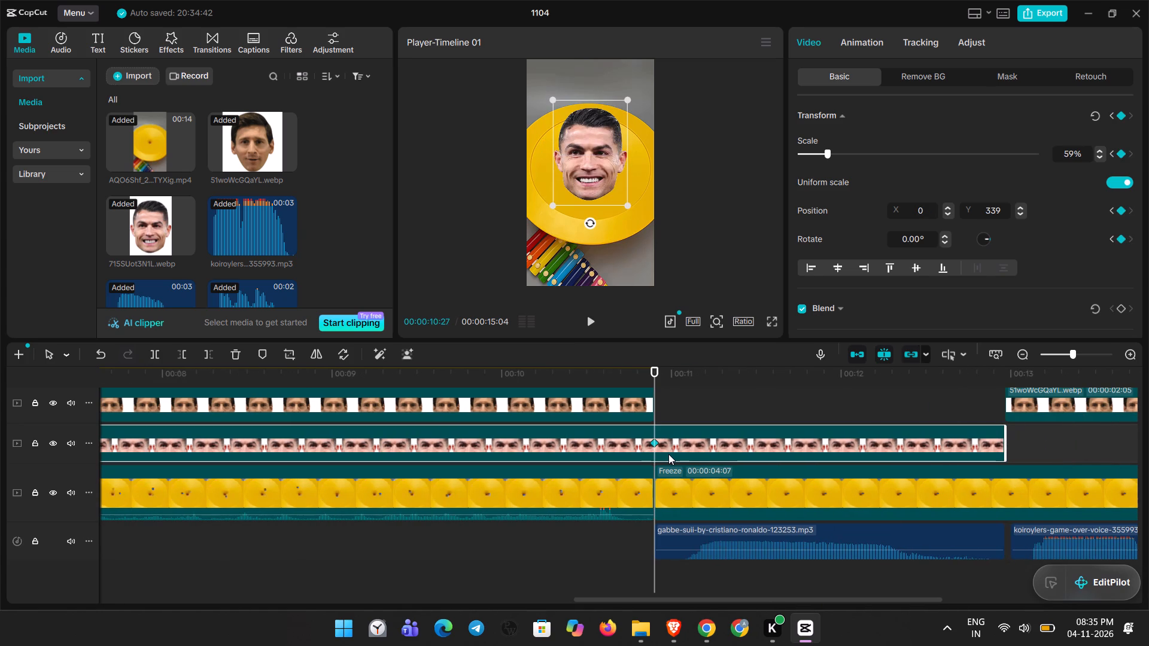
pyautogui.click(1122, 117)
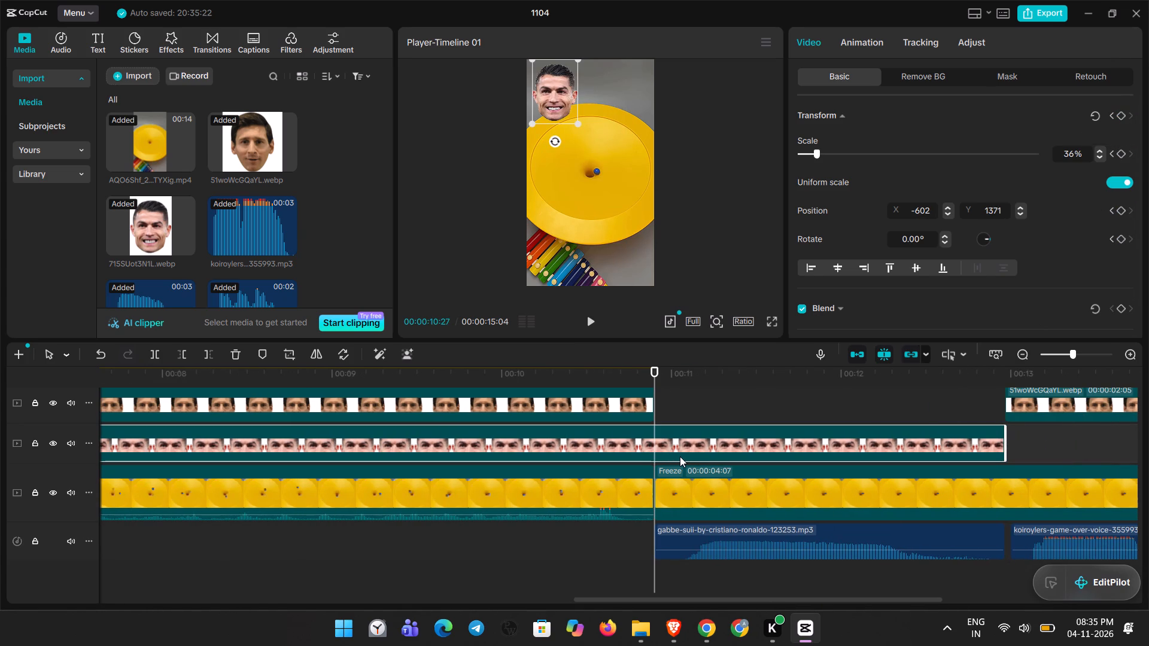
pyautogui.hotkey('ctrl', 'b')
# Place the split-off Ronaldo face over the funnel at X -95, Y 143, scale 33%, and add a transform keyframe at 00:00:10:27.
pyautogui.moveTo(551, 101); pyautogui.dragTo(591, 144)
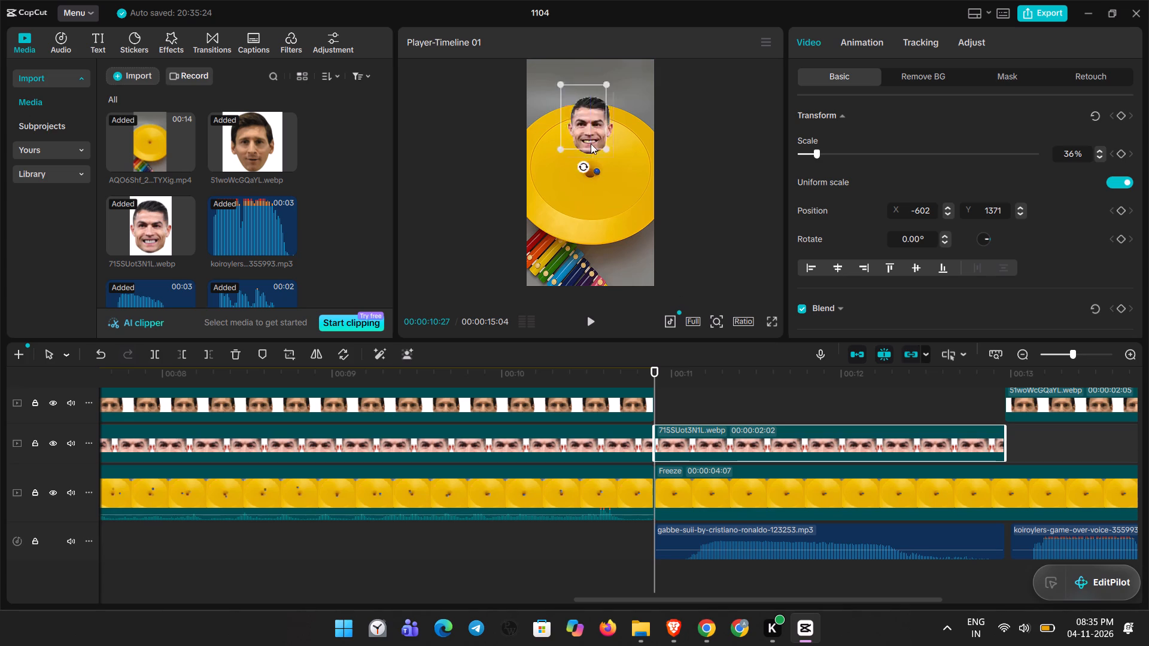
pyautogui.moveTo(591, 144); pyautogui.dragTo(580, 174)
pyautogui.click(605, 193)
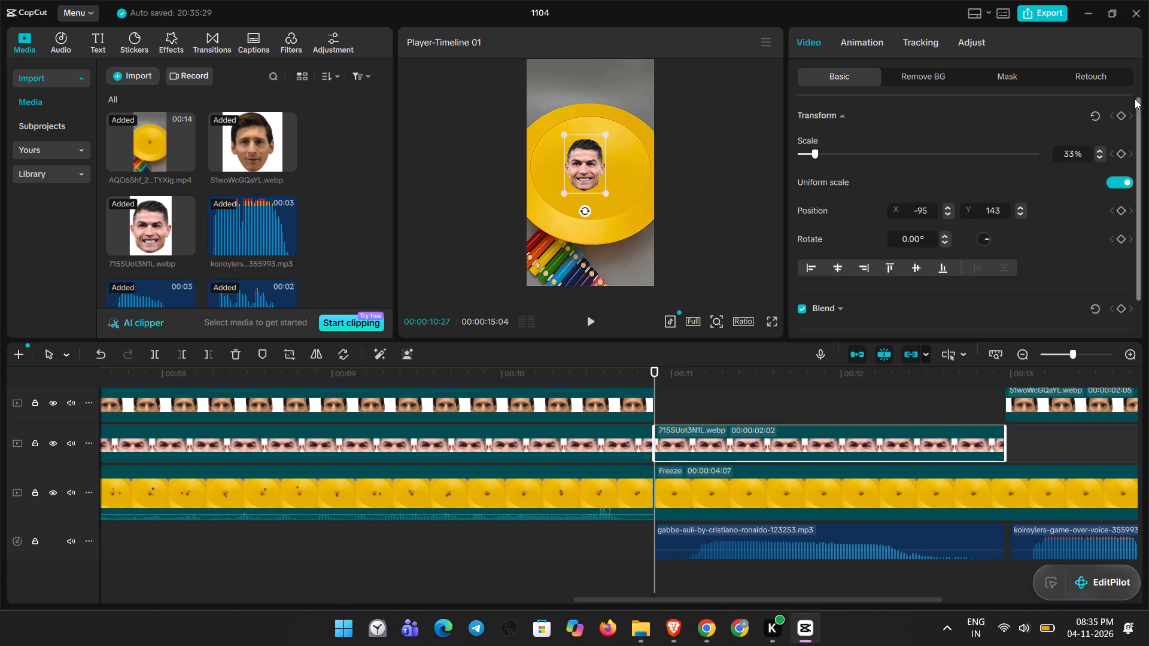
pyautogui.click(1121, 114)
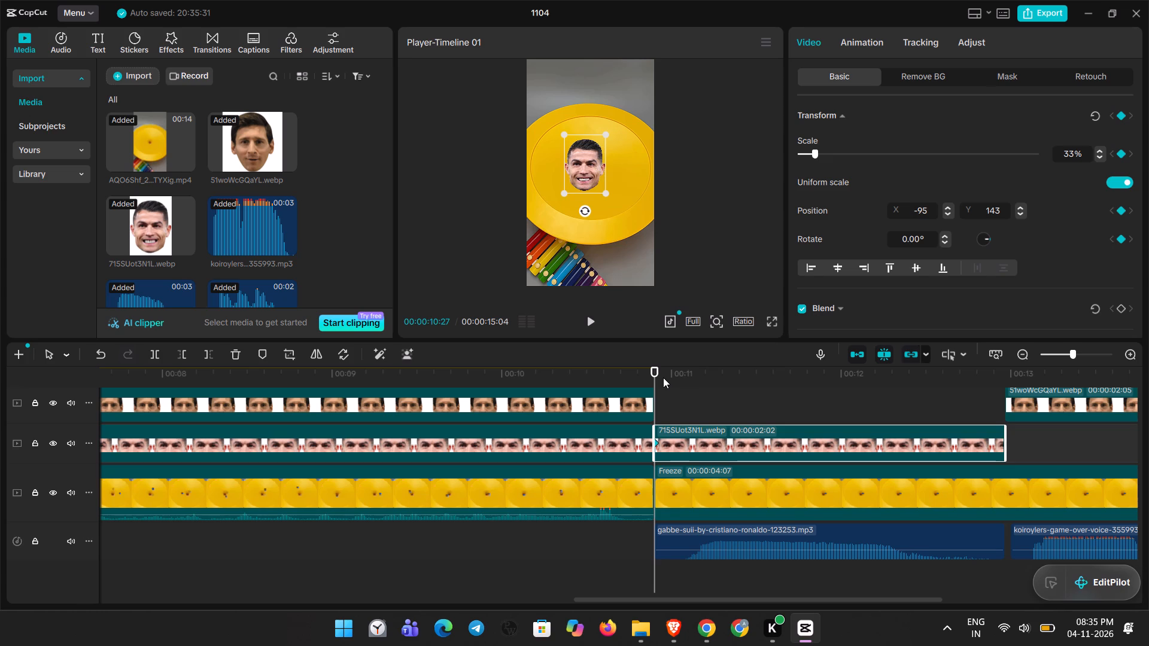
# Enlarge the Ronaldo face to 71% at 00:00:11:01 with a transform keyframe.
pyautogui.moveTo(653, 384); pyautogui.dragTo(659, 385)
pyautogui.moveTo(662, 389); pyautogui.dragTo(677, 391)
pyautogui.moveTo(603, 191); pyautogui.dragTo(658, 251)
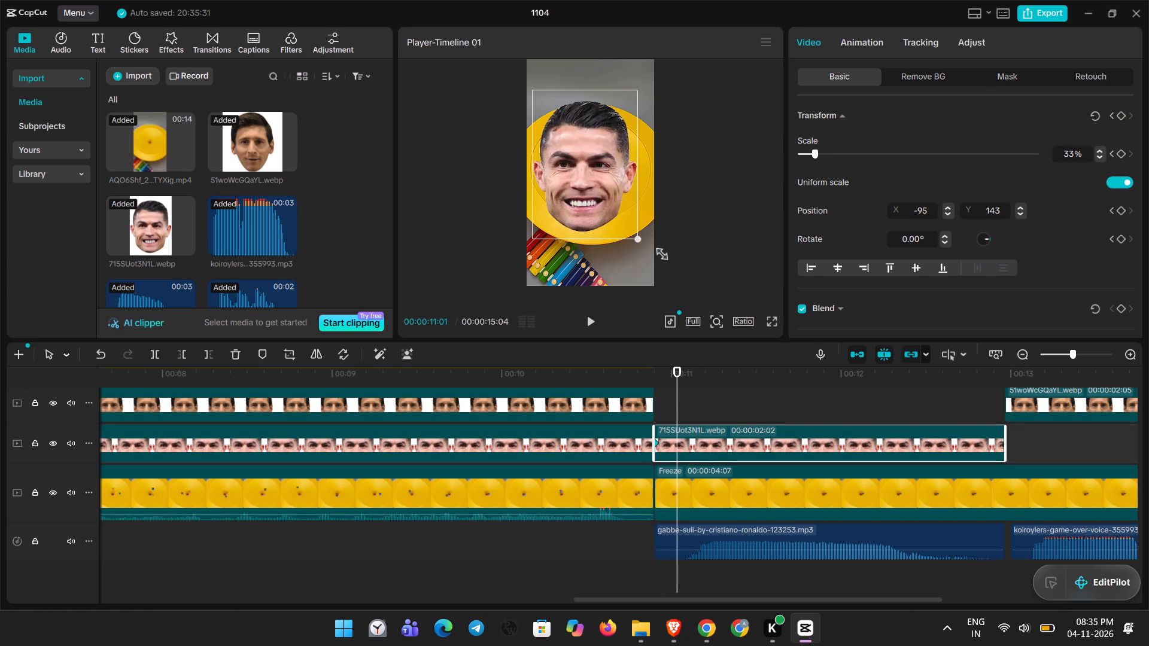
pyautogui.moveTo(658, 251); pyautogui.dragTo(646, 236)
pyautogui.click(1120, 113)
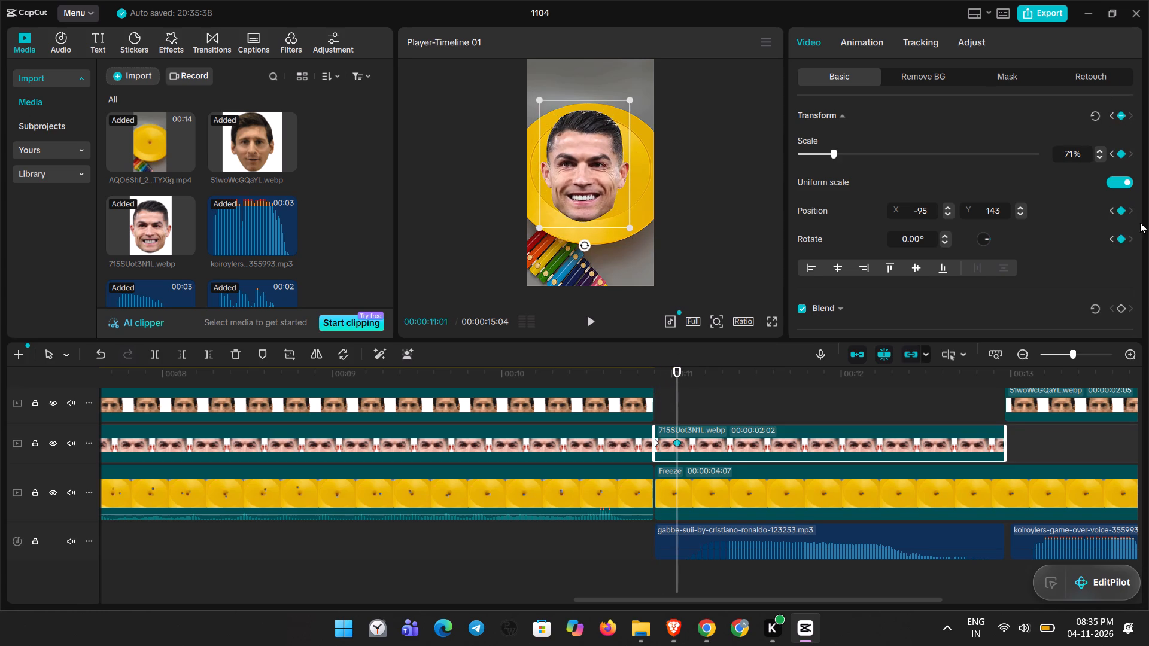
# Shift the Ronaldo face sideways to X -393, Y 168 at 00:00:11:06 with a transform keyframe.
pyautogui.moveTo(679, 379); pyautogui.dragTo(707, 386)
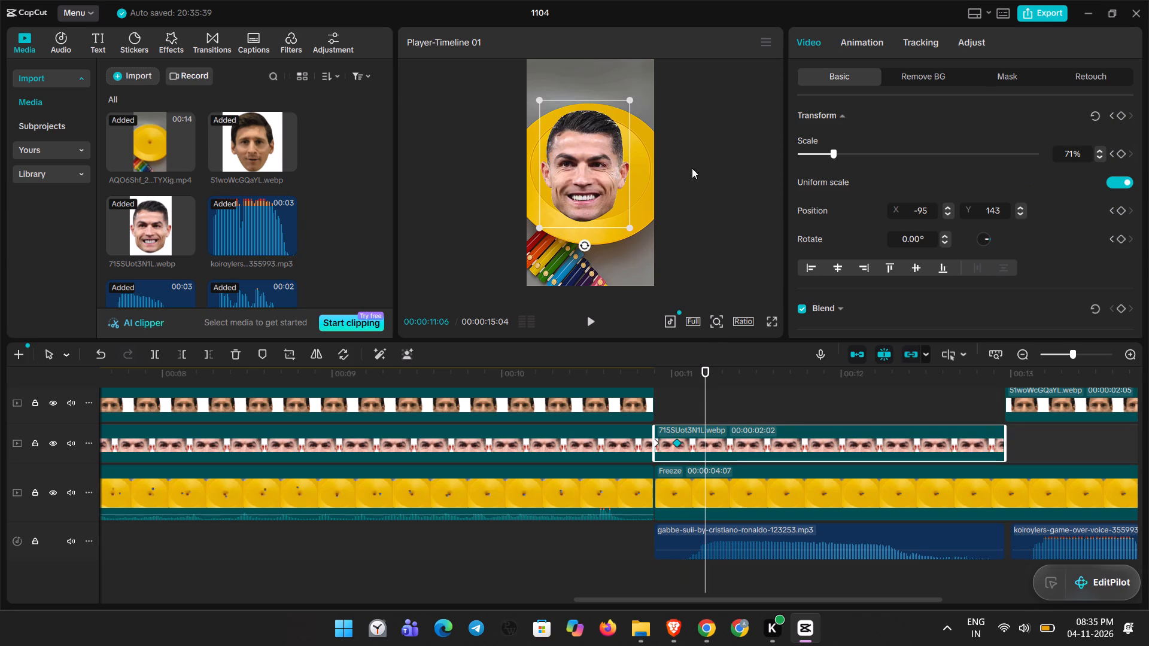
pyautogui.moveTo(567, 179); pyautogui.dragTo(549, 178)
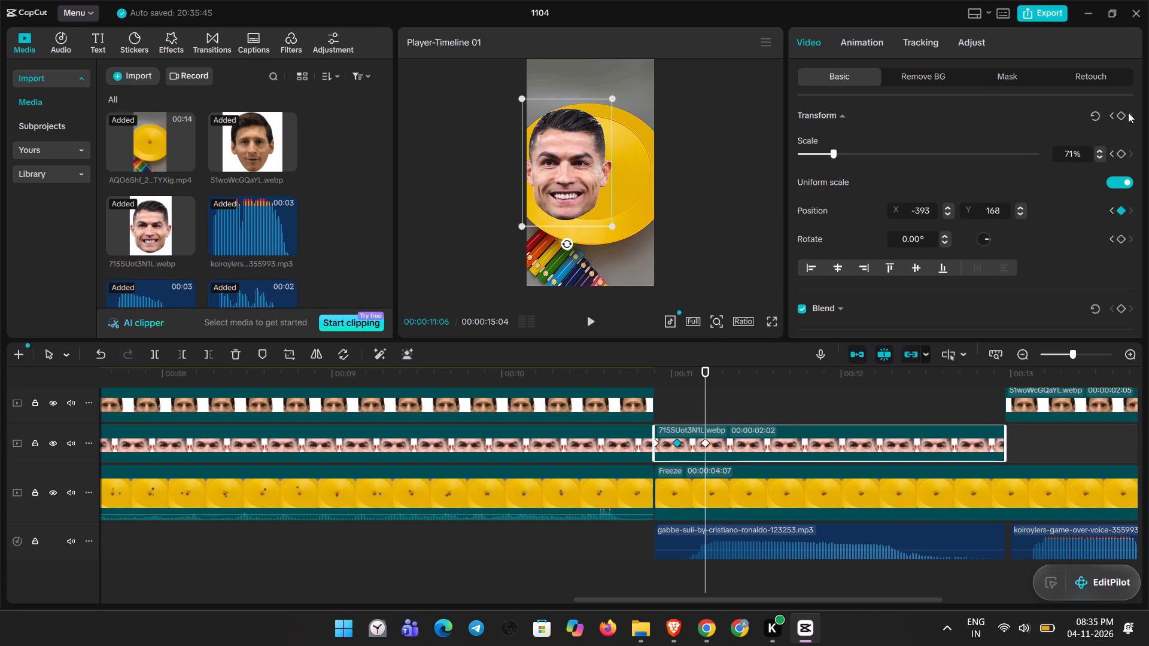
pyautogui.click(1121, 113)
# Keyframe the Ronaldo face at 00:00:11:09, first at X 209, Y 143, and reposition it to X 0, Y -174.
pyautogui.moveTo(701, 382); pyautogui.dragTo(706, 384)
pyautogui.moveTo(706, 384); pyautogui.dragTo(721, 386)
pyautogui.moveTo(572, 202); pyautogui.dragTo(609, 203)
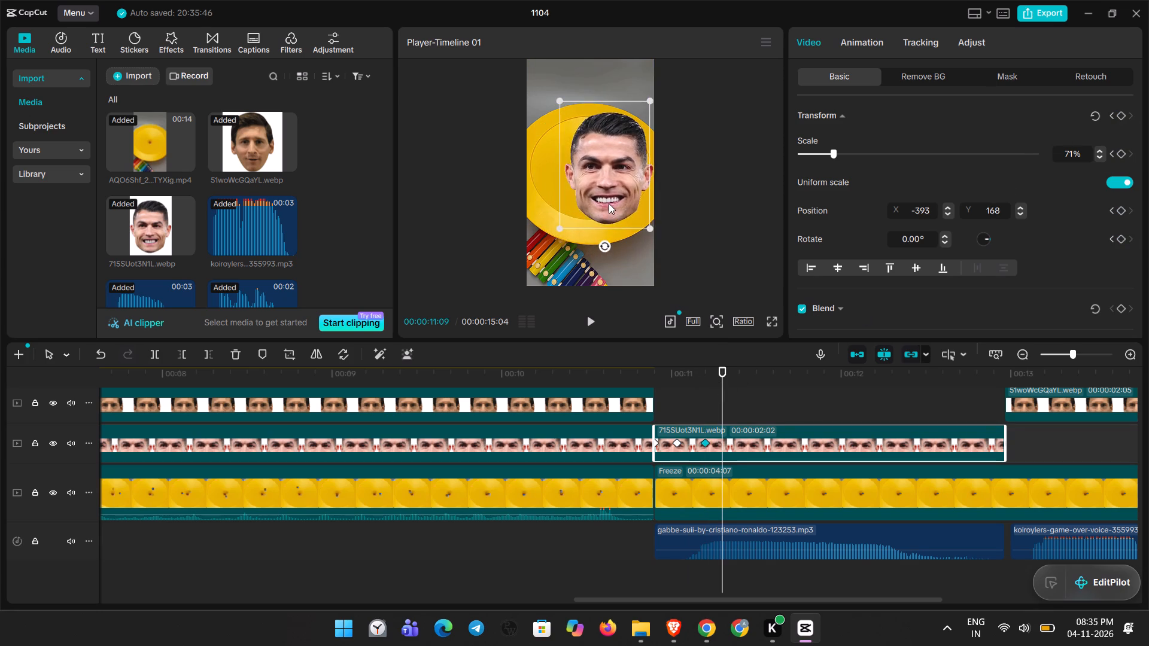
pyautogui.moveTo(609, 203); pyautogui.dragTo(608, 203)
pyautogui.click(1124, 118)
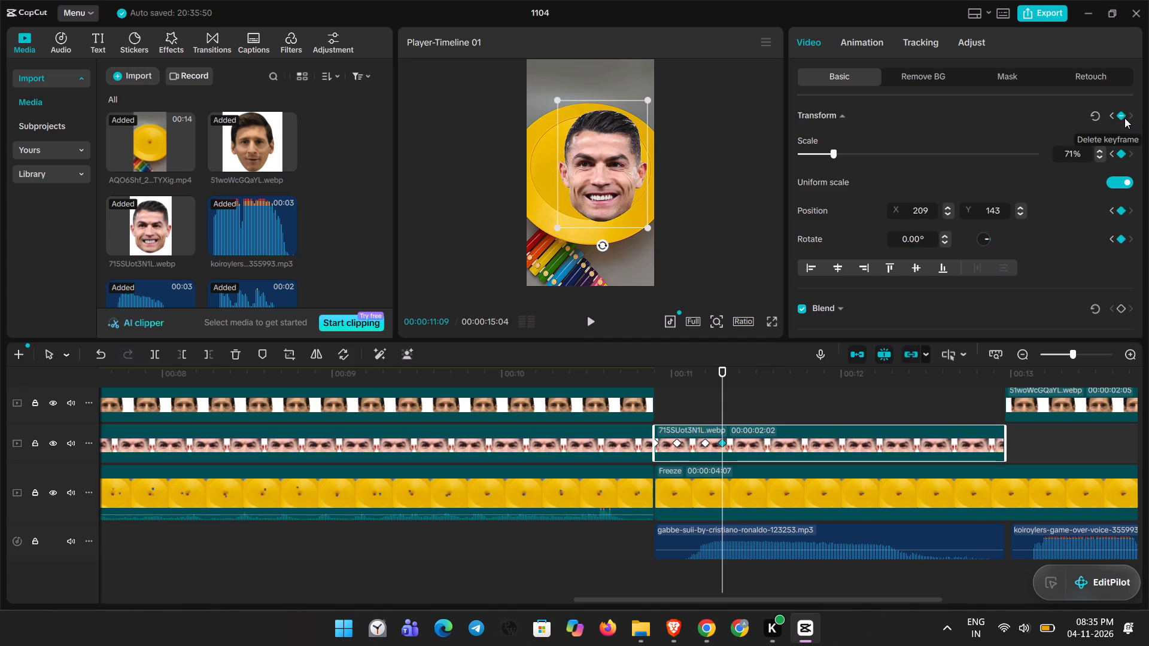
pyautogui.moveTo(621, 182); pyautogui.dragTo(606, 201)
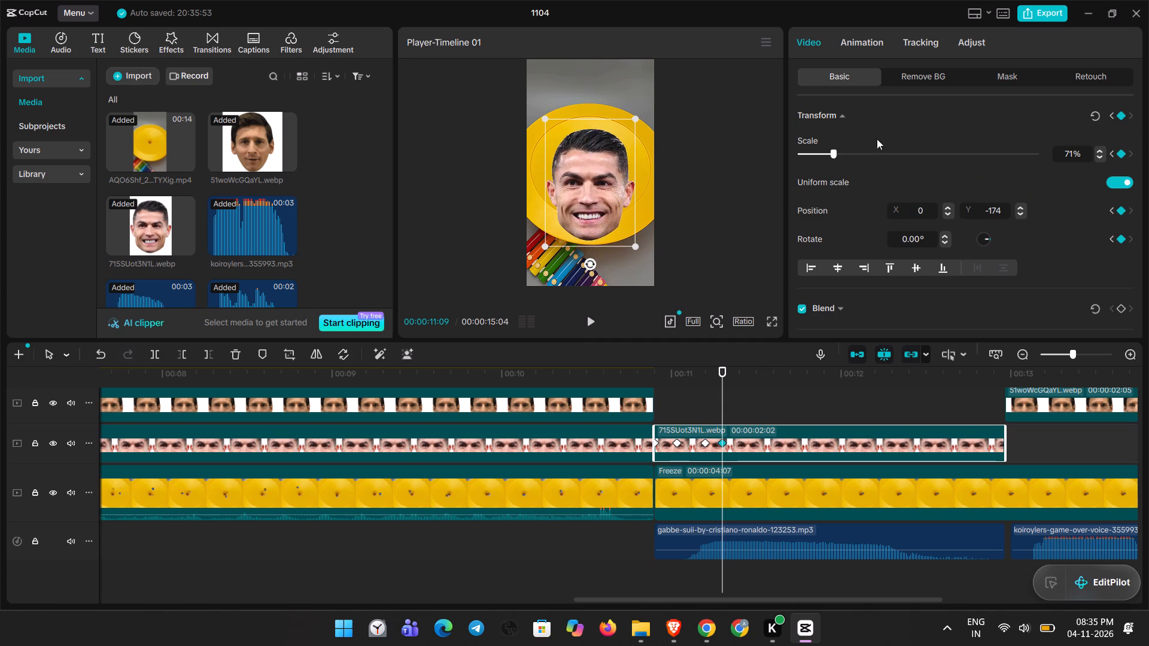
# Keyframe the Ronaldo face at X 0, Y 838 at 00:00:11:12, and hold that position with another keyframe at 00:00:11:15.
pyautogui.moveTo(721, 403); pyautogui.dragTo(736, 406)
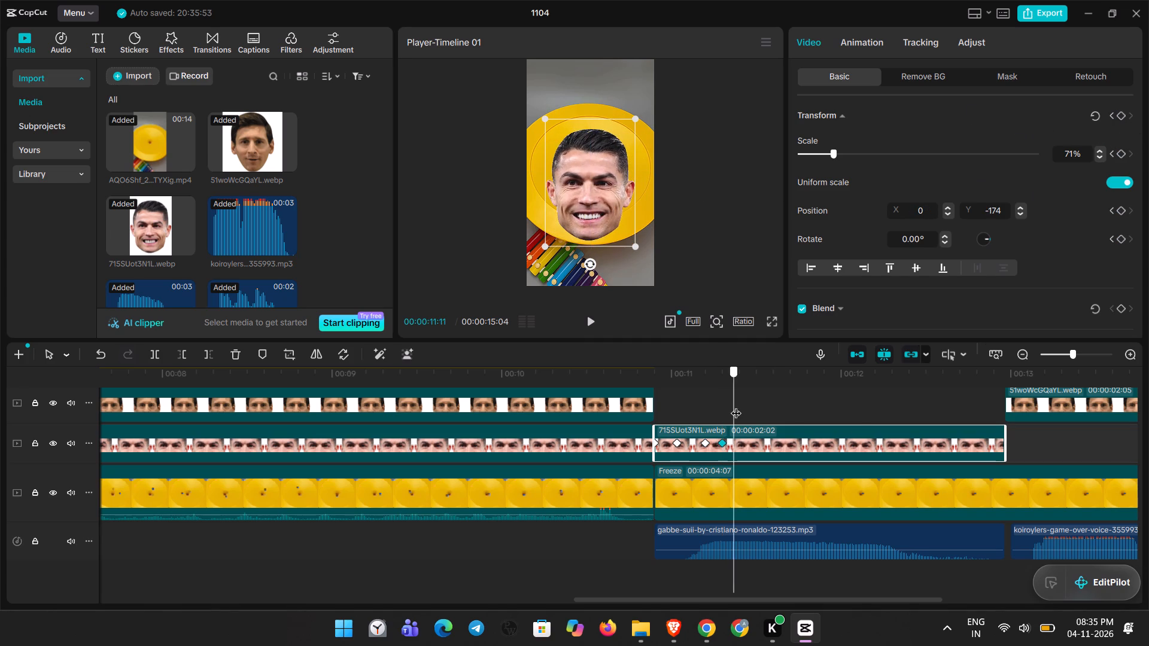
pyautogui.moveTo(736, 406); pyautogui.dragTo(739, 406)
pyautogui.click(1120, 112)
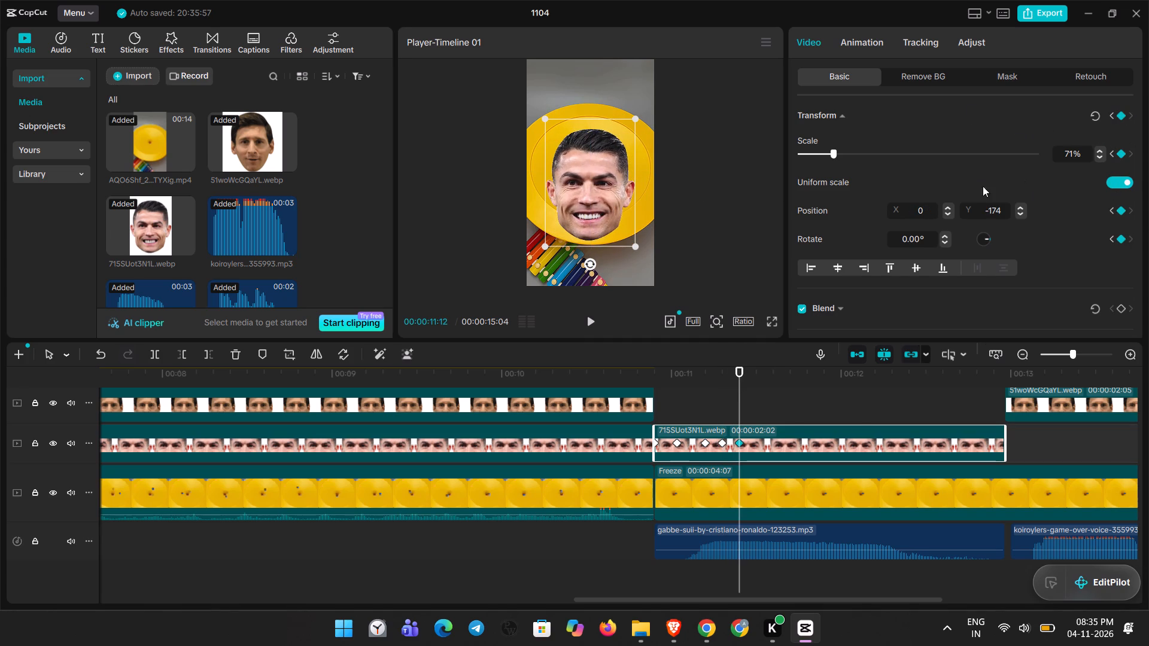
pyautogui.moveTo(589, 216); pyautogui.dragTo(588, 156)
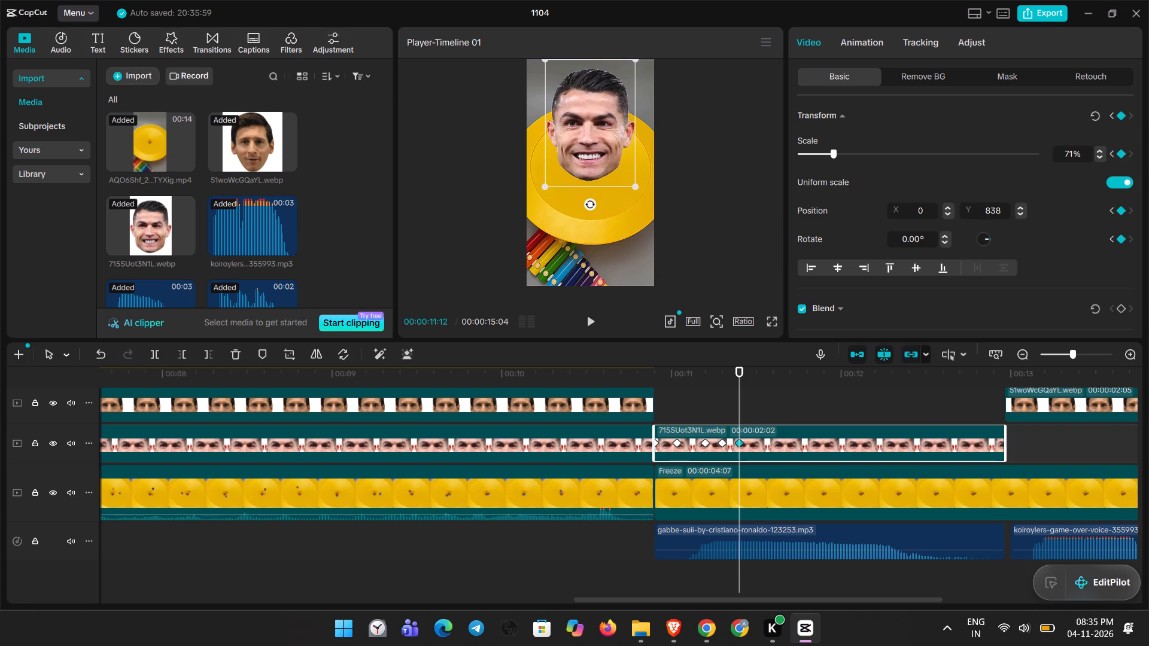
pyautogui.moveTo(738, 410); pyautogui.dragTo(759, 413)
pyautogui.click(1120, 115)
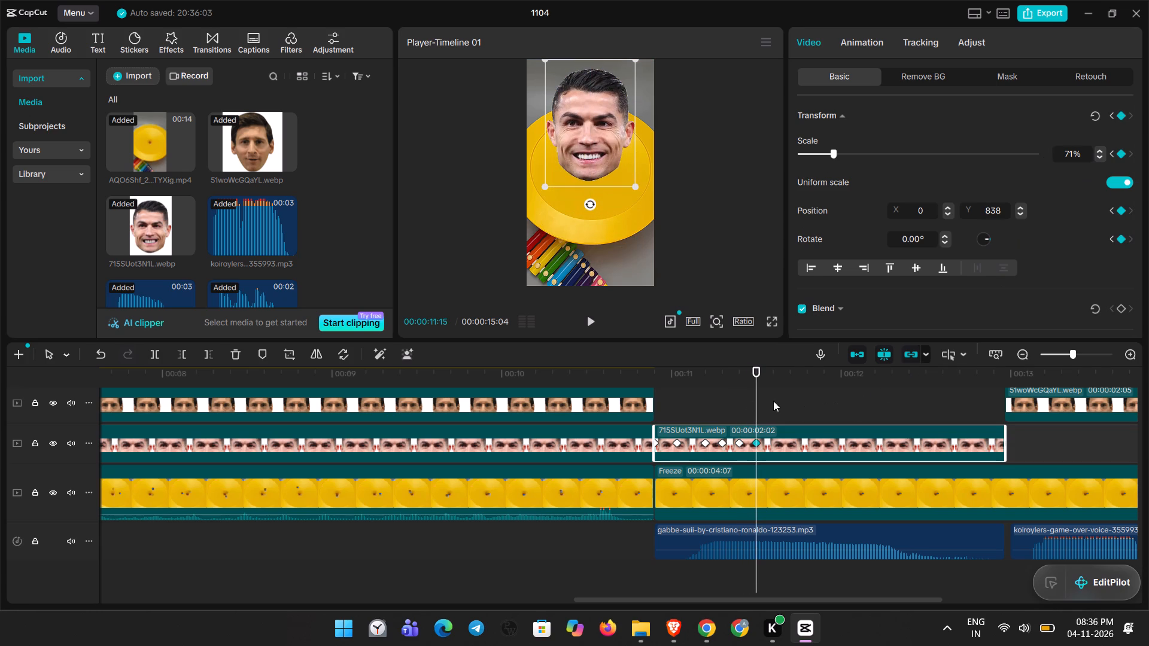
# Play the ending from shortly before the final freeze frame to check the Ronaldo face animation and the Messi reveal.
pyautogui.moveTo(764, 393); pyautogui.dragTo(770, 397)
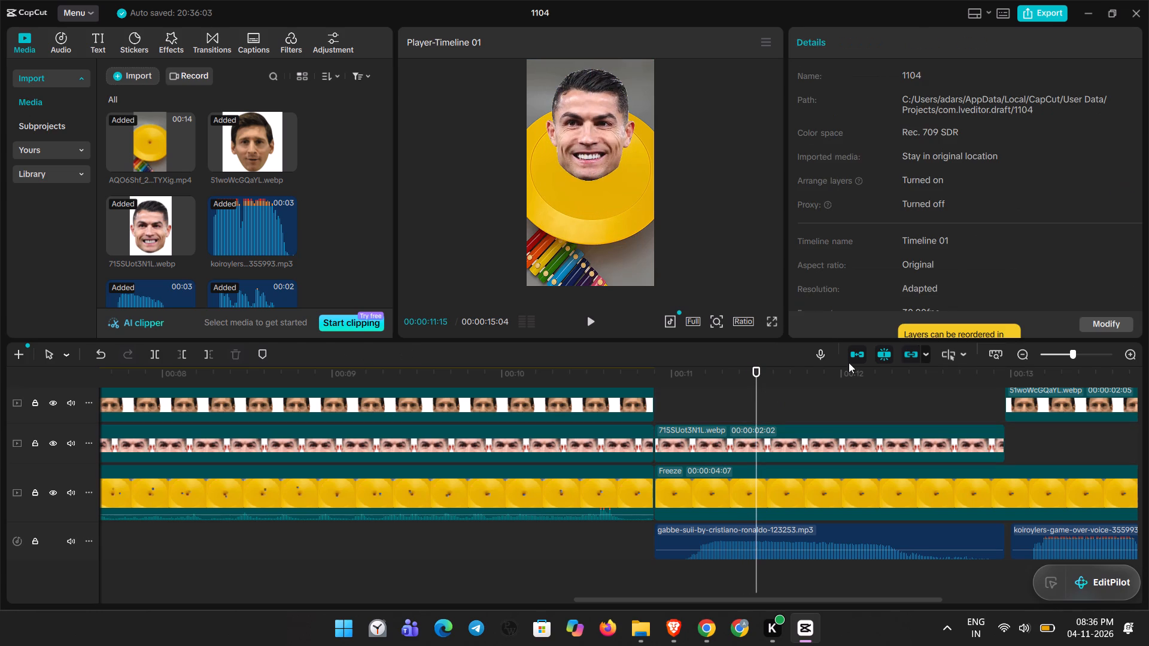
pyautogui.moveTo(758, 367); pyautogui.dragTo(744, 376)
pyautogui.moveTo(744, 376); pyautogui.dragTo(538, 437)
pyautogui.press('space')
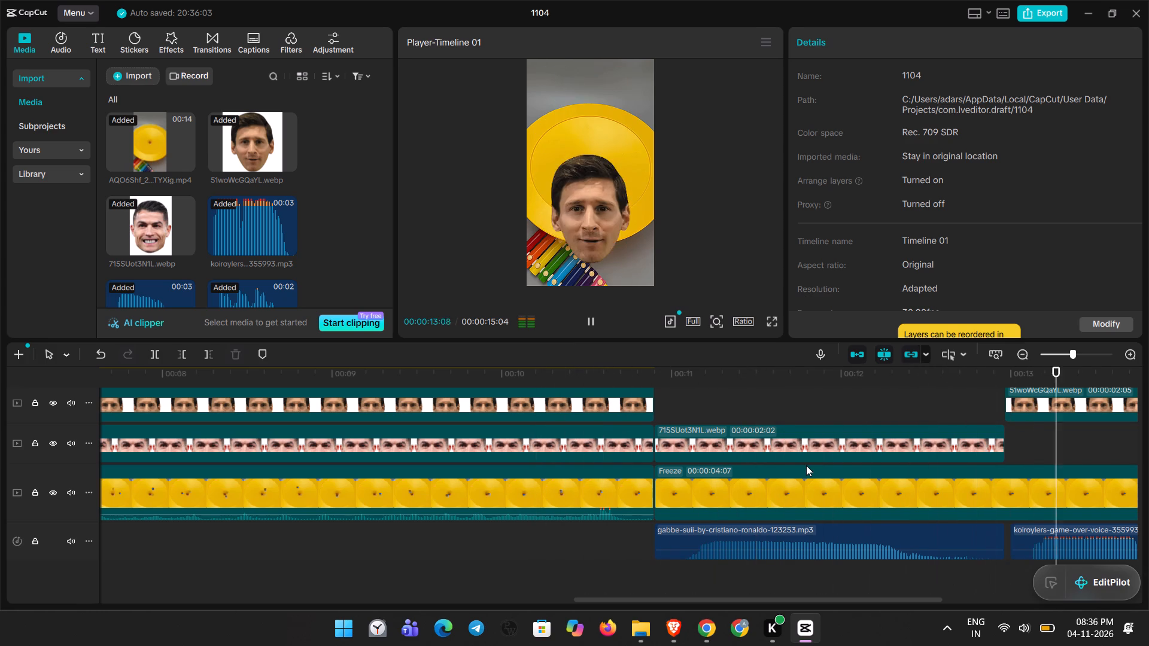
pyautogui.press('space')
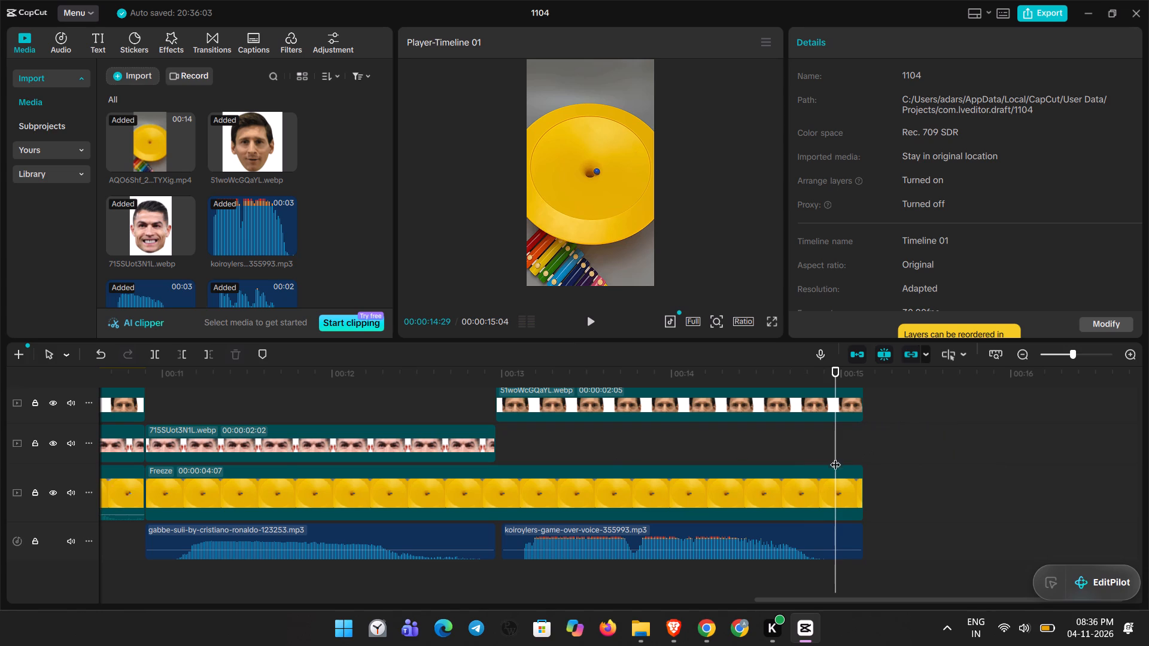
# Play the whole video from 00:00:00:00 to the end as a final check.
pyautogui.moveTo(834, 452); pyautogui.dragTo(0, 495)
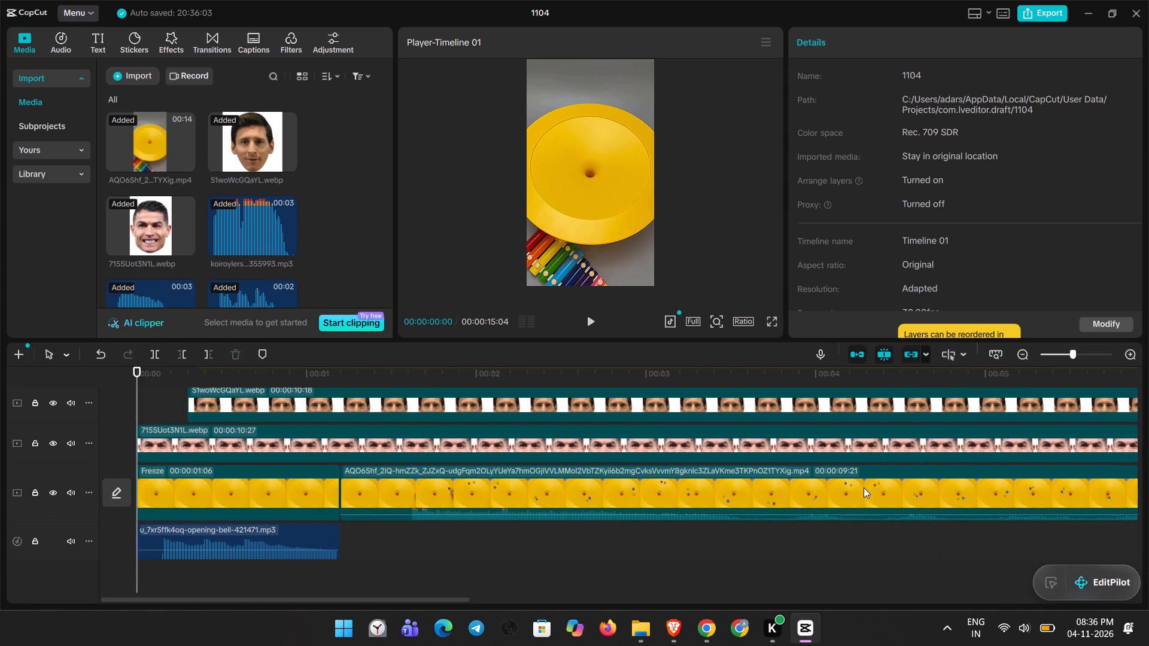
pyautogui.press('space')
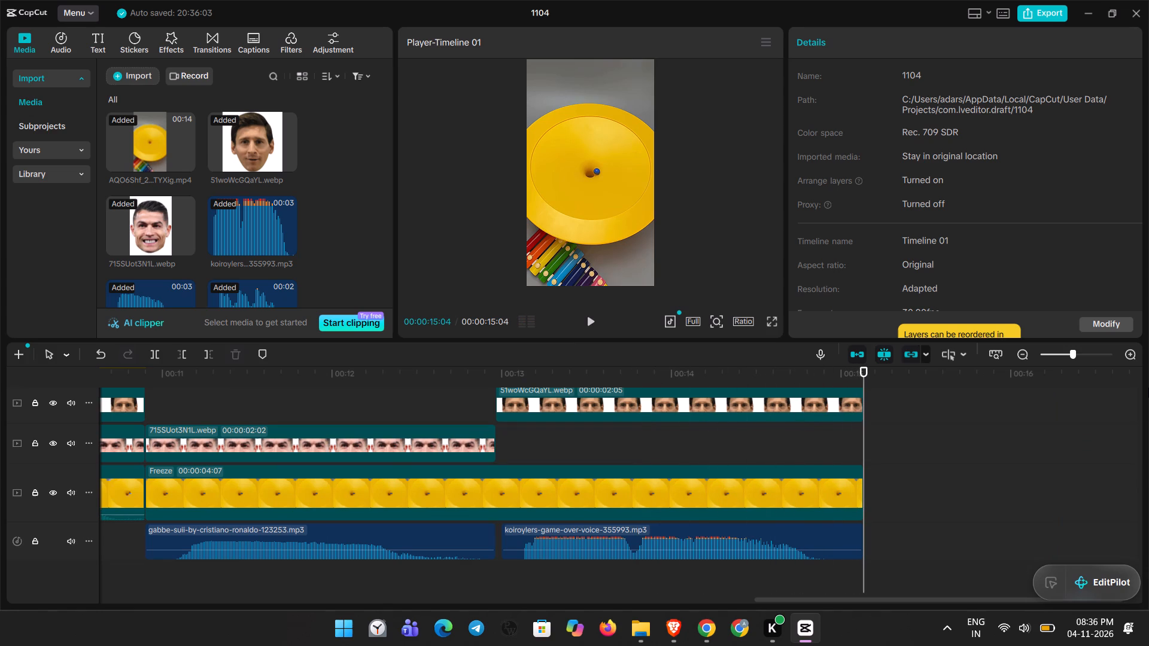
# Export the finished 1104 video to the computer and close the export window without sharing it.
pyautogui.click(1051, 13)
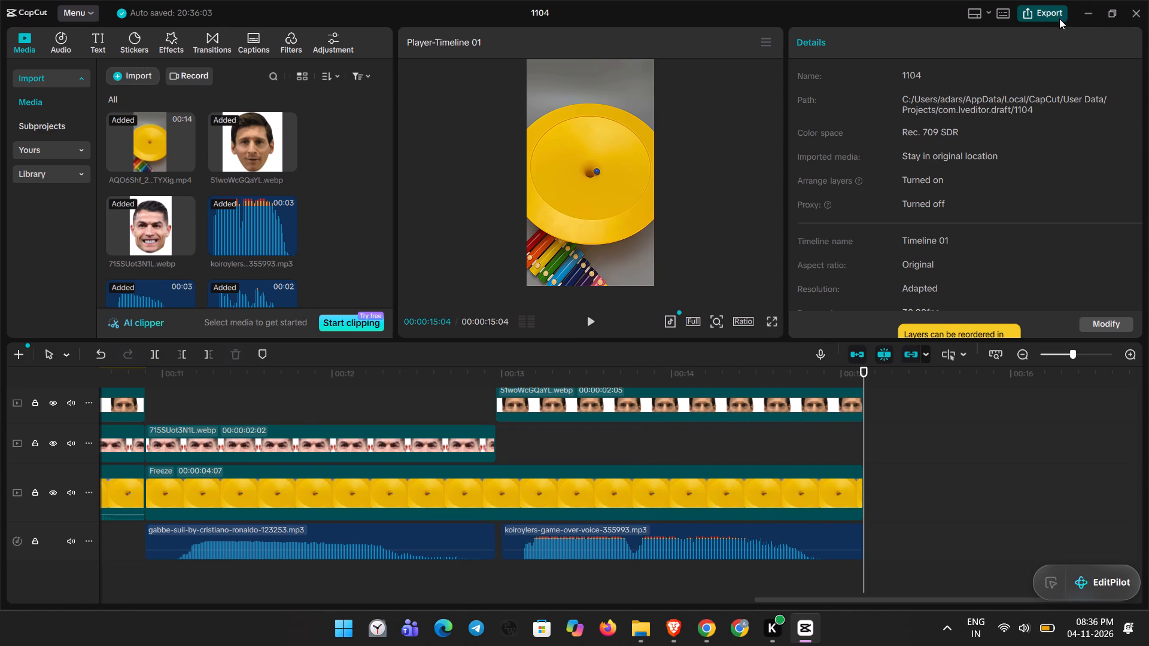
pyautogui.scroll(1, 715, 502)
pyautogui.click(734, 531)
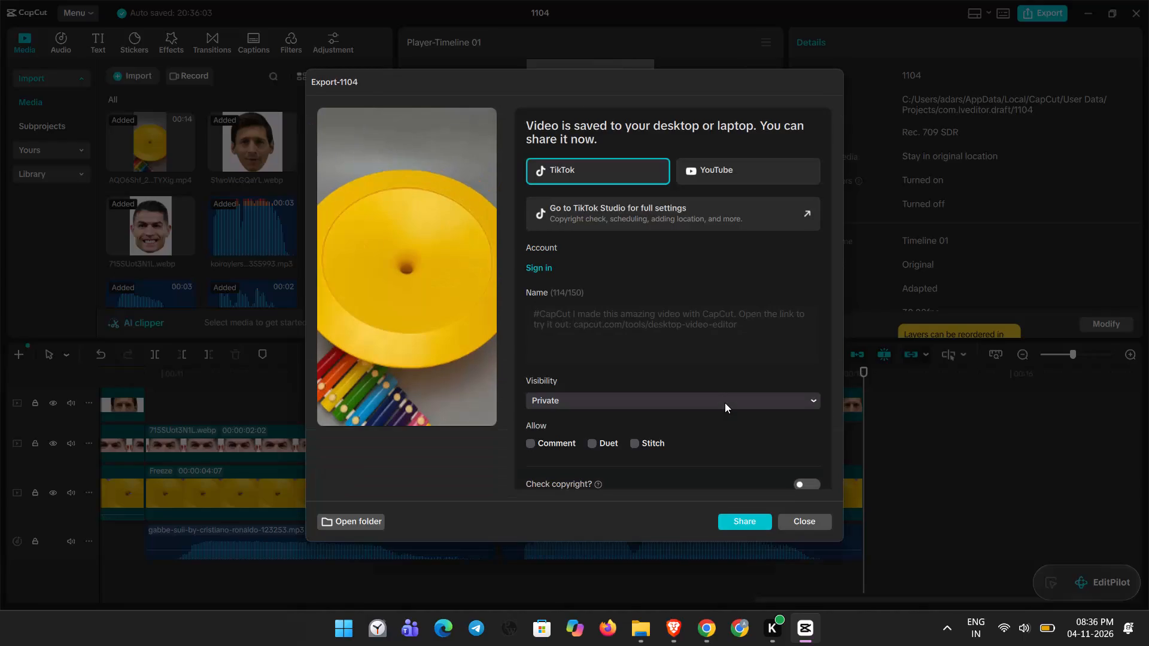
pyautogui.click(804, 525)
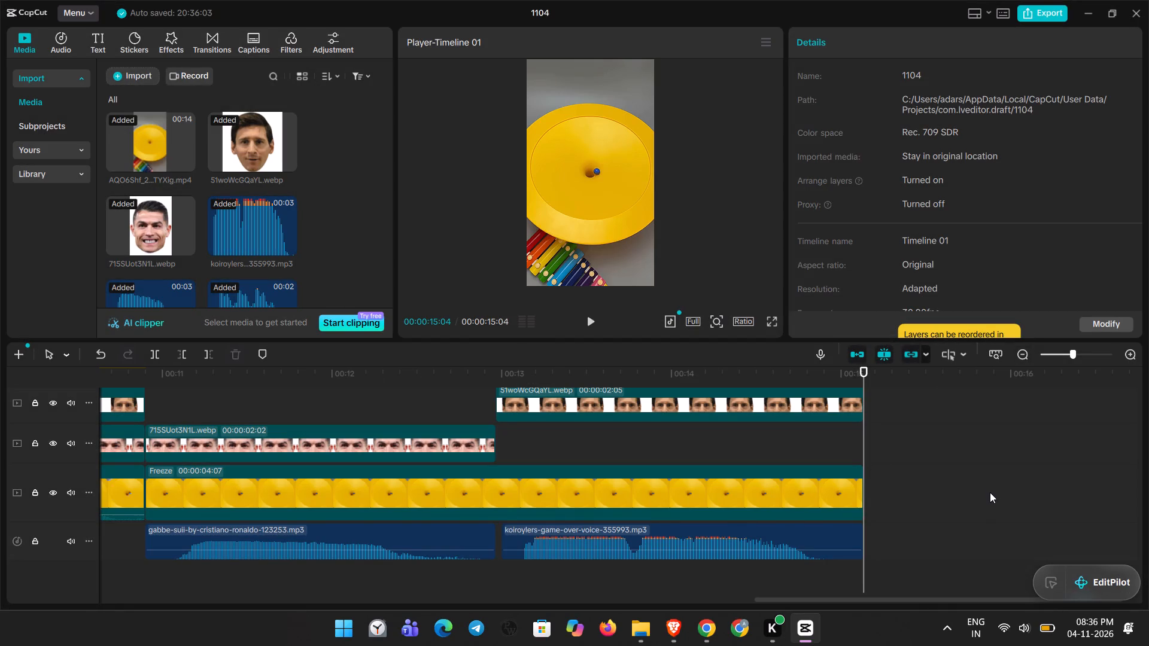
# Create a new, empty project for the next video.
pyautogui.click(74, 4)
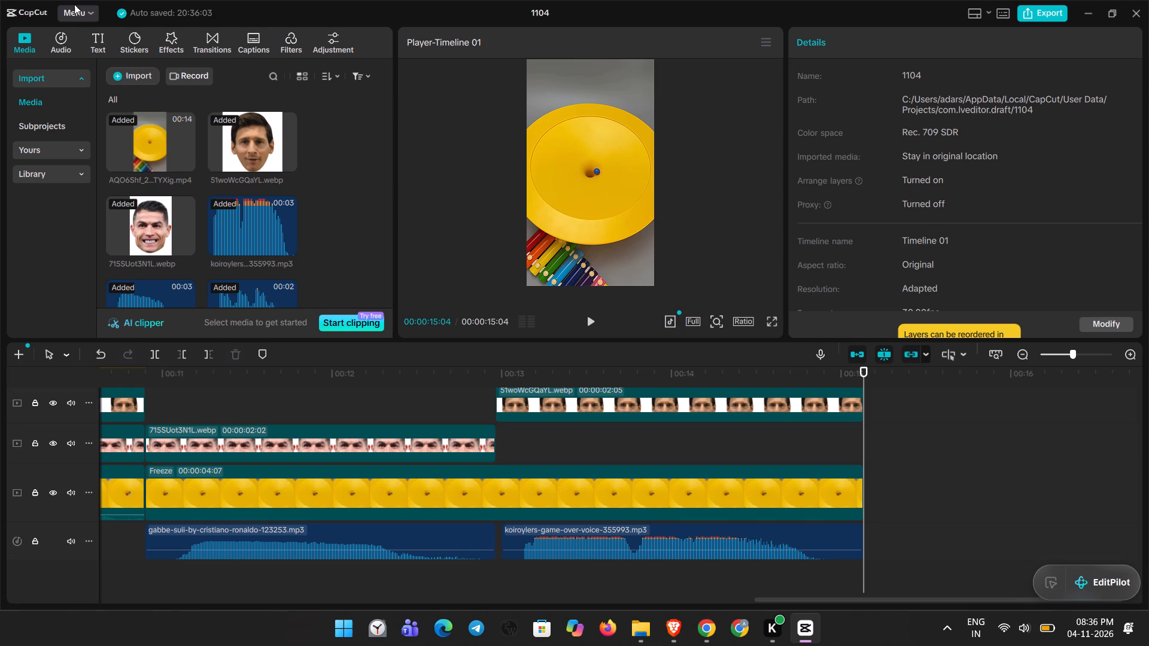
pyautogui.click(76, 11)
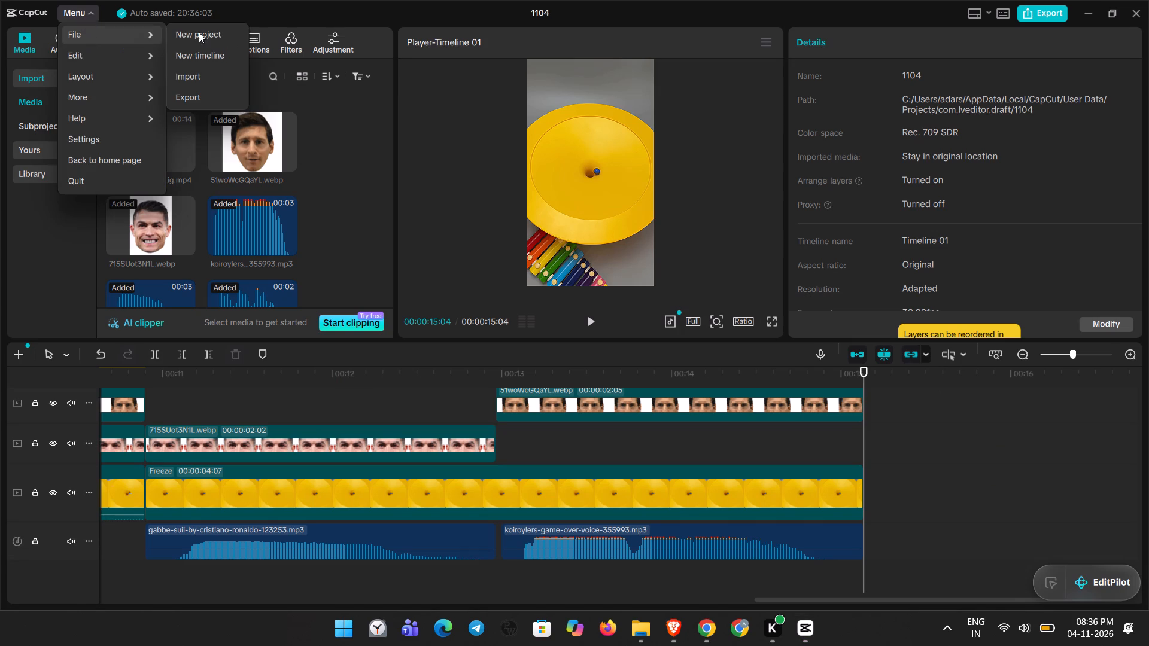
pyautogui.click(199, 32)
pyautogui.click(516, 364)
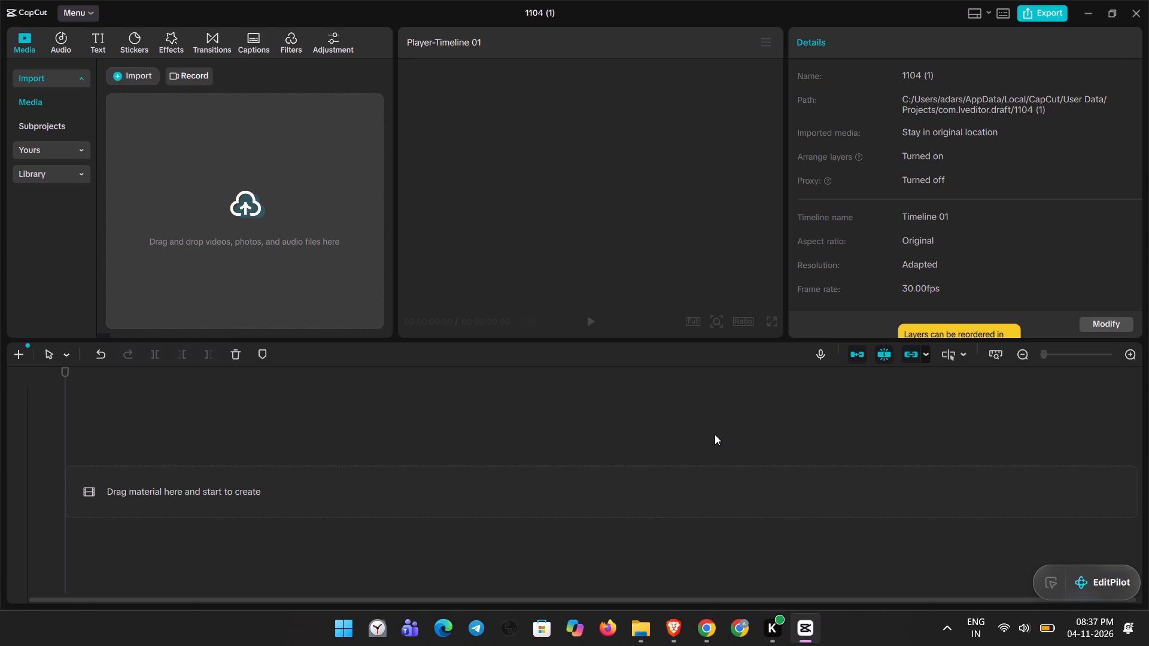
# Import the xylophone video AQOM8Pkk...zVZQ.mp4 from Downloads > new video > videos and place it at the start of the timeline.
pyautogui.click(244, 227)
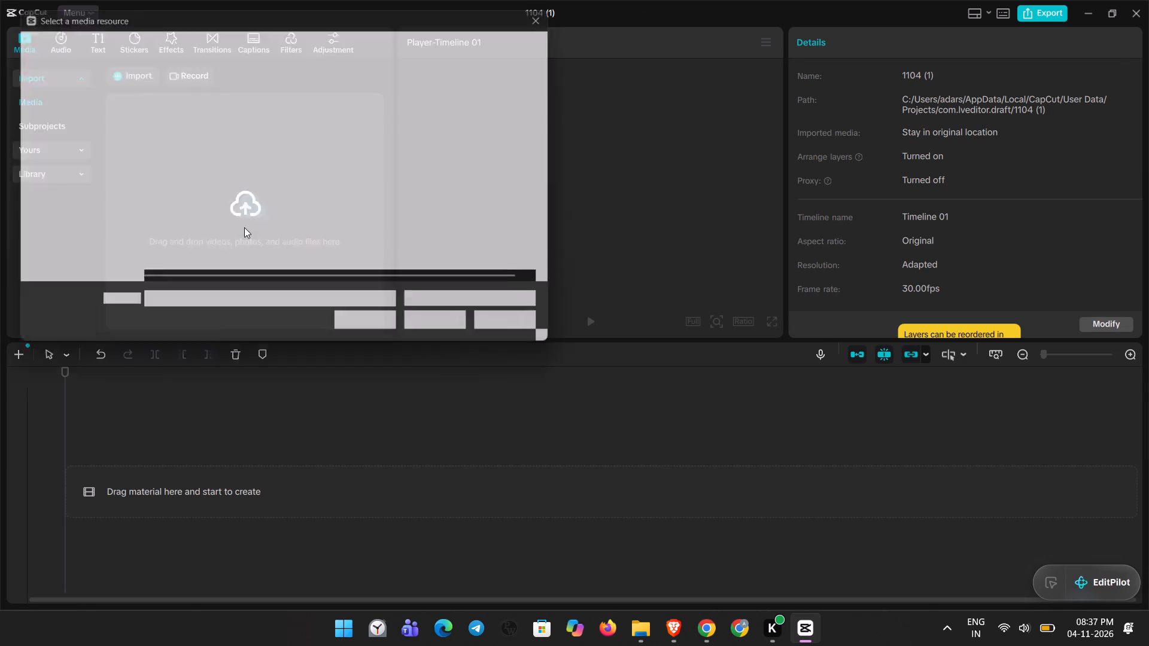
pyautogui.click(66, 148)
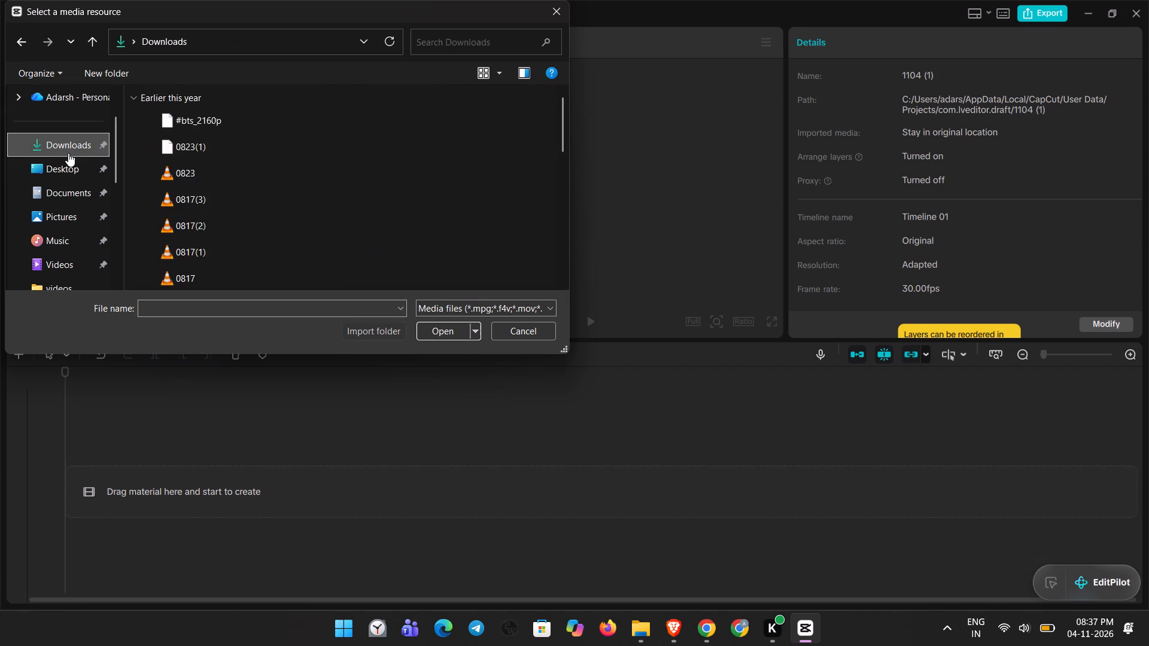
pyautogui.doubleClick(199, 123)
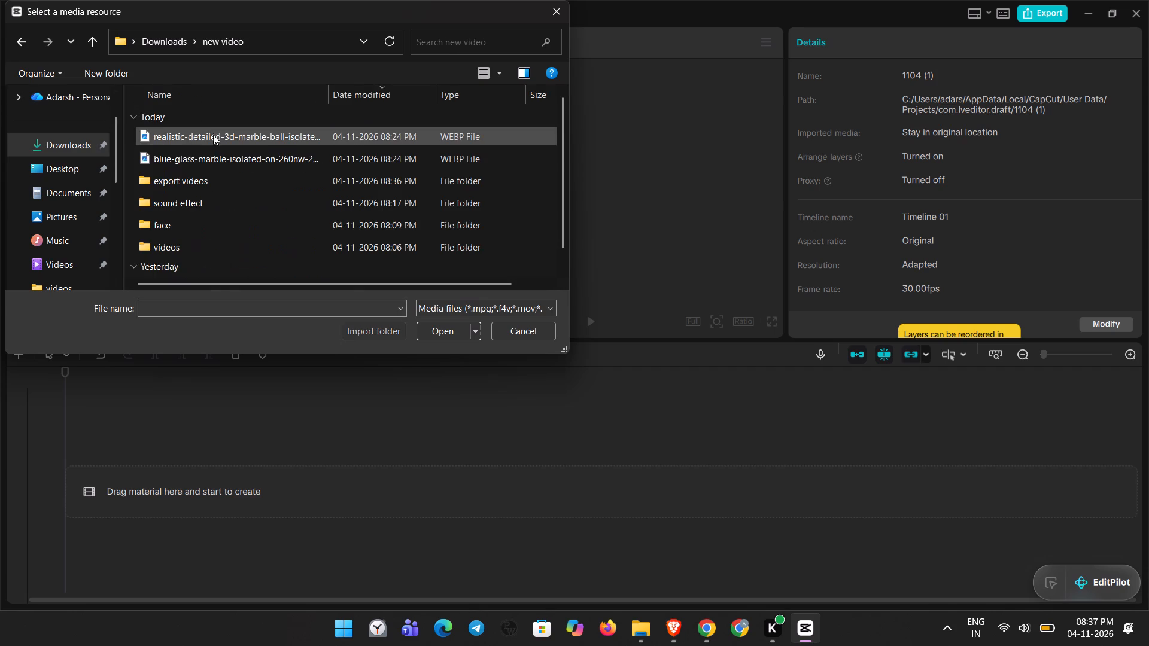
pyautogui.doubleClick(206, 245)
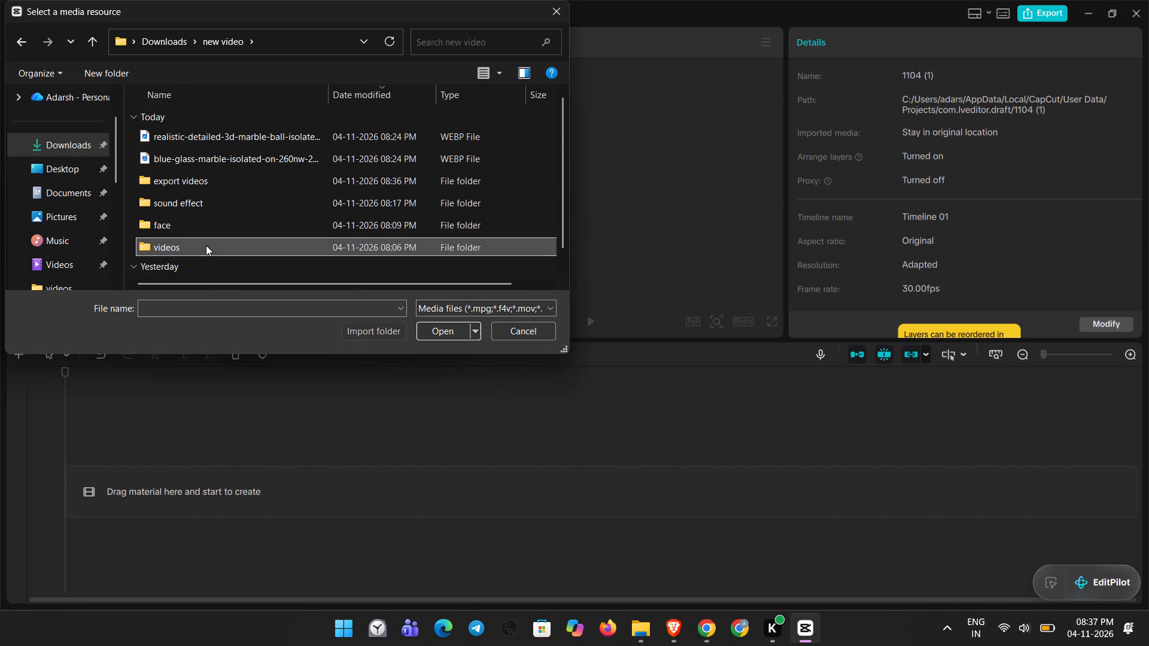
pyautogui.doubleClick(230, 154)
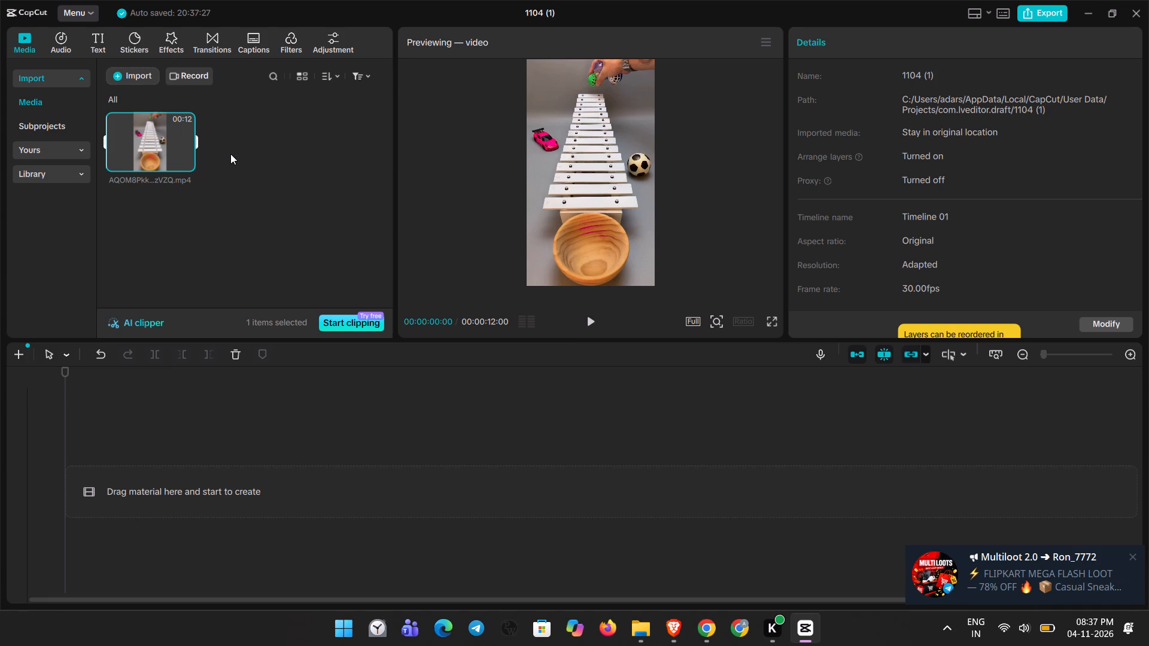
pyautogui.moveTo(120, 135); pyautogui.dragTo(134, 477)
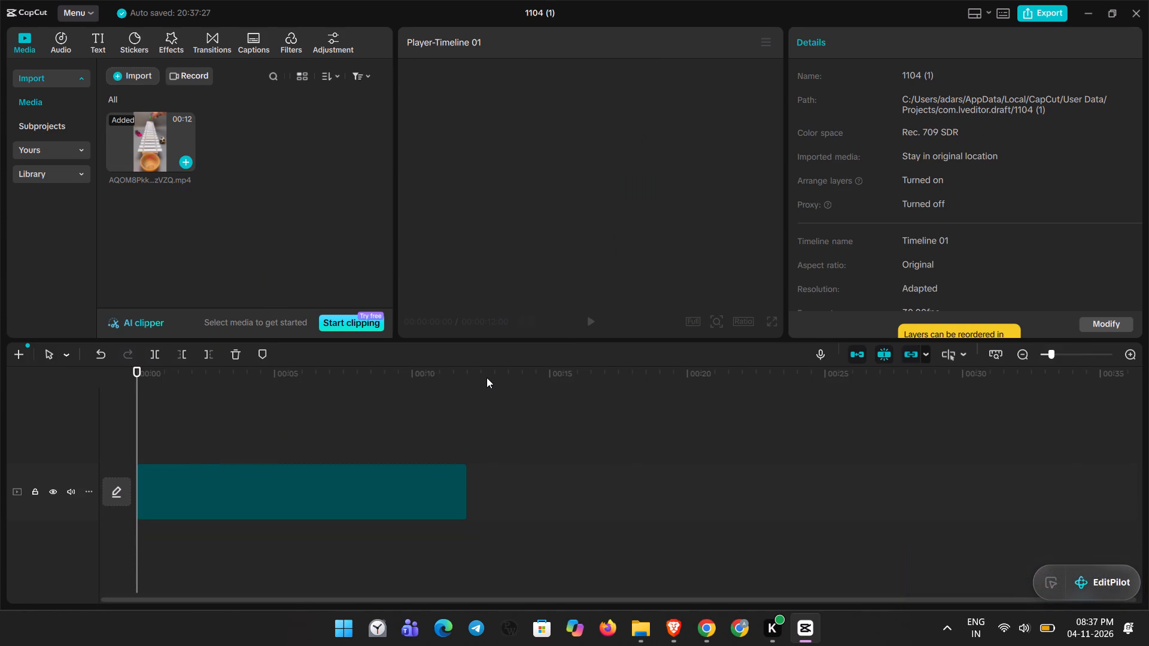
# Play the xylophone clip from the start to examine when each ball rolls down into the wooden bowl.
pyautogui.press('space')
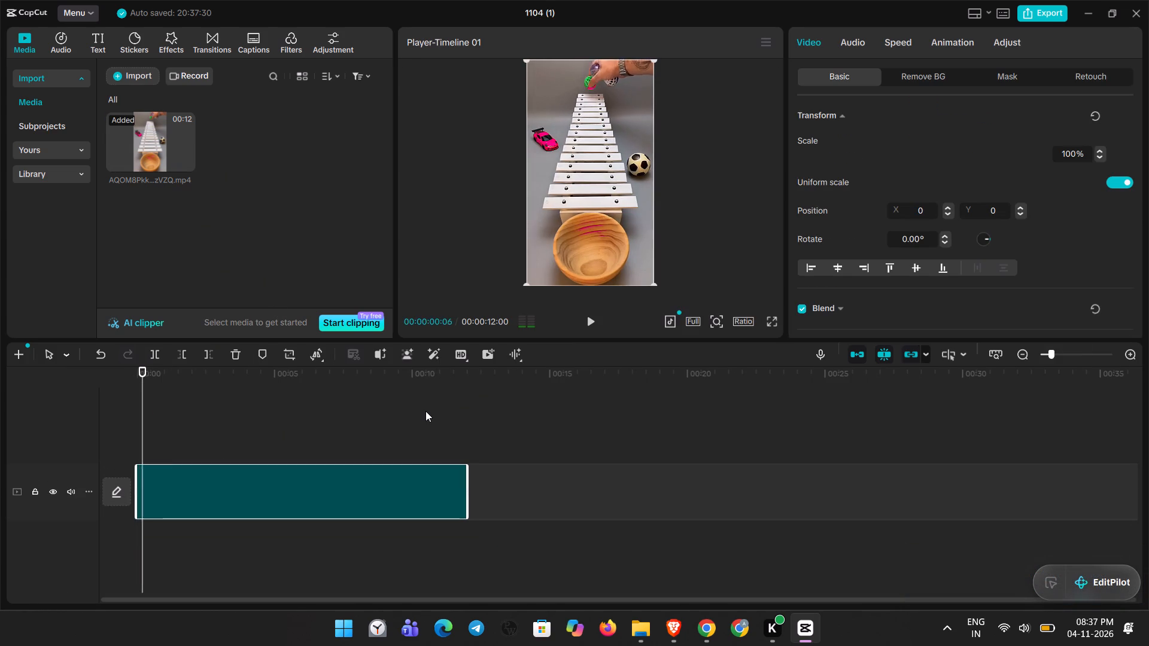
pyautogui.keyDown('ctrl'); pyautogui.scroll(6, 443, 471); pyautogui.keyUp('ctrl')
pyautogui.keyDown('ctrl'); pyautogui.scroll(-1, 442, 461); pyautogui.keyUp('ctrl')
pyautogui.keyDown('ctrl'); pyautogui.scroll(4, 442, 461); pyautogui.keyUp('ctrl')
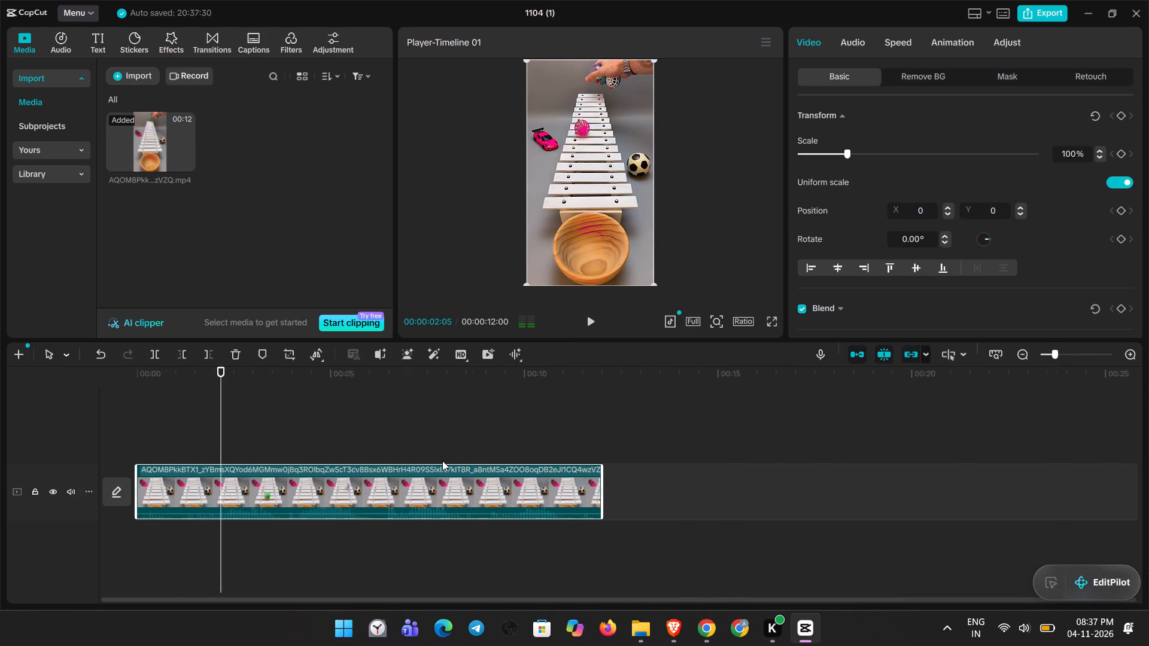
pyautogui.keyDown('ctrl'); pyautogui.scroll(20, 442, 461); pyautogui.keyUp('ctrl')
pyautogui.keyDown('ctrl'); pyautogui.scroll(9, 442, 461); pyautogui.keyUp('ctrl')
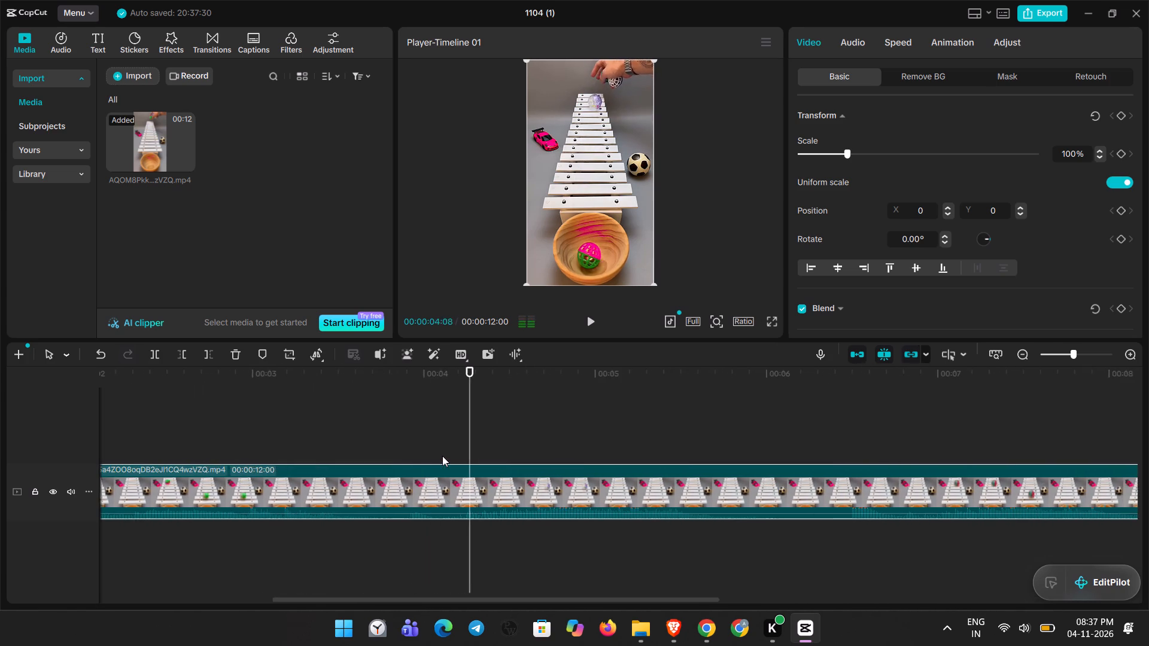
pyautogui.keyDown('ctrl'); pyautogui.scroll(8, 442, 456); pyautogui.keyUp('ctrl')
pyautogui.press('space')
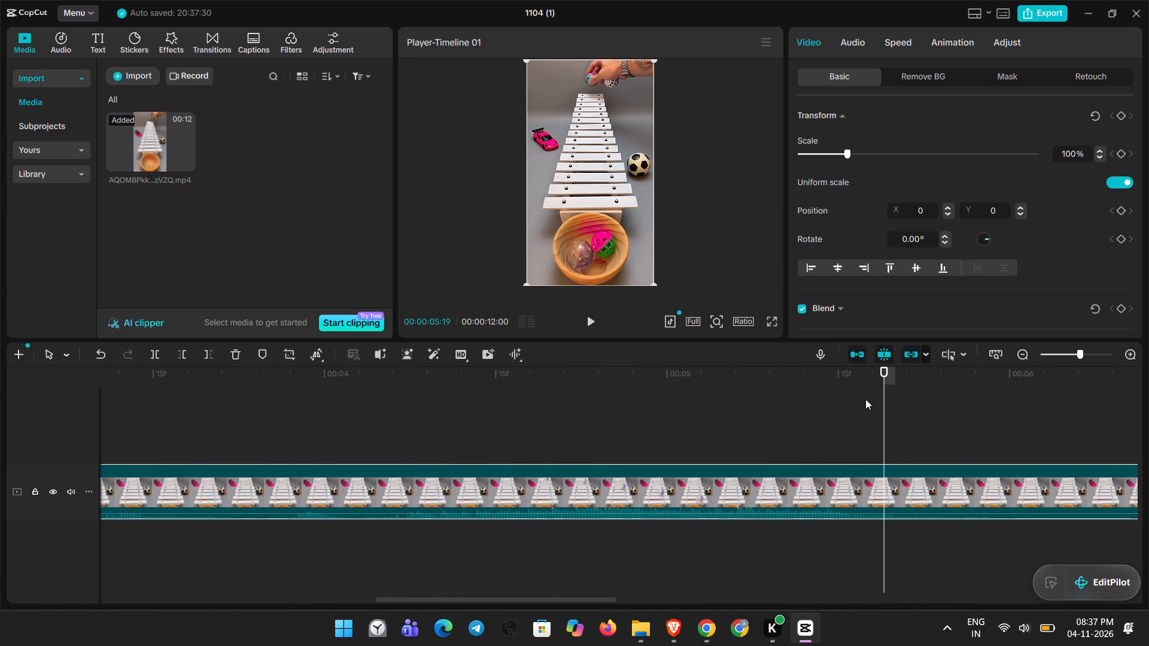
# Split the xylophone clip at 00:00:02:28, where the first ball lands in the bowl, and insert a freeze frame there.
pyautogui.moveTo(887, 403); pyautogui.dragTo(182, 476)
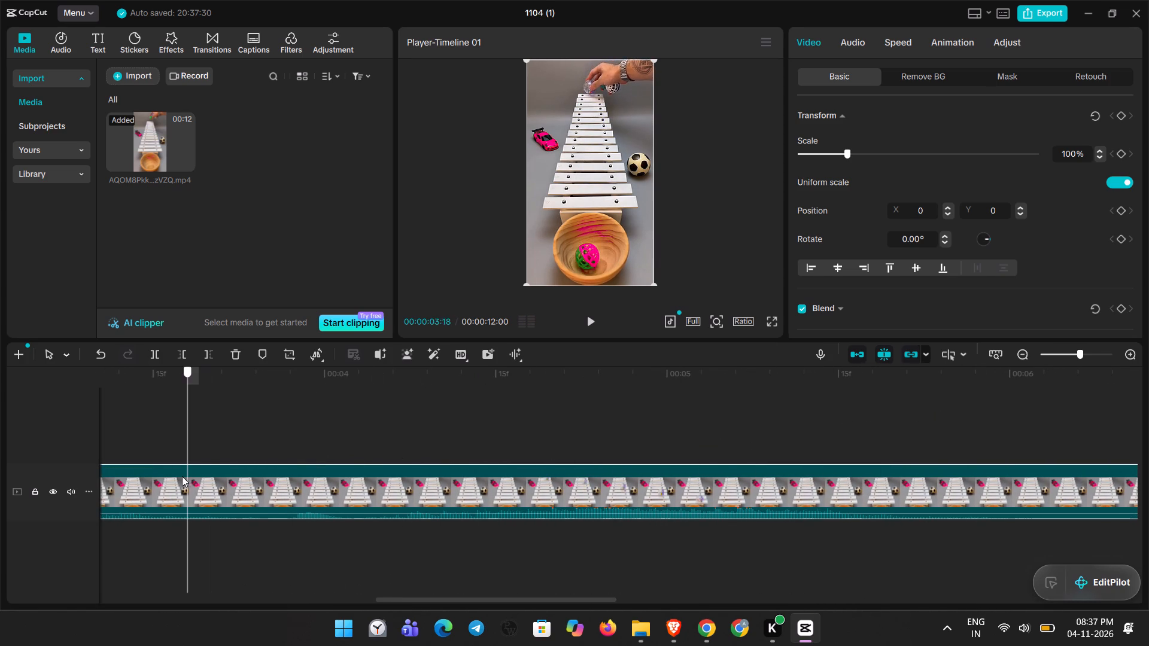
pyautogui.moveTo(182, 476); pyautogui.dragTo(256, 484)
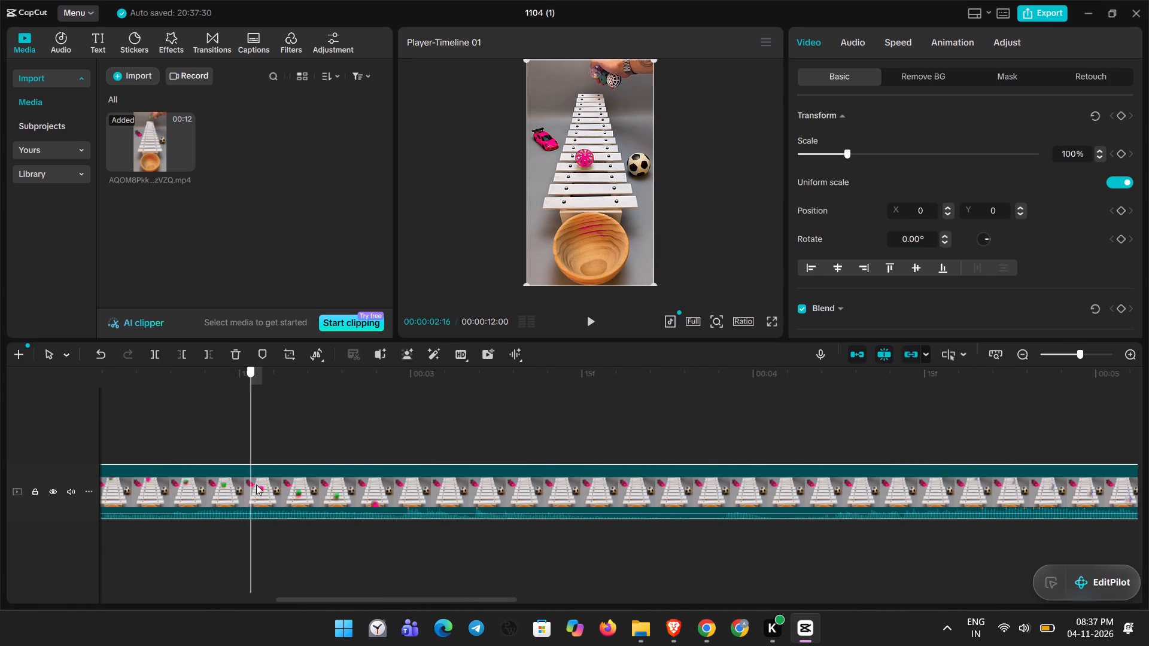
pyautogui.moveTo(256, 484); pyautogui.dragTo(368, 477)
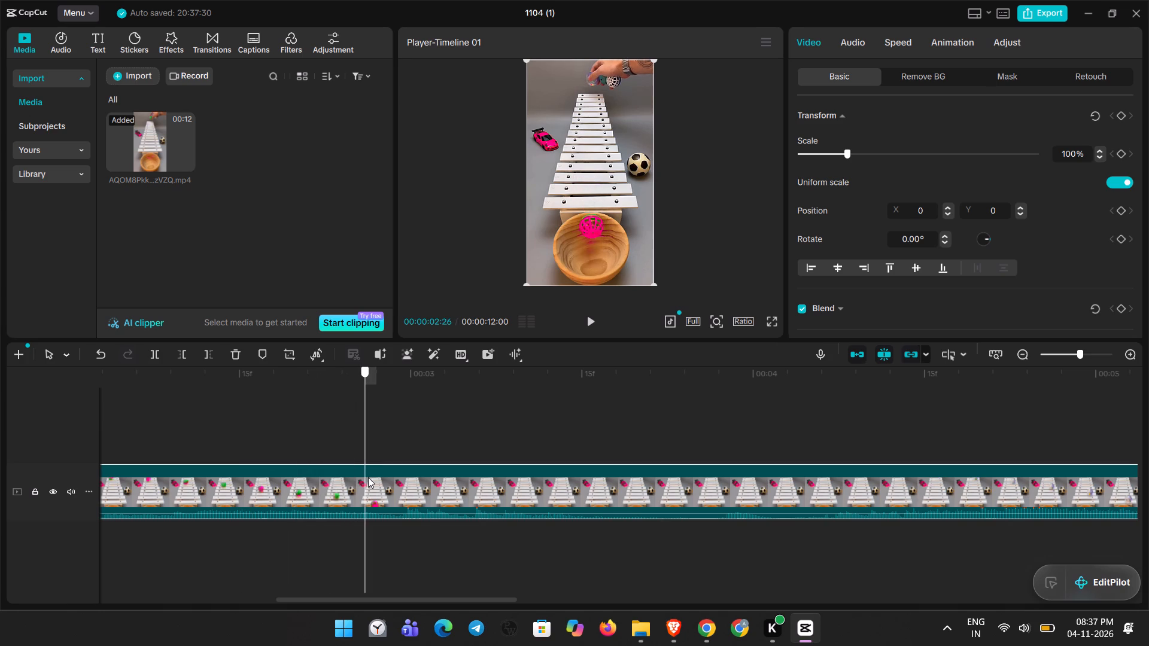
pyautogui.moveTo(368, 477); pyautogui.dragTo(389, 473)
pyautogui.hotkey('ctrl', 'b')
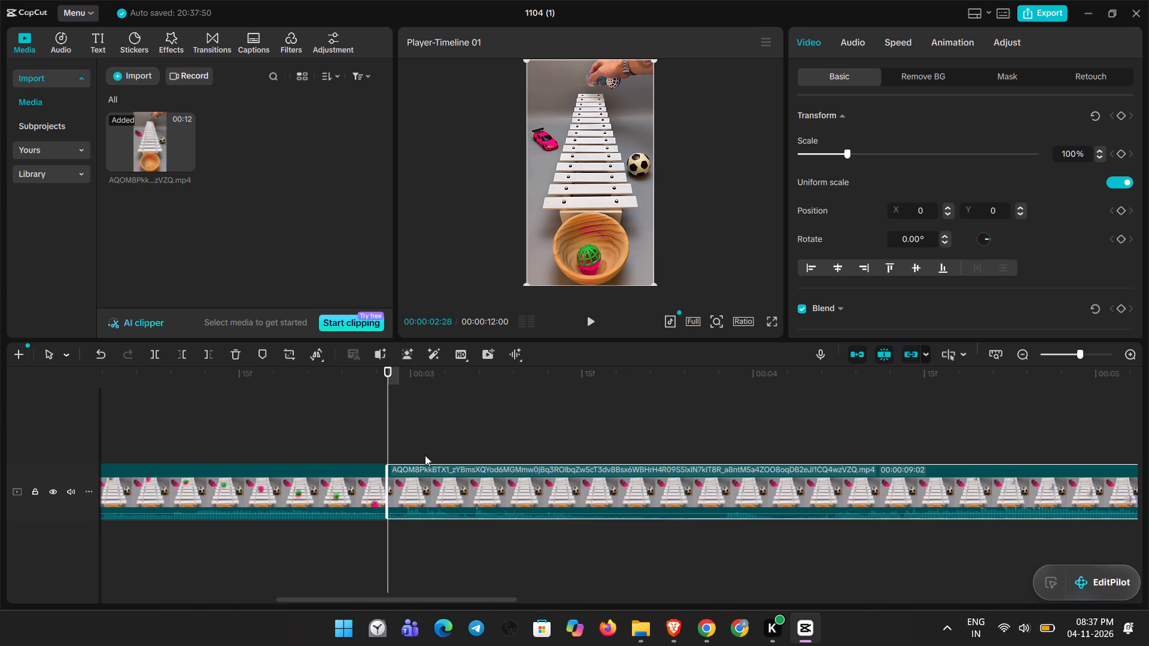
pyautogui.click(332, 386)
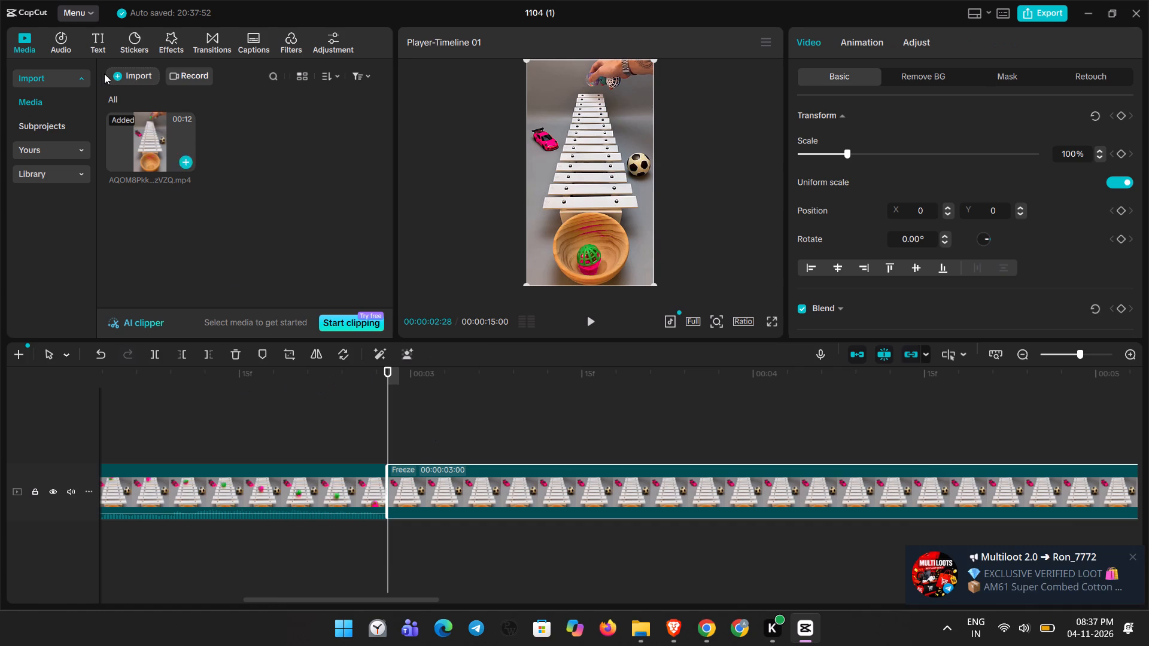
# Import all five video_2026-11-03 clips from Downloads > new video > material into the project media.
pyautogui.click(125, 76)
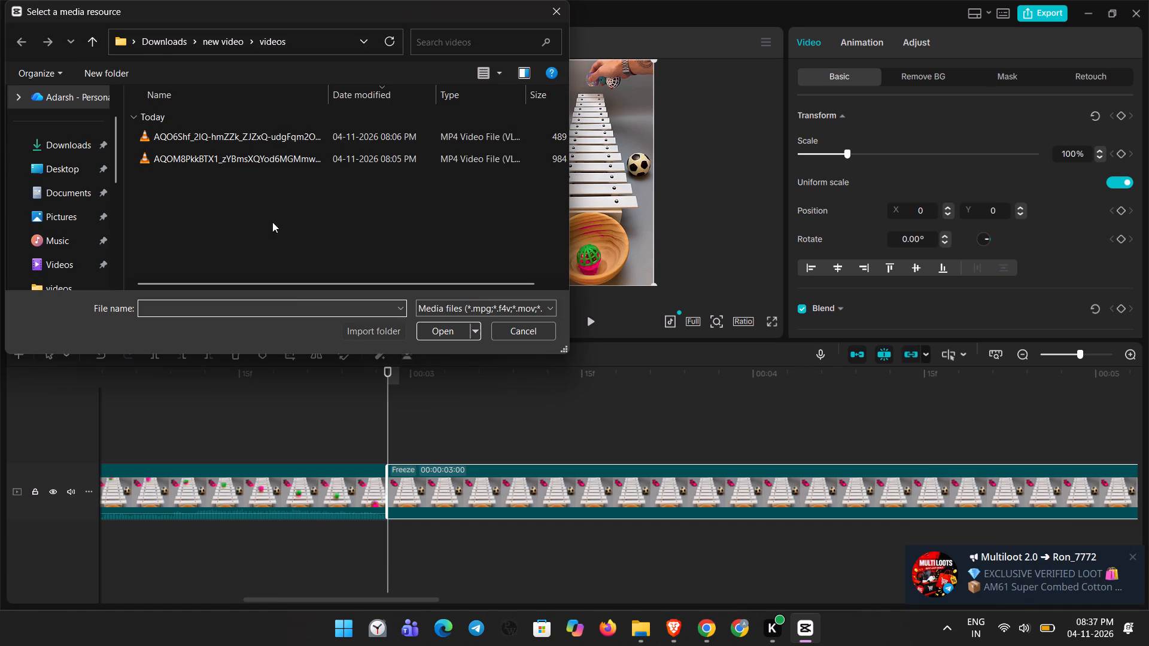
pyautogui.click(69, 142)
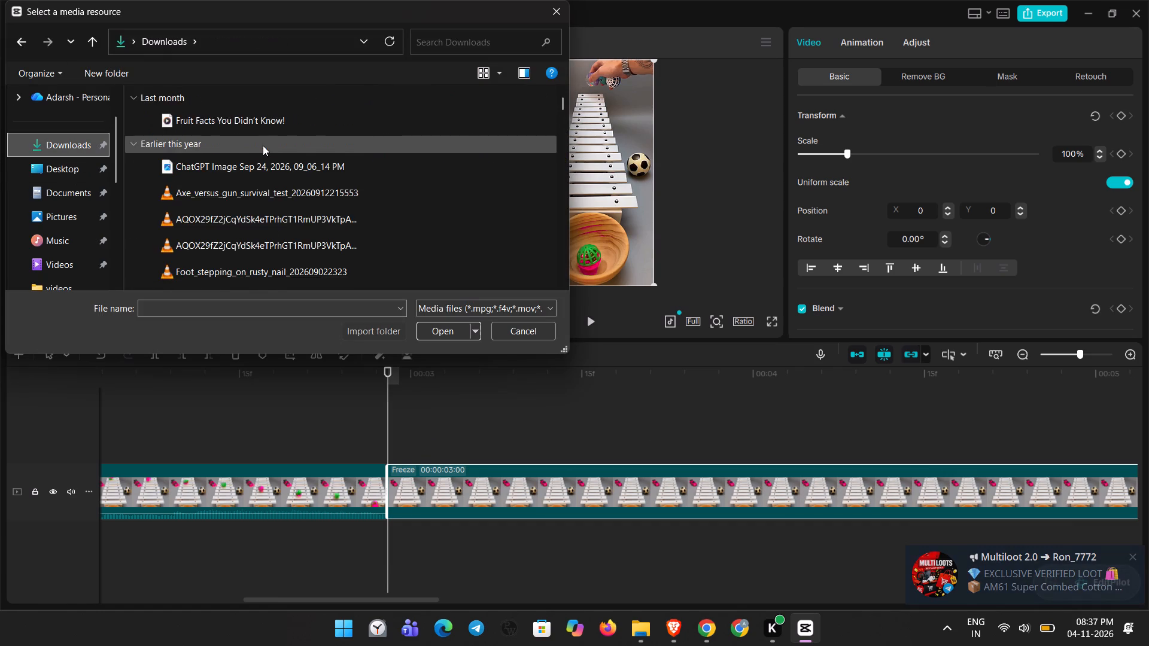
pyautogui.doubleClick(270, 122)
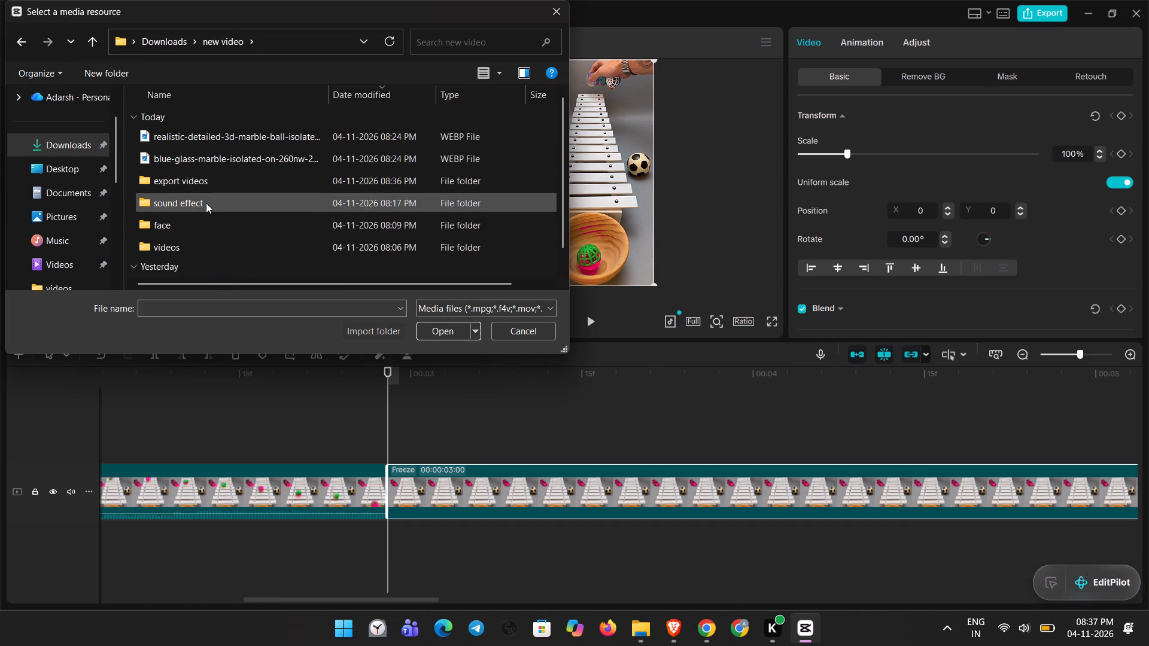
pyautogui.scroll(-2, 214, 228)
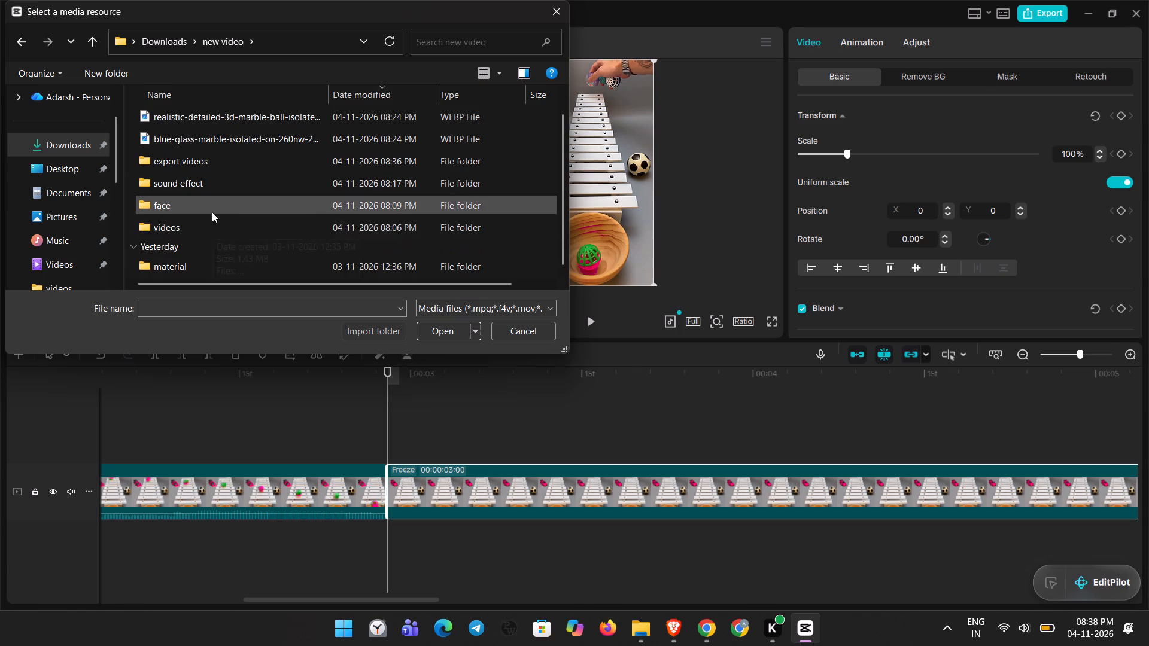
pyautogui.doubleClick(206, 264)
pyautogui.moveTo(237, 269); pyautogui.dragTo(260, 78)
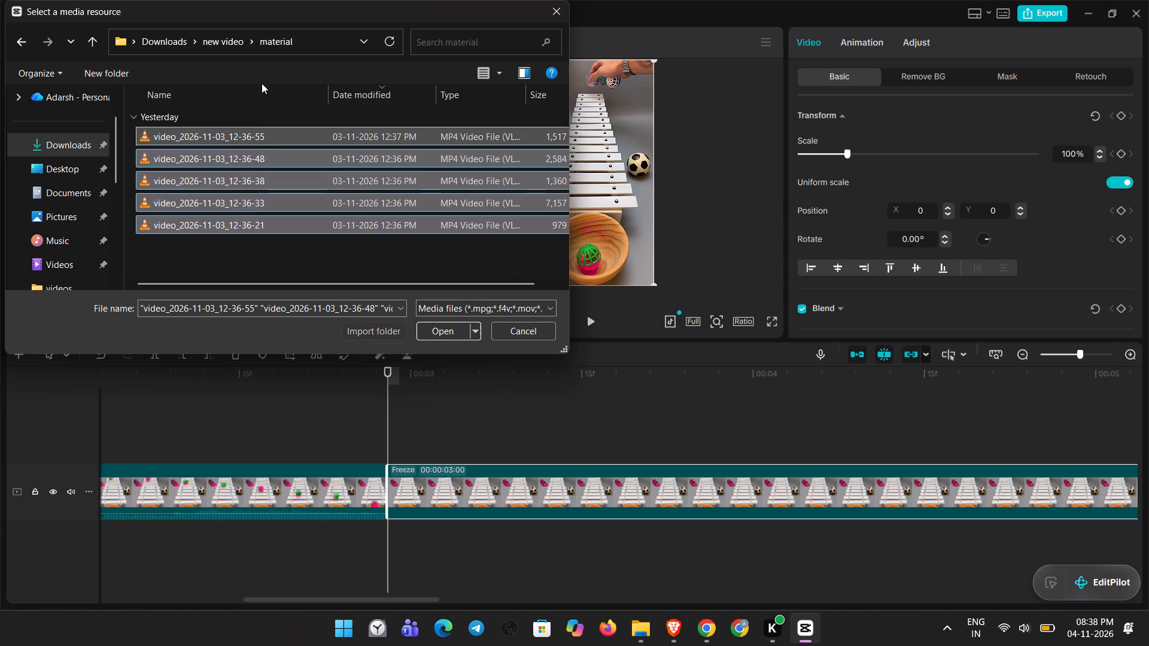
pyautogui.click(436, 328)
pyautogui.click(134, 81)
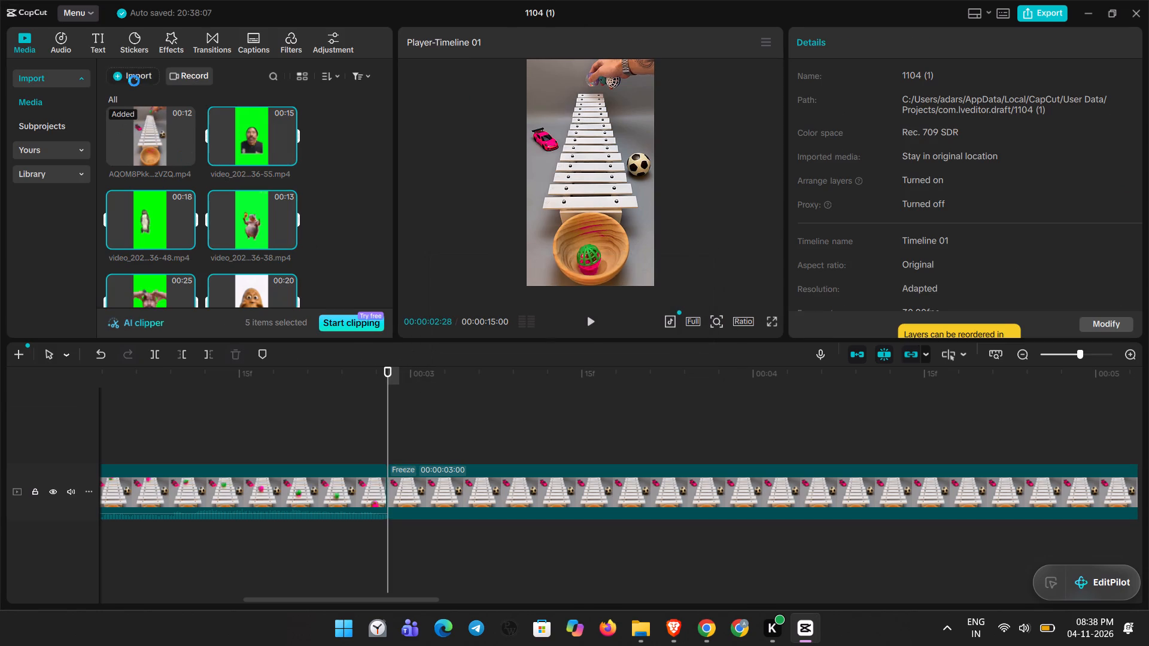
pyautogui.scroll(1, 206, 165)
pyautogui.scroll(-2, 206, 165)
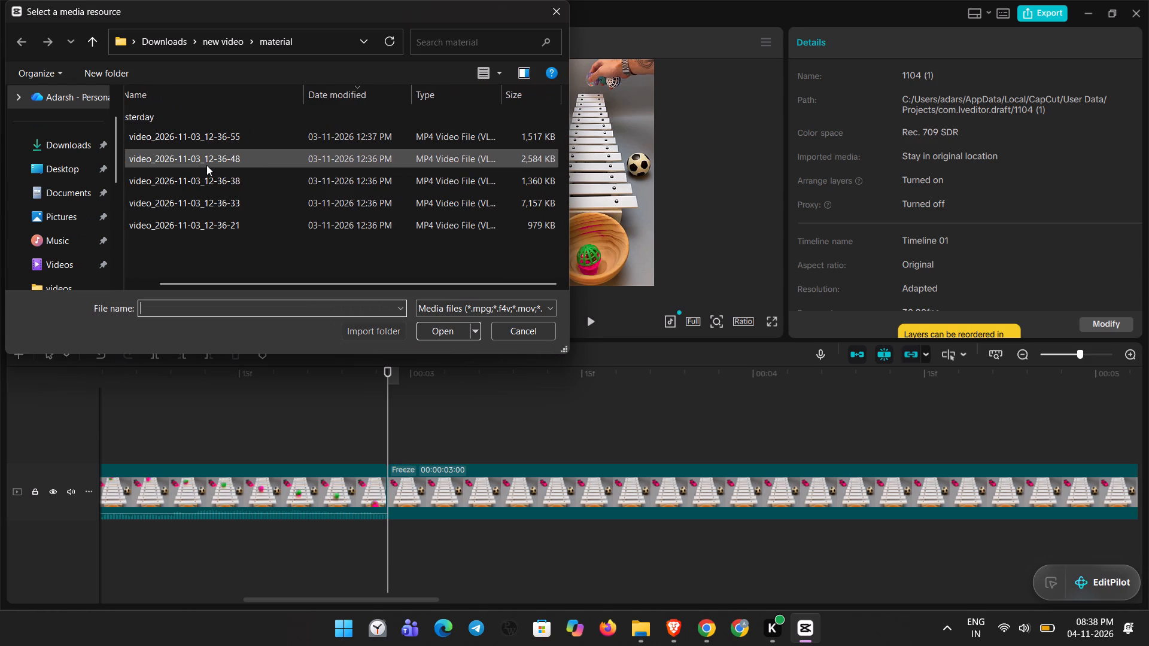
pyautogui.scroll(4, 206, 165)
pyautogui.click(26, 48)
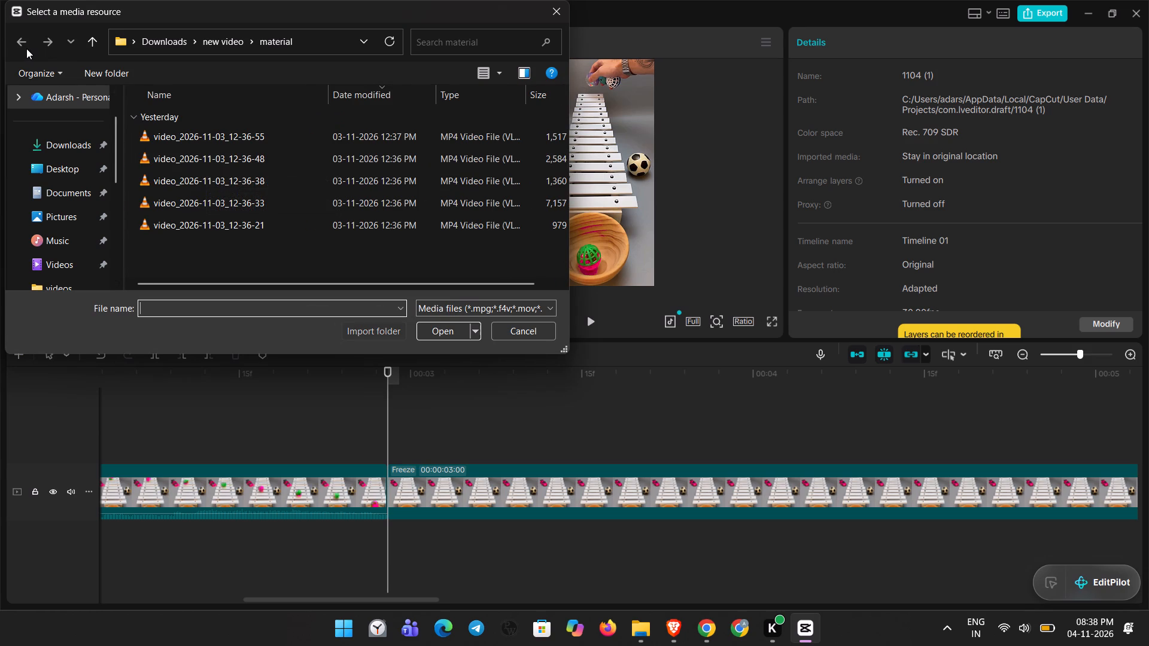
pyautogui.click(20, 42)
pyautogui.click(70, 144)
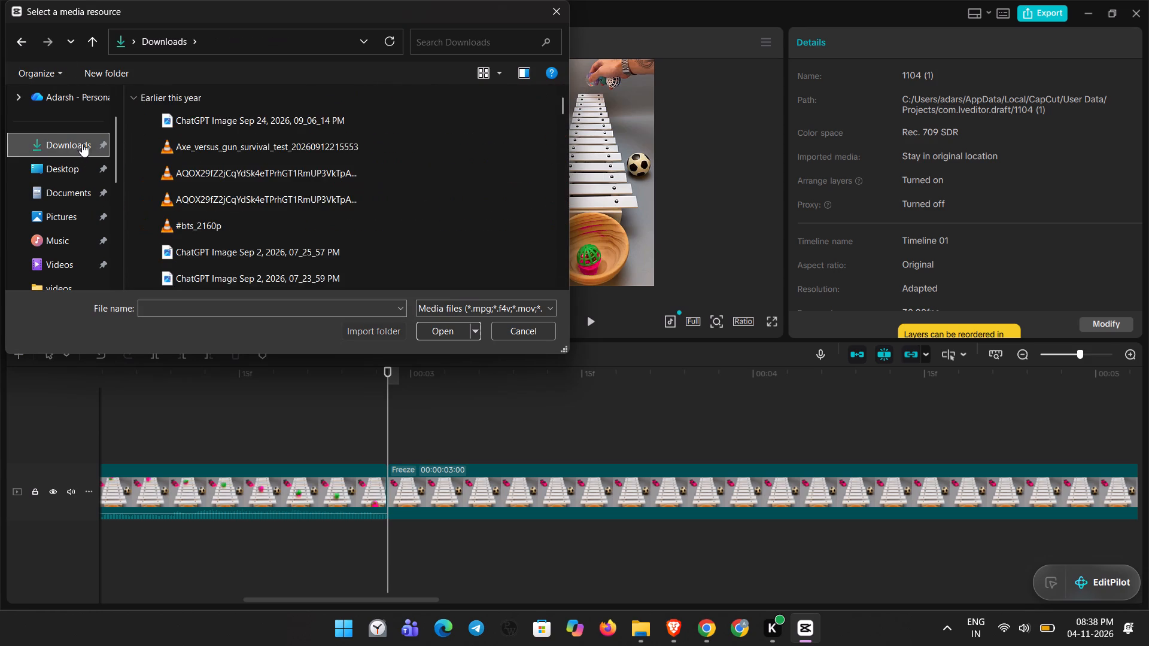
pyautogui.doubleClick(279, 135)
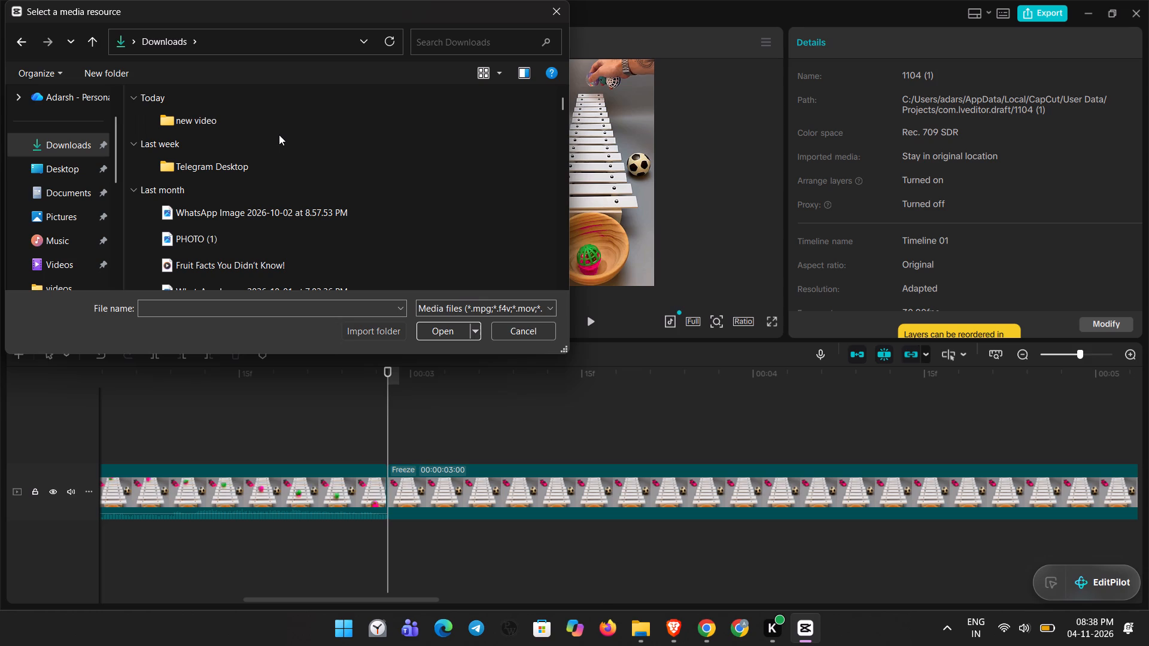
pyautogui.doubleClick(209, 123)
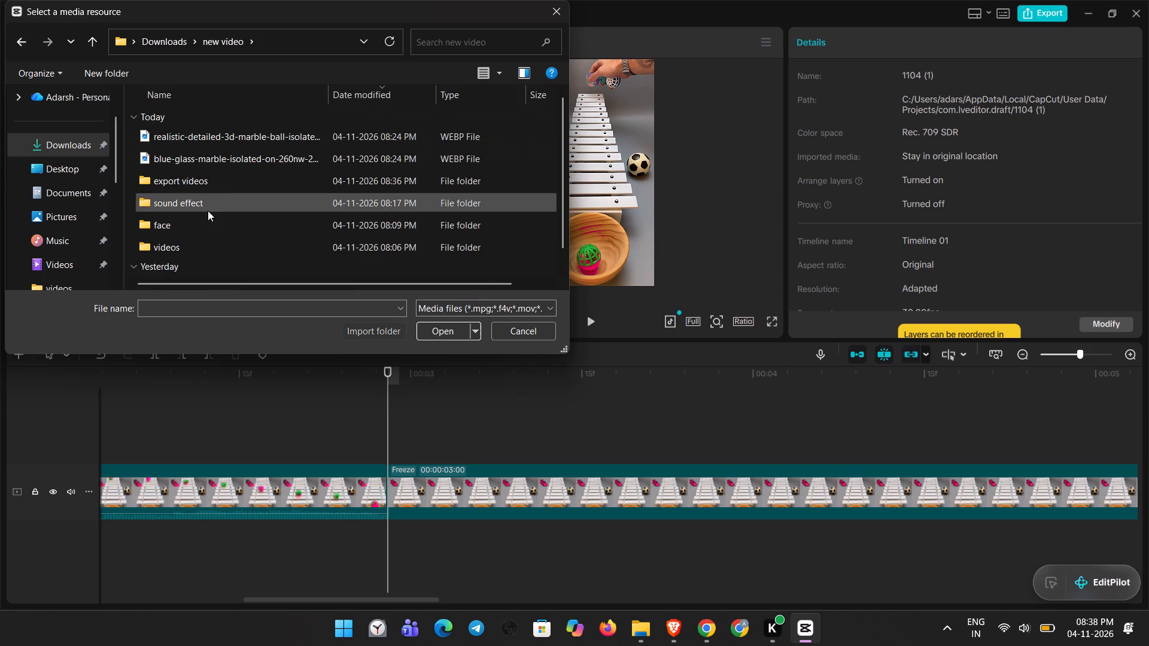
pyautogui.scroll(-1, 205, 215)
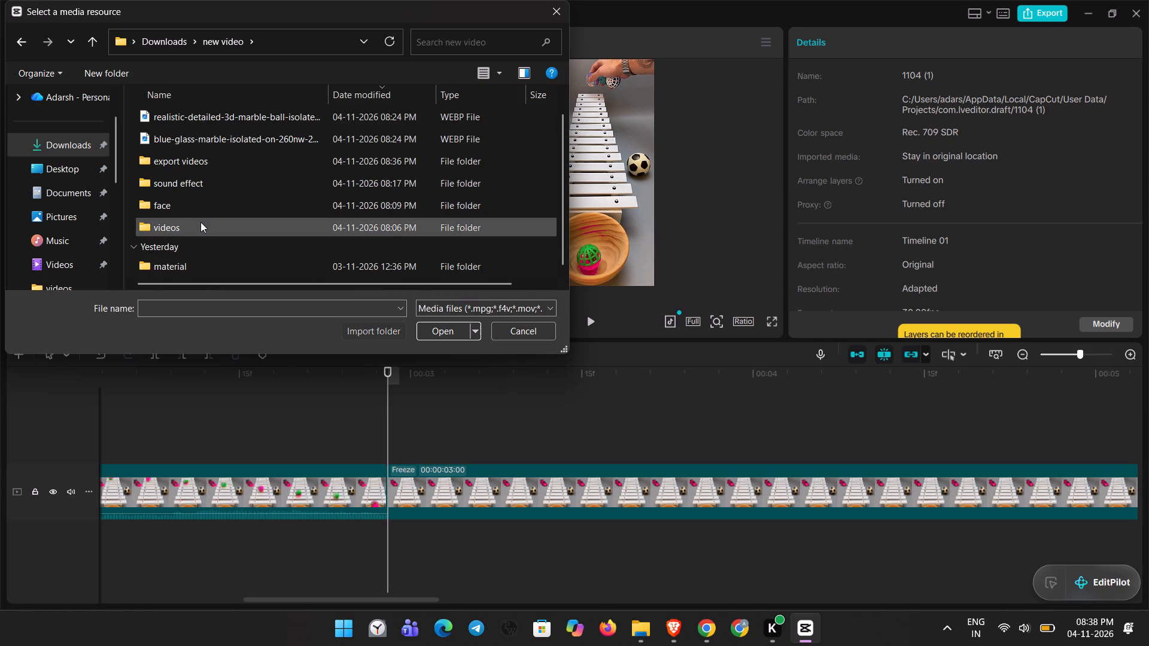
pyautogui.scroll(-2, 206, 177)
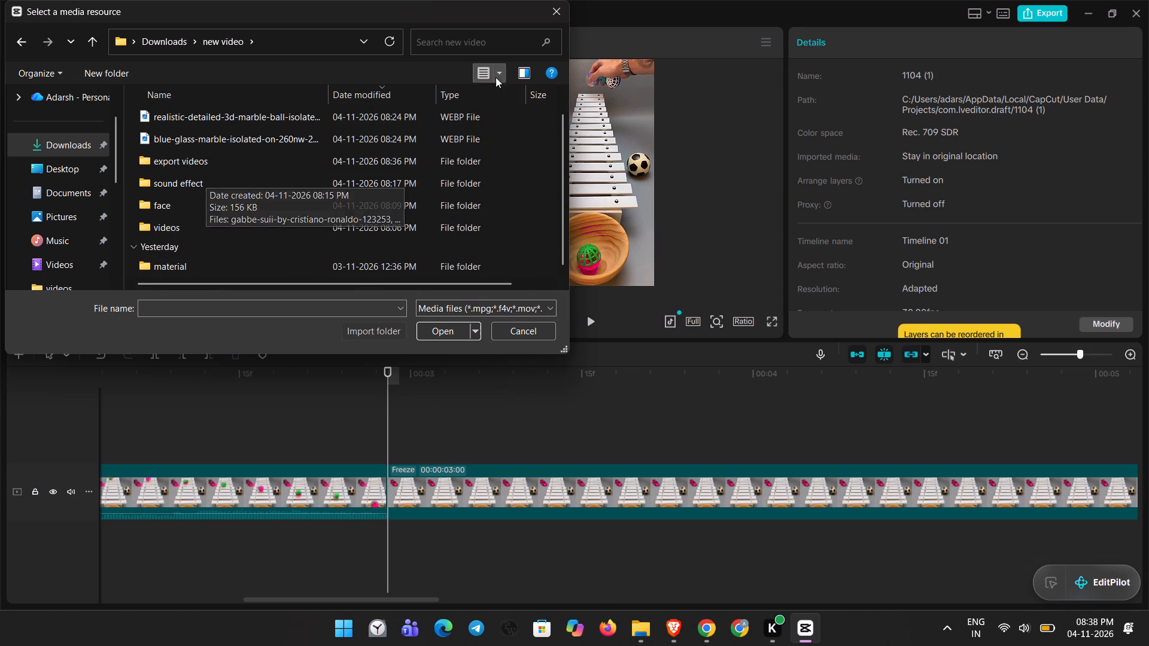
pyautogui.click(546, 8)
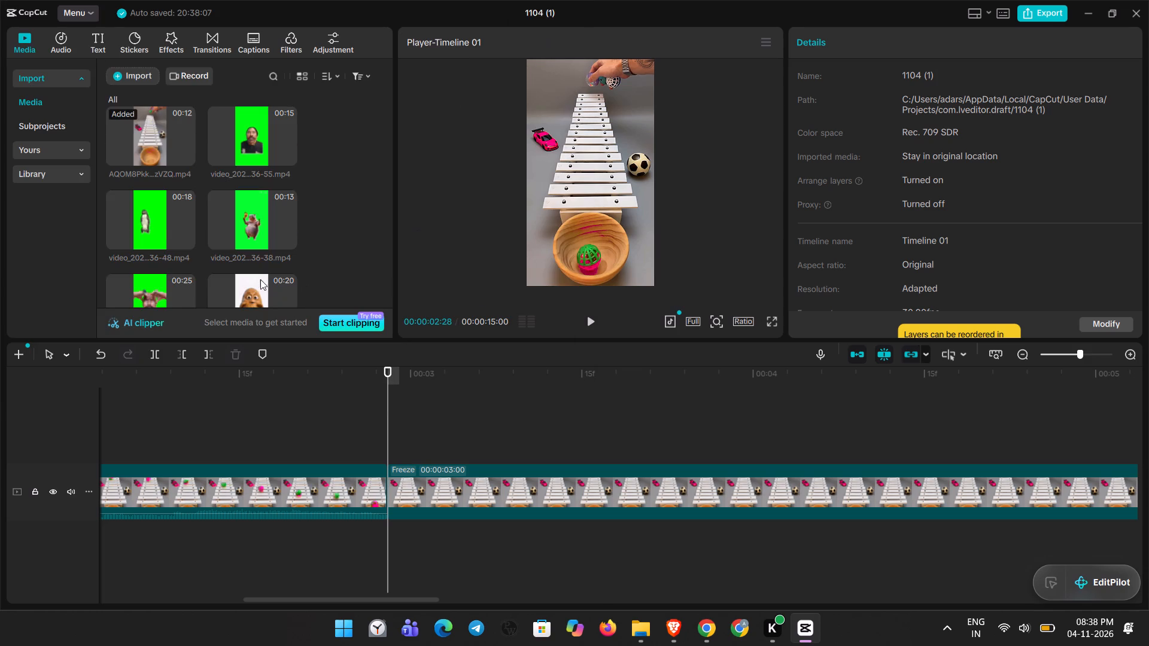
# Place the potato character clip video_2026-11-03_12-36-21.mp4 on a track above the freeze frame, starting at 00:00:02:28.
pyautogui.scroll(-3, 260, 279)
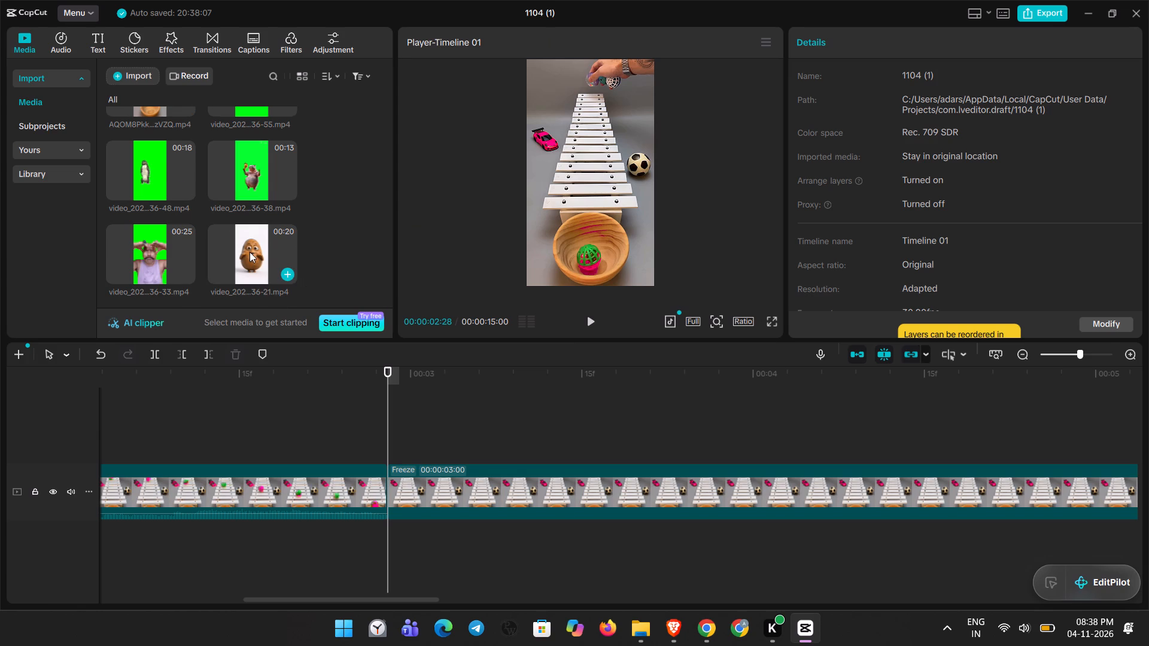
pyautogui.moveTo(250, 252); pyautogui.dragTo(391, 443)
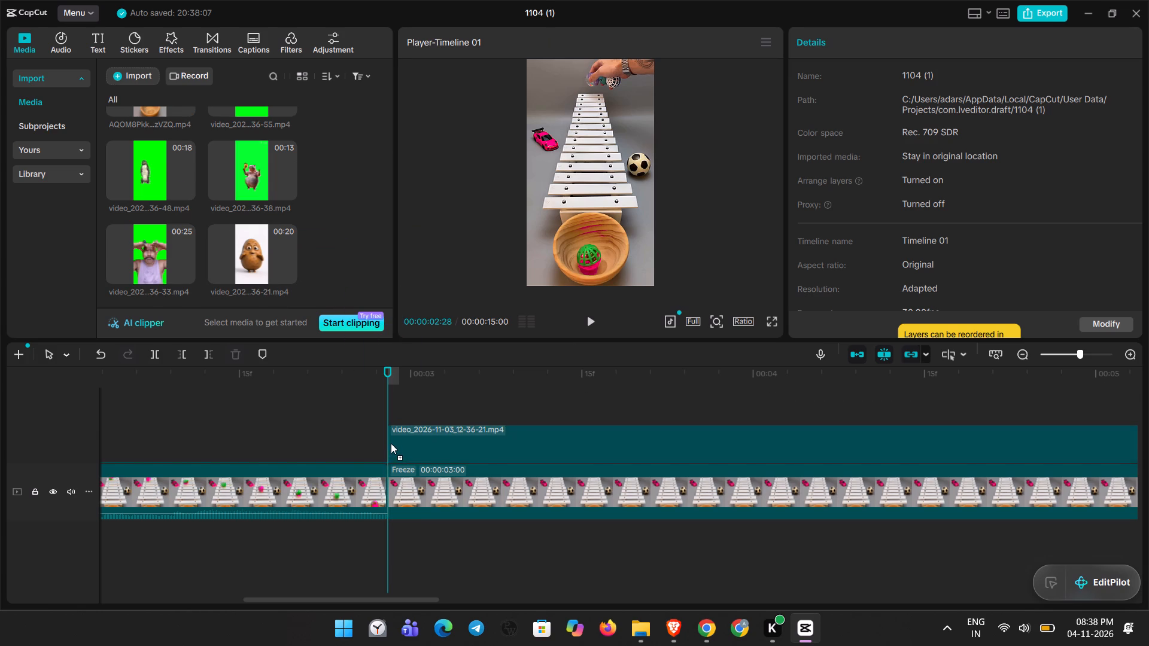
# Remove the potato clip's white background with Chroma key, sampling the white backdrop and setting the intensity to 63.
pyautogui.click(922, 77)
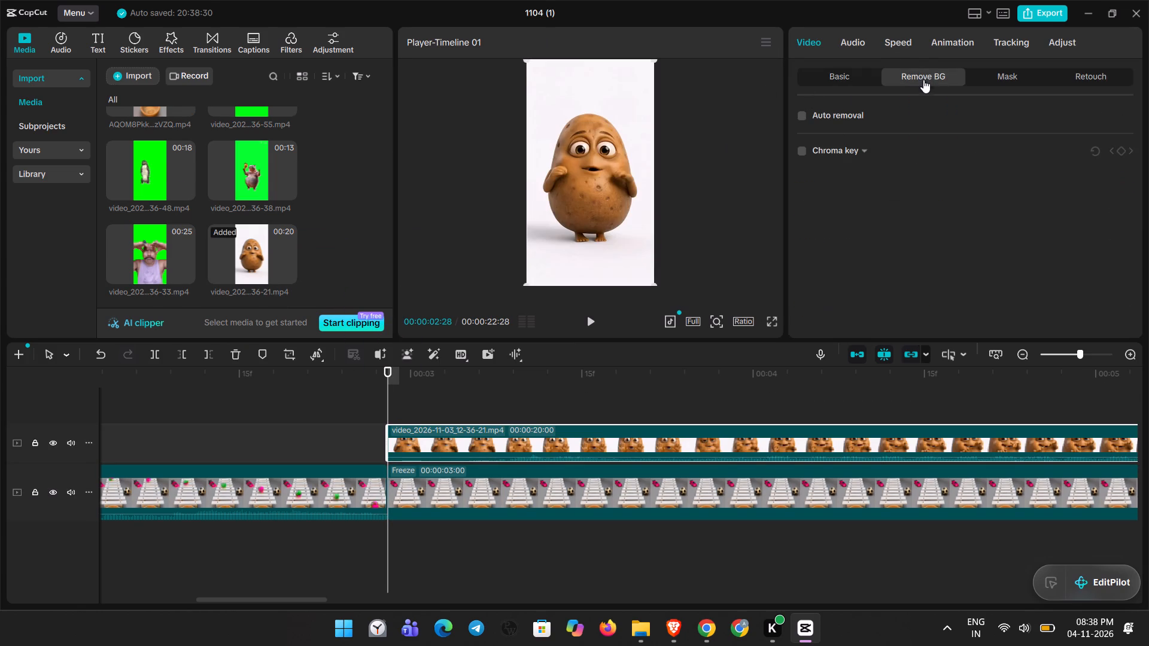
pyautogui.click(804, 150)
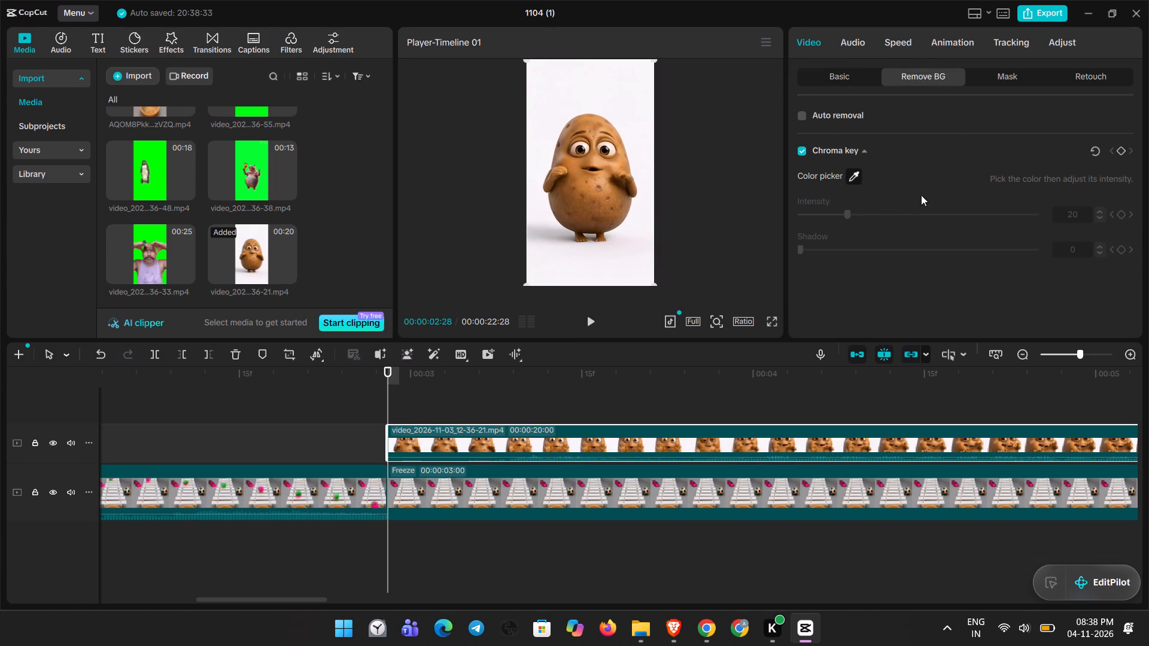
pyautogui.click(853, 179)
pyautogui.click(860, 176)
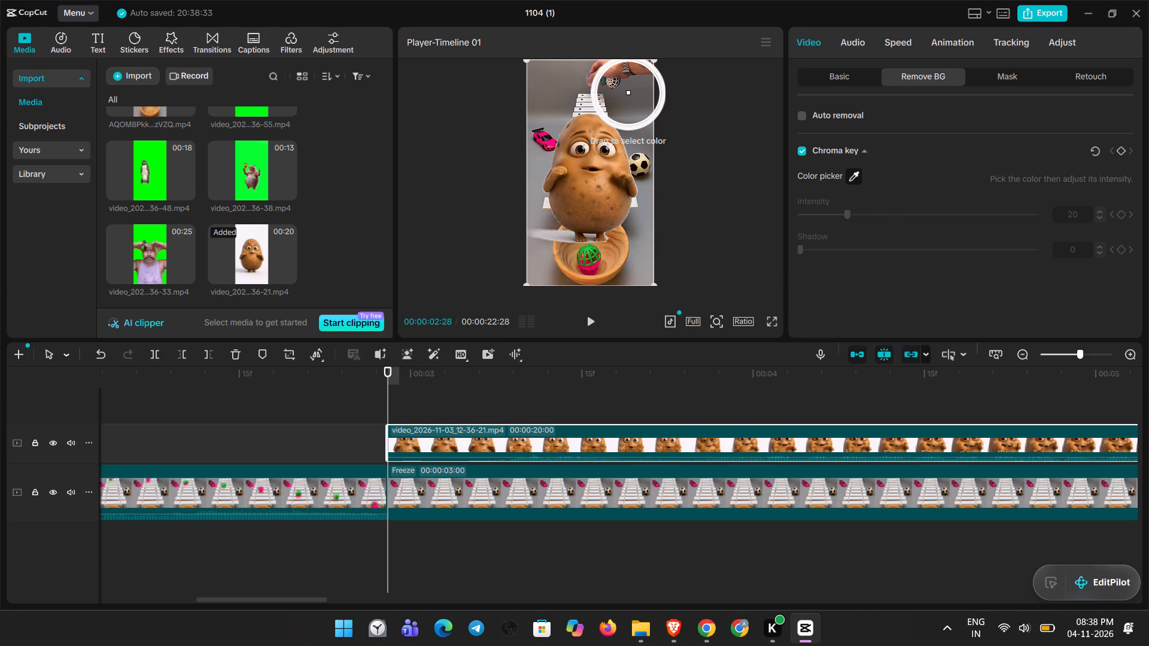
pyautogui.click(628, 93)
pyautogui.moveTo(848, 215); pyautogui.dragTo(893, 214)
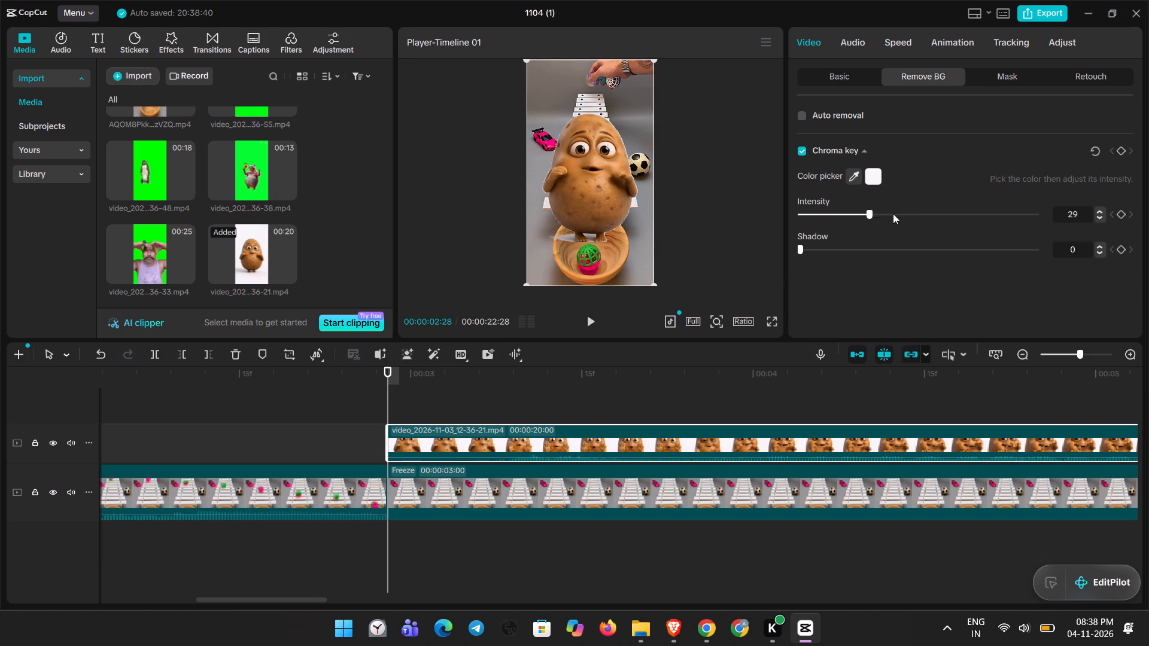
pyautogui.moveTo(893, 214); pyautogui.dragTo(949, 204)
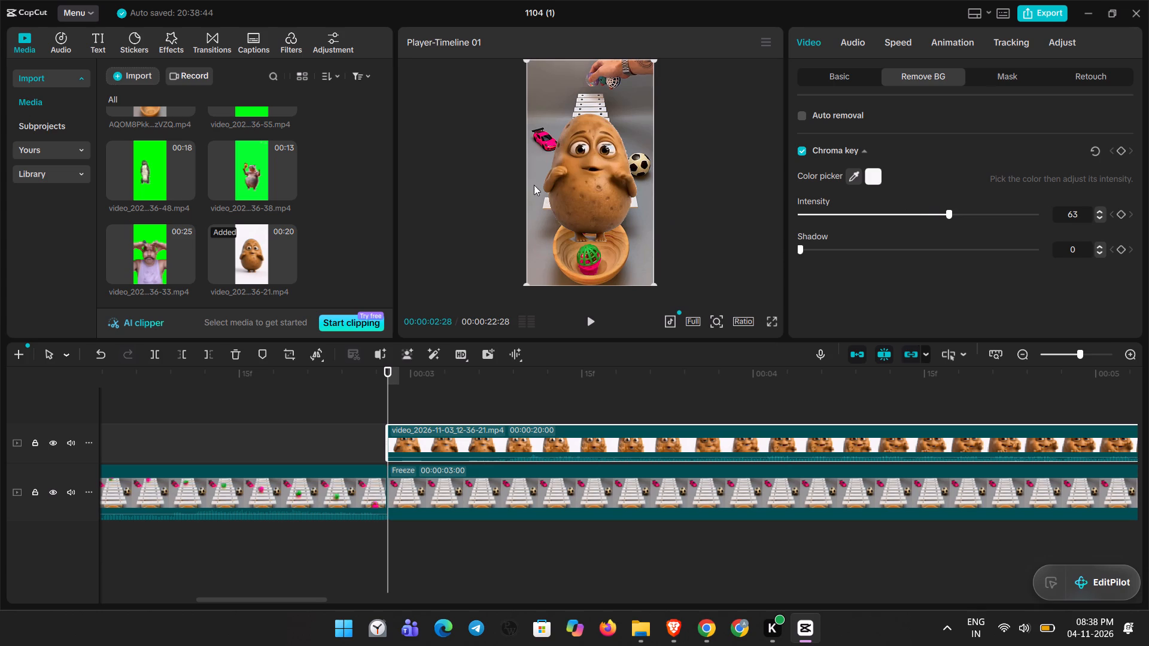
# Shrink the potato clip to 25% scale and add a Transform keyframe at its start, 00:00:02:28.
pyautogui.moveTo(651, 60); pyautogui.dragTo(628, 91)
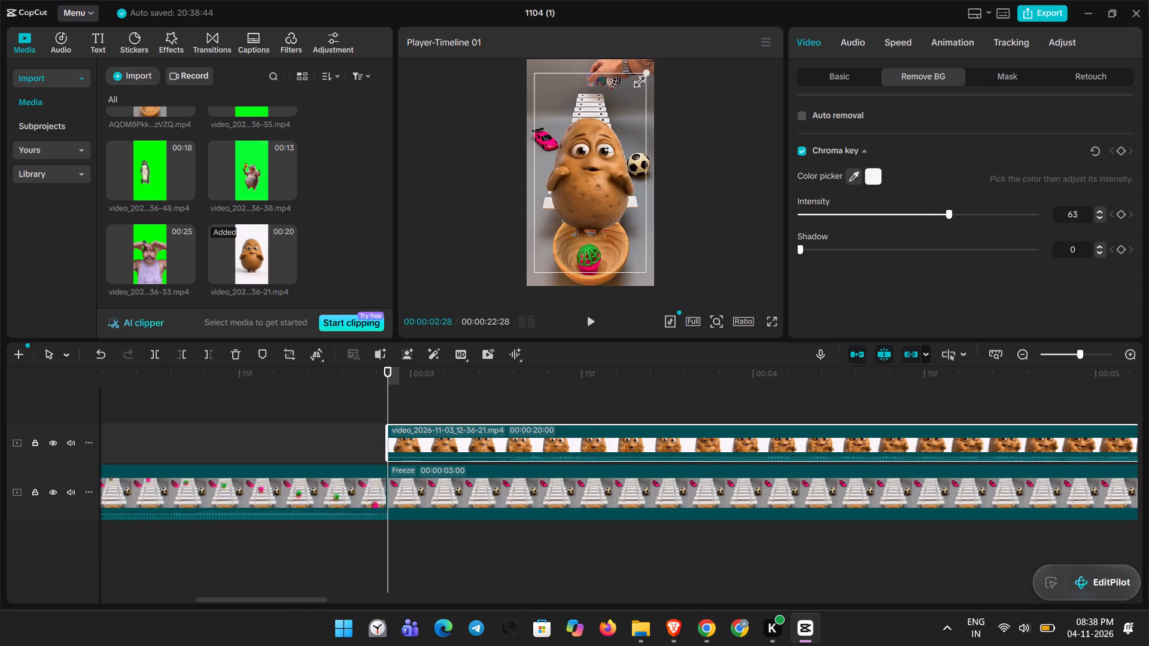
pyautogui.moveTo(628, 91); pyautogui.dragTo(588, 172)
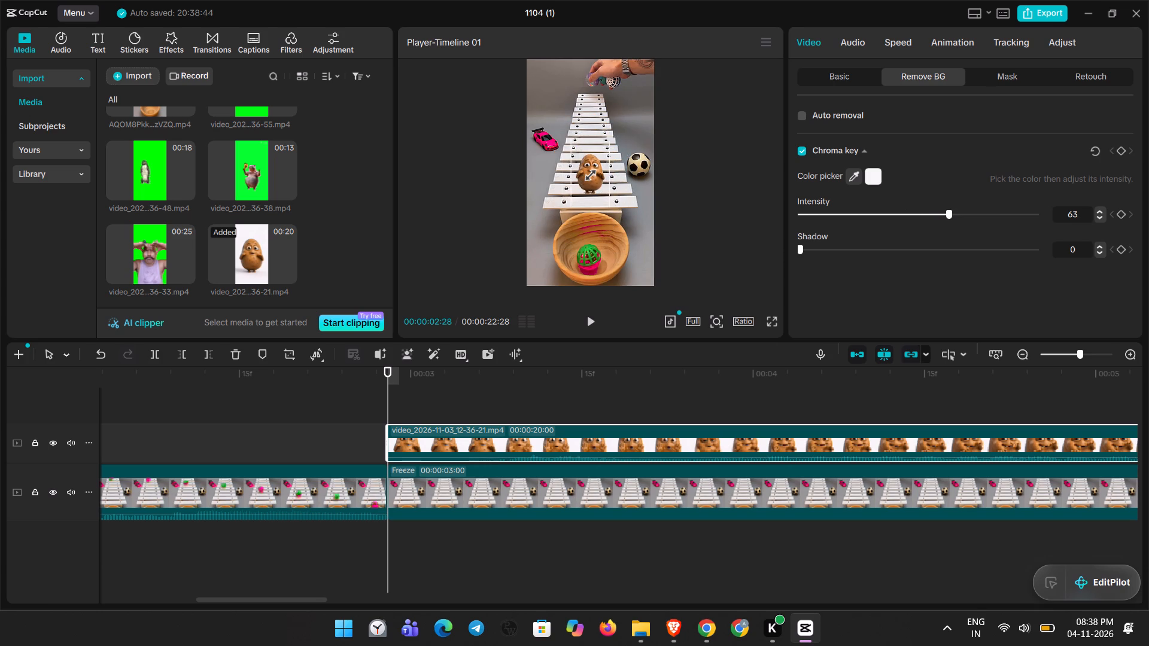
pyautogui.moveTo(588, 172); pyautogui.dragTo(586, 184)
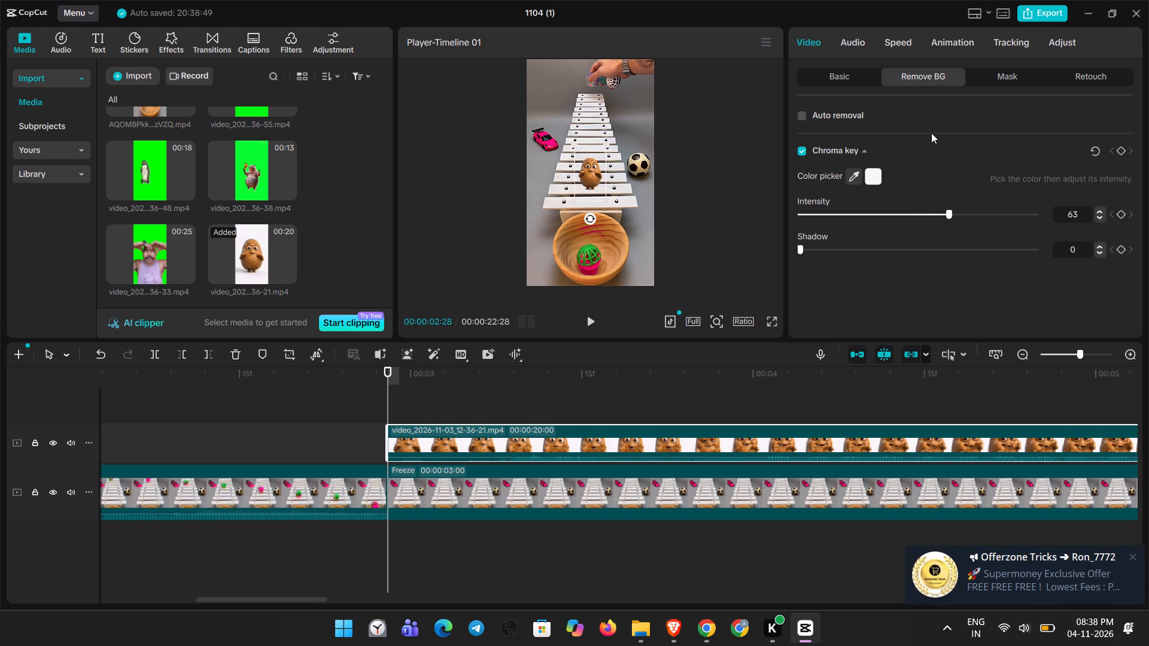
pyautogui.click(817, 79)
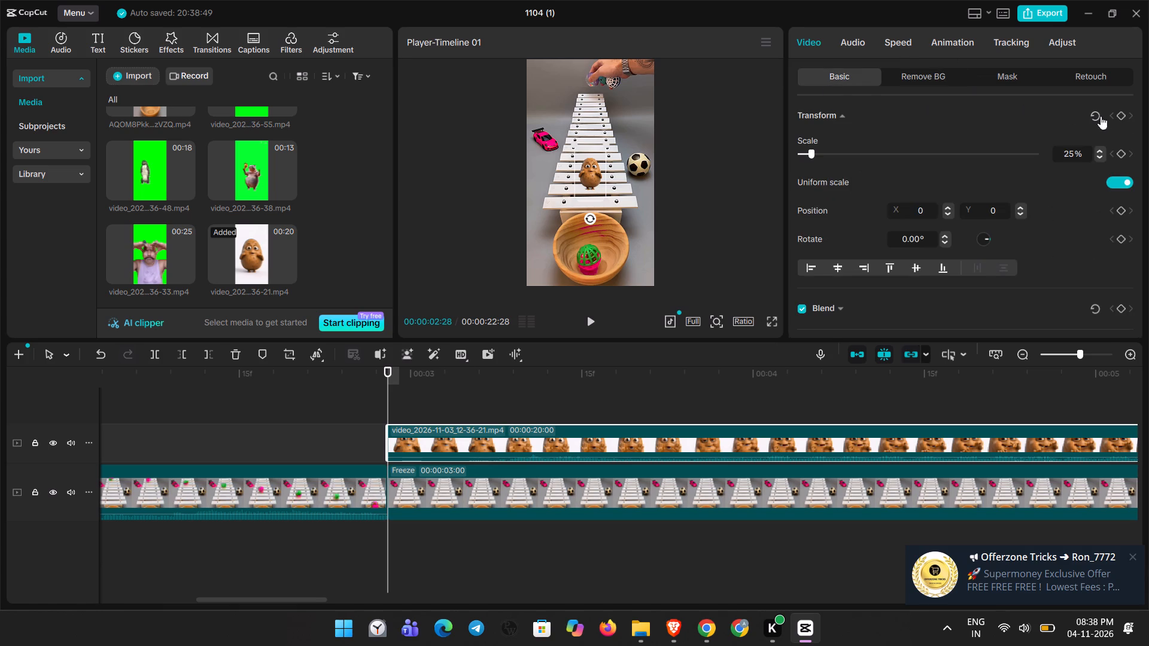
pyautogui.click(1118, 116)
pyautogui.moveTo(606, 202); pyautogui.dragTo(619, 223)
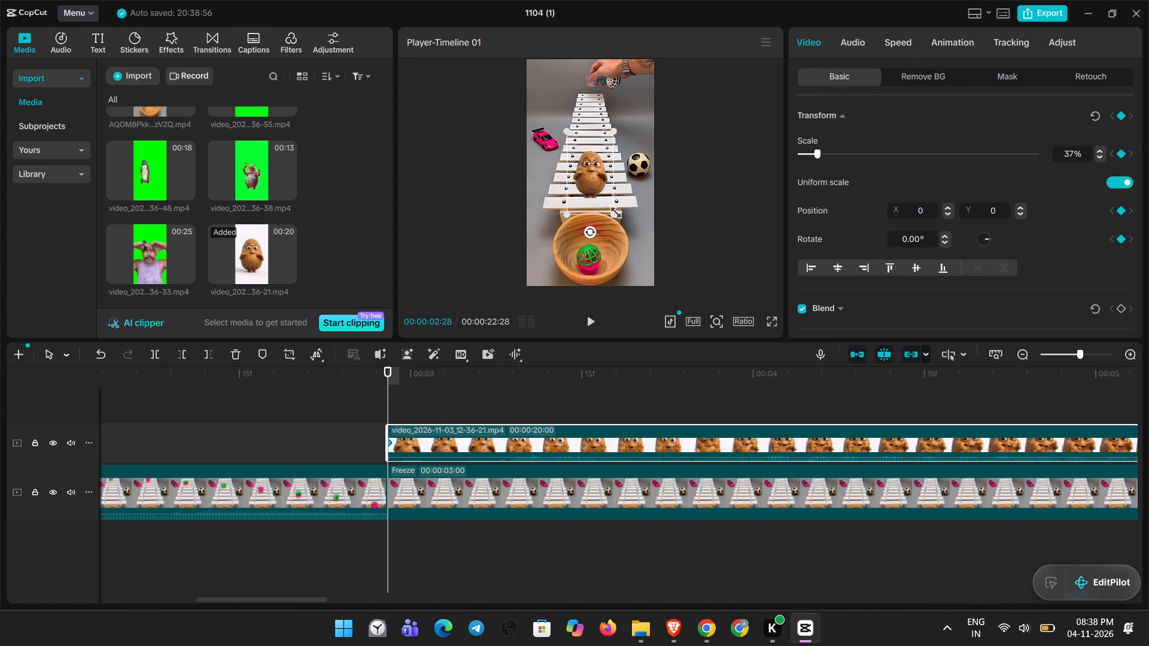
pyautogui.moveTo(612, 210); pyautogui.dragTo(594, 194)
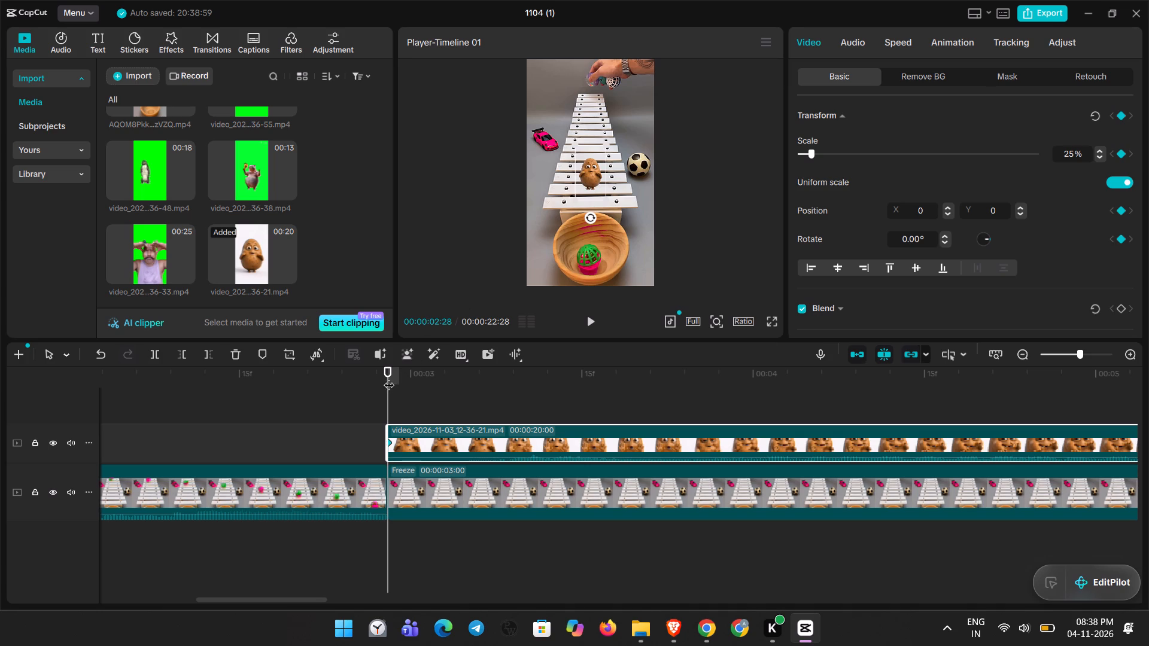
# Enlarge the potato to about 52% scale at 00:00:03:01 and set a Transform keyframe there.
pyautogui.moveTo(387, 376); pyautogui.dragTo(406, 377)
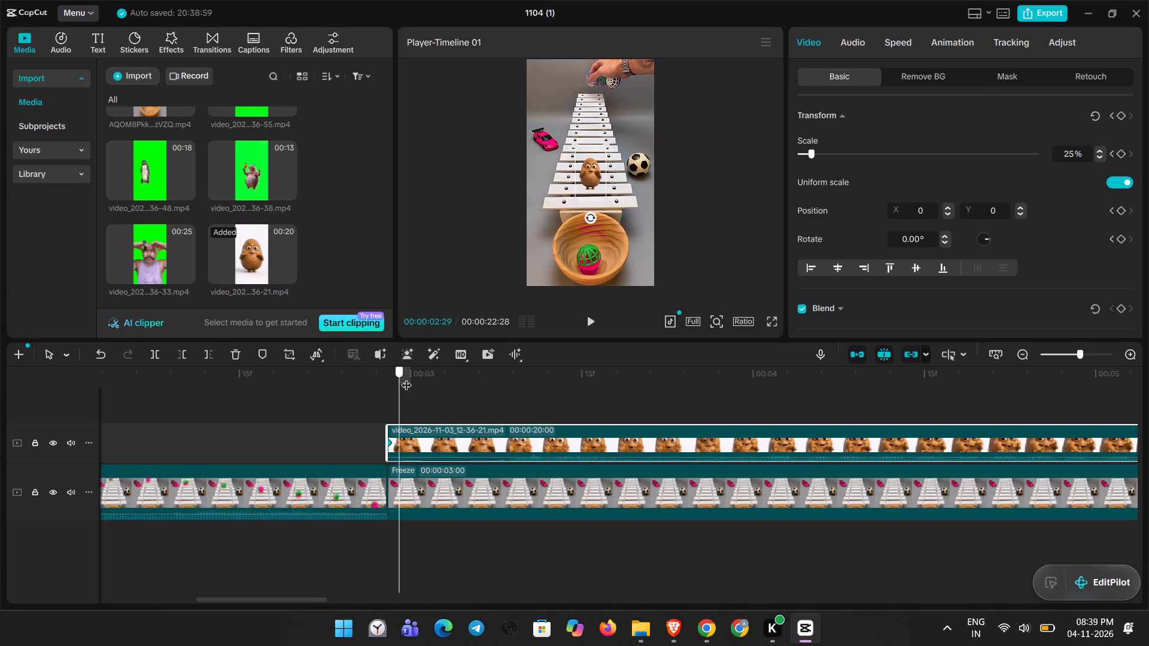
pyautogui.moveTo(406, 377); pyautogui.dragTo(417, 380)
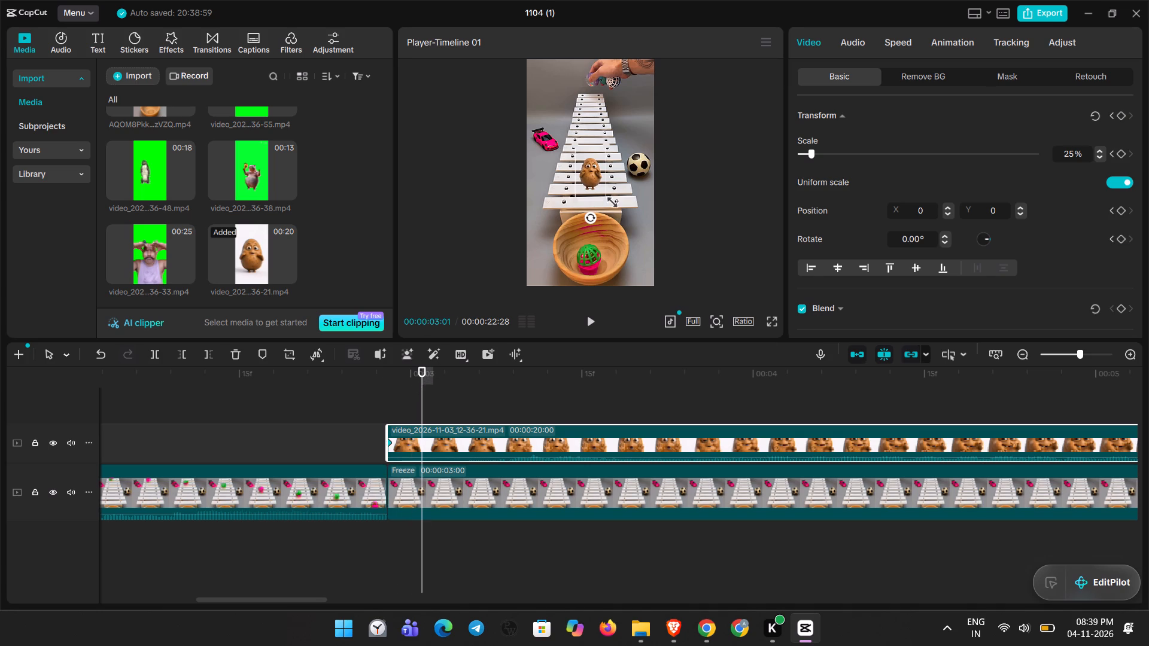
pyautogui.moveTo(603, 200); pyautogui.dragTo(630, 251)
pyautogui.click(1118, 115)
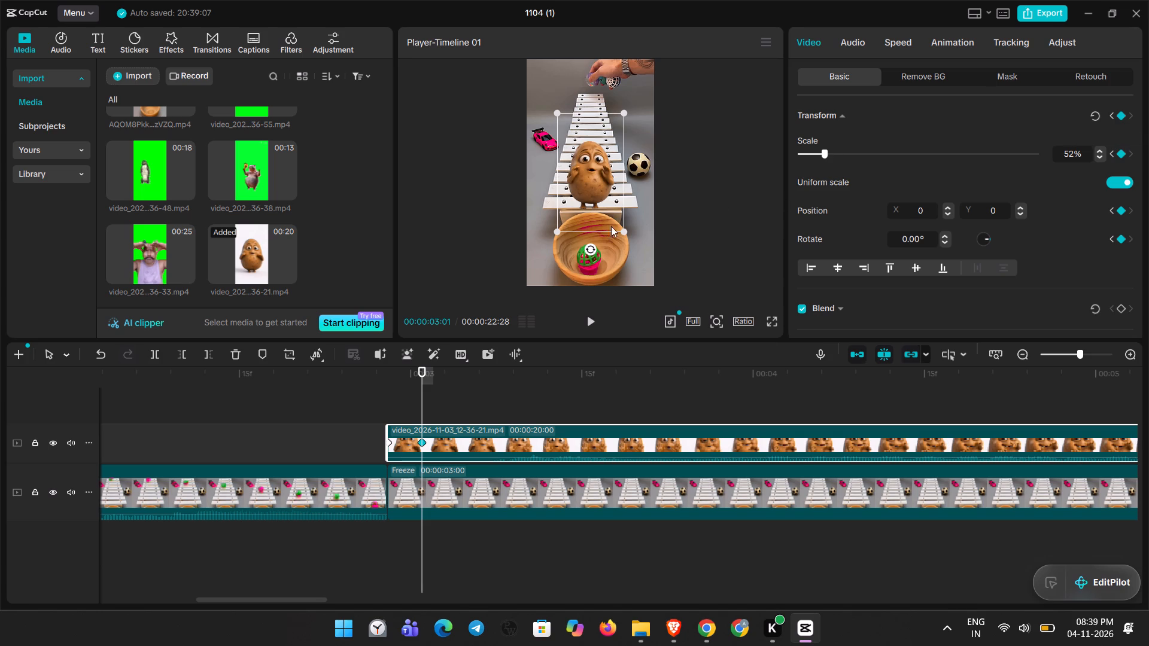
# At 00:00:03:03, move the potato down over the bowl to about Y -481 and enlarge it to about 75%.
pyautogui.moveTo(420, 390); pyautogui.dragTo(445, 388)
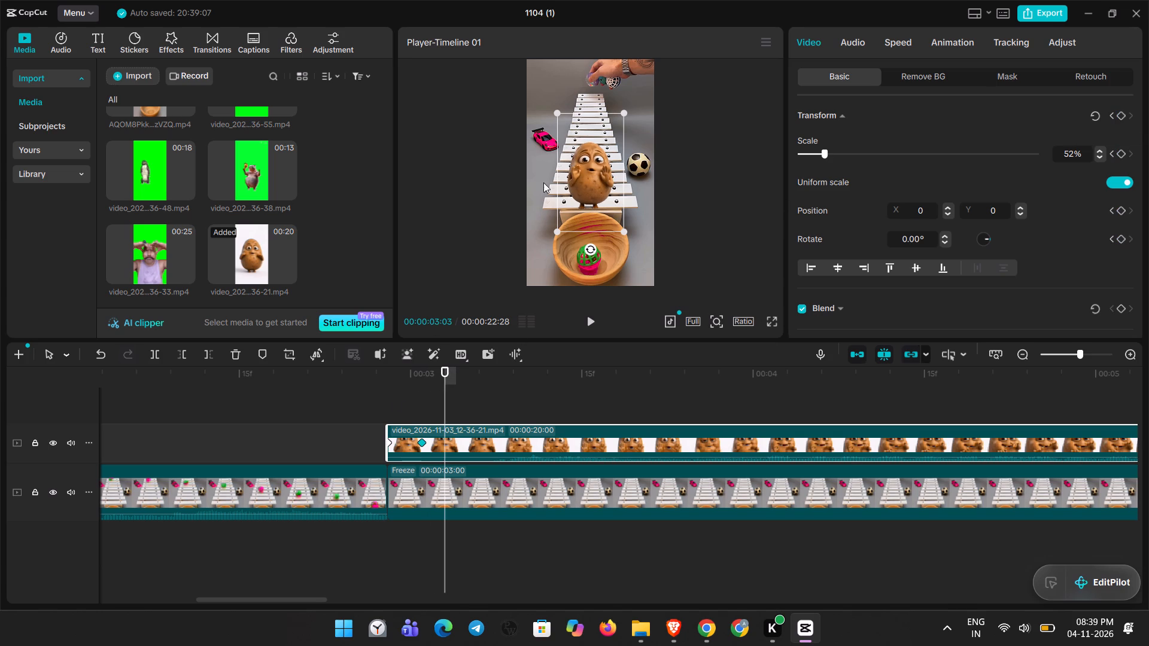
pyautogui.moveTo(598, 161); pyautogui.dragTo(595, 190)
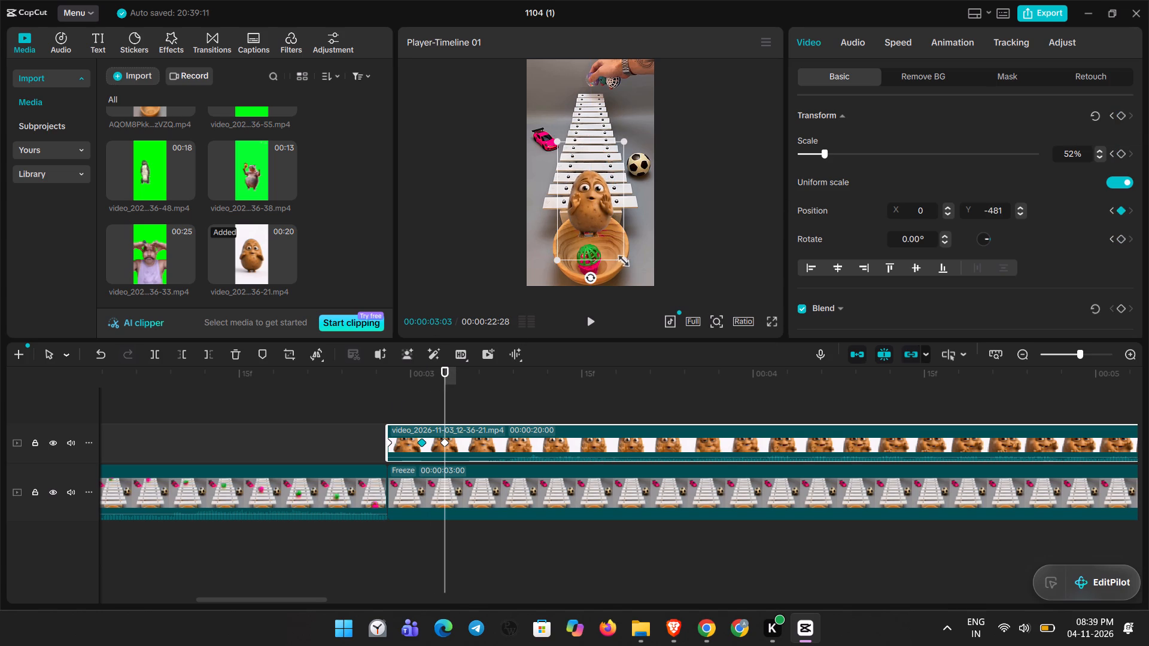
pyautogui.moveTo(621, 259); pyautogui.dragTo(647, 291)
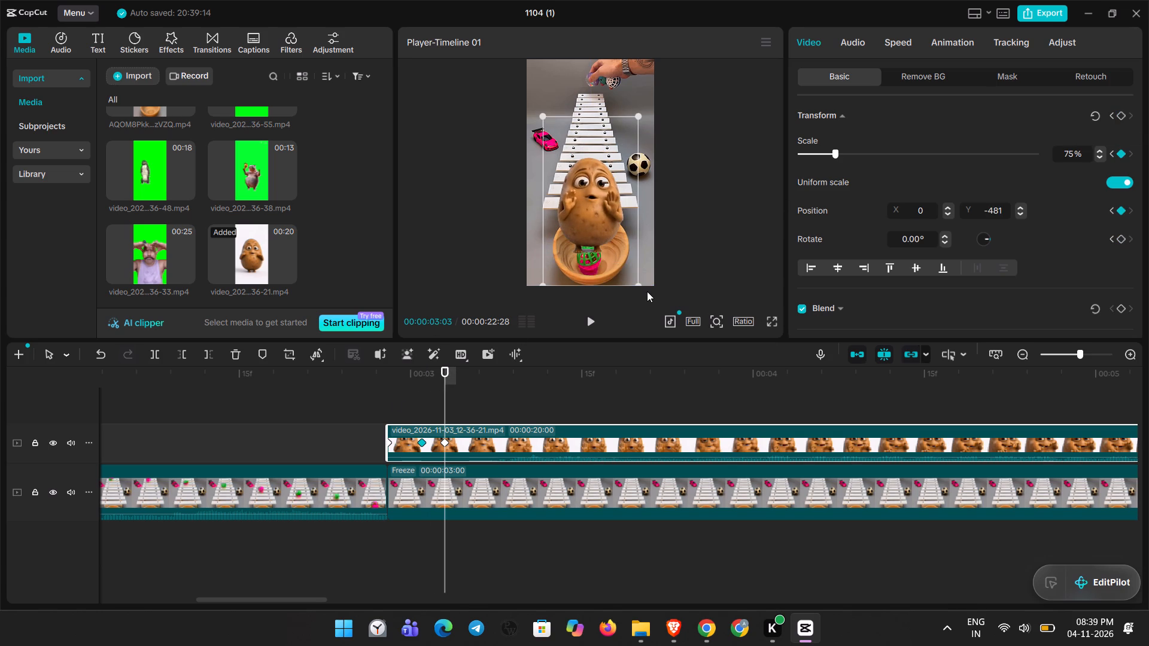
# Play from just before the freeze frame to check the potato's pop-up animation and where it overlaps the resumed xylophone clip.
pyautogui.moveTo(445, 385); pyautogui.dragTo(334, 395)
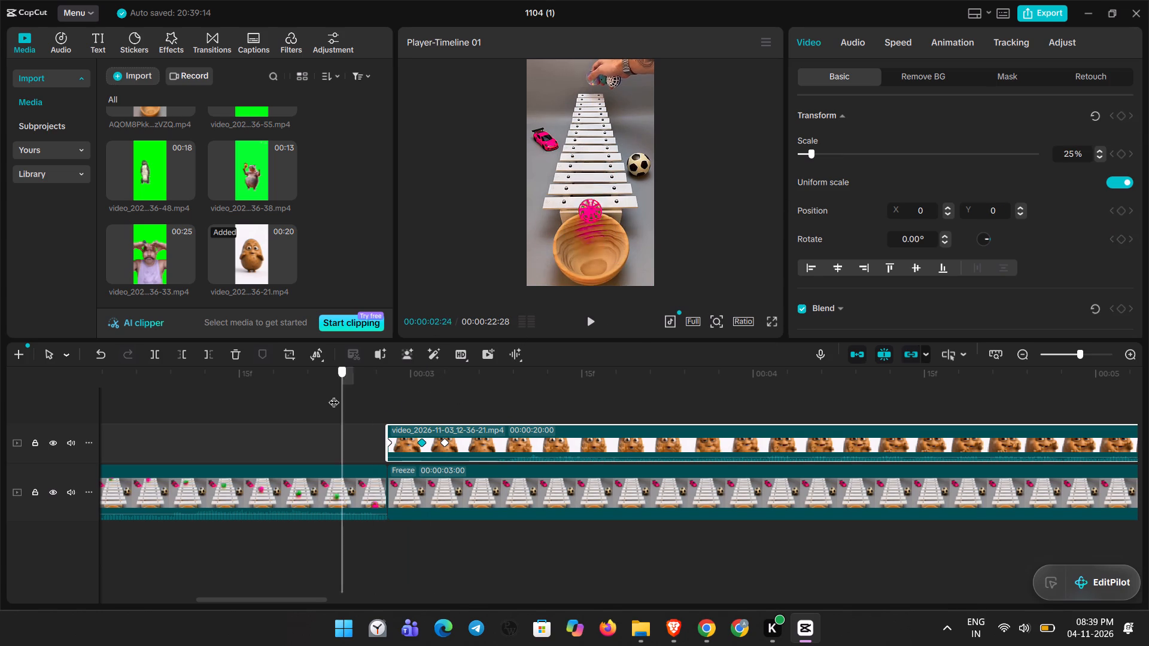
pyautogui.moveTo(334, 395); pyautogui.dragTo(317, 398)
pyautogui.press('space')
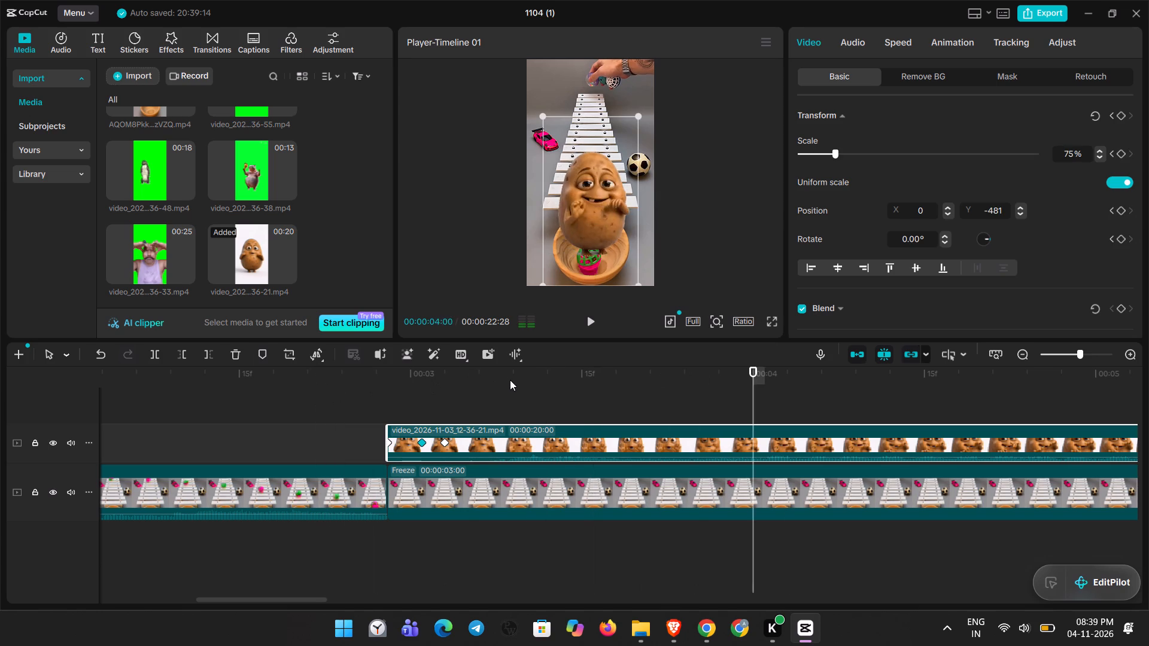
pyautogui.press('space')
pyautogui.press('space')
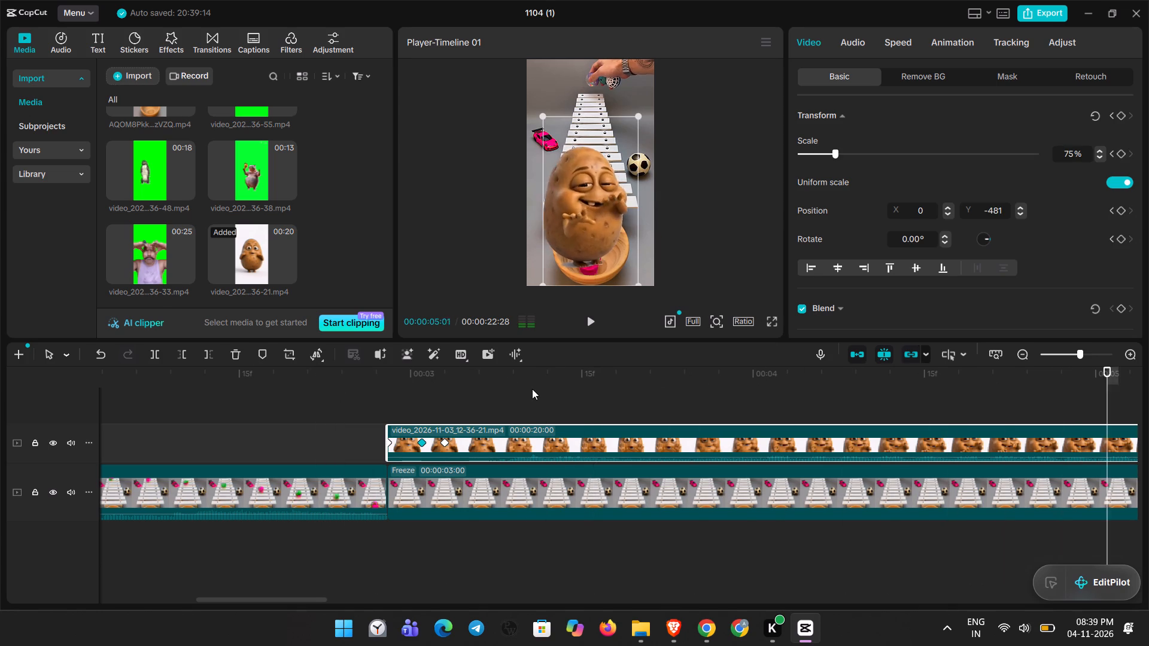
pyautogui.press('space')
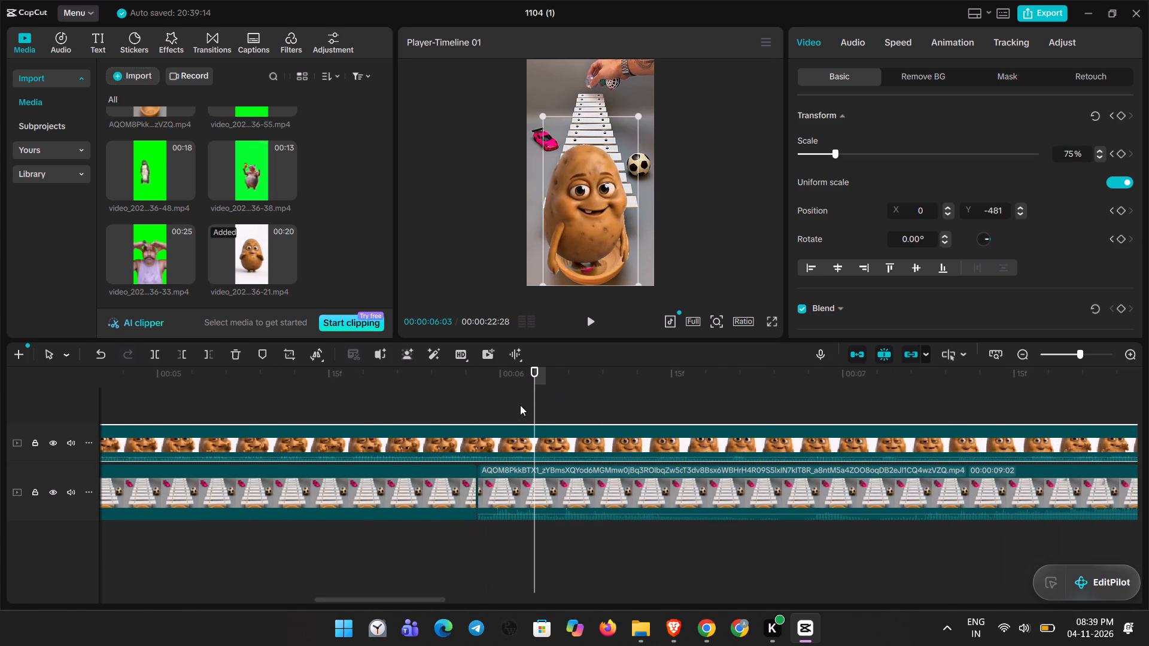
# Extend the freeze frame under the potato to a duration of 00:00:03:12.
pyautogui.moveTo(537, 405); pyautogui.dragTo(387, 425)
pyautogui.click(457, 481)
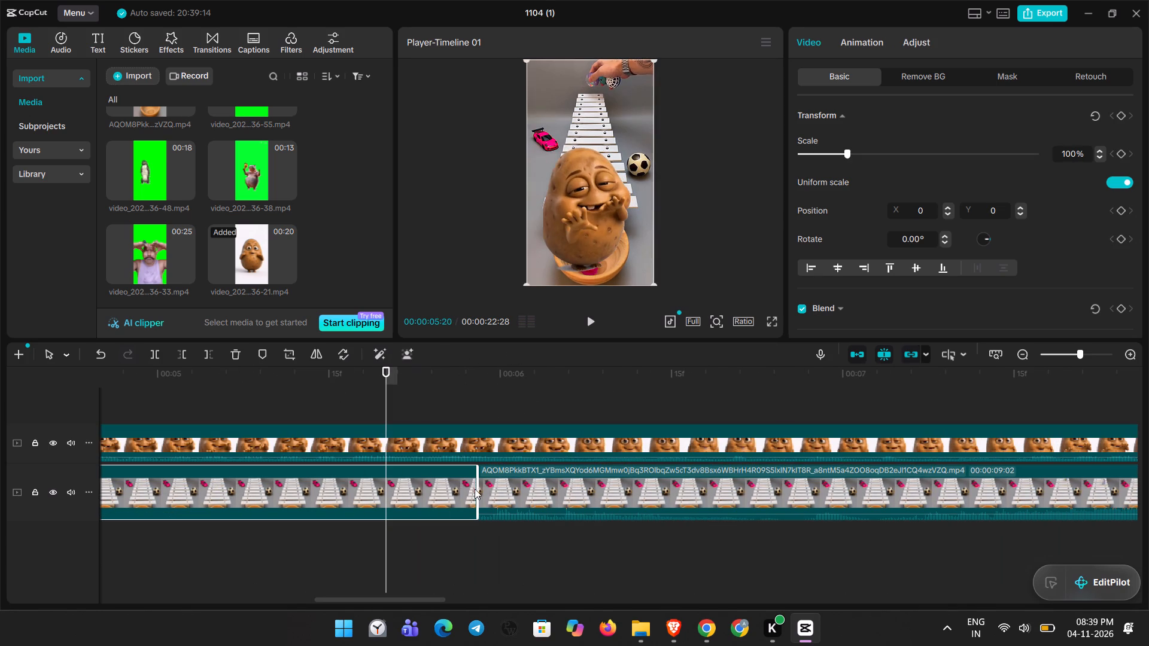
pyautogui.moveTo(476, 489); pyautogui.dragTo(610, 490)
# Play the potato section from before its pop-up through the end of the freeze frame to choose where to cut it.
pyautogui.press('space')
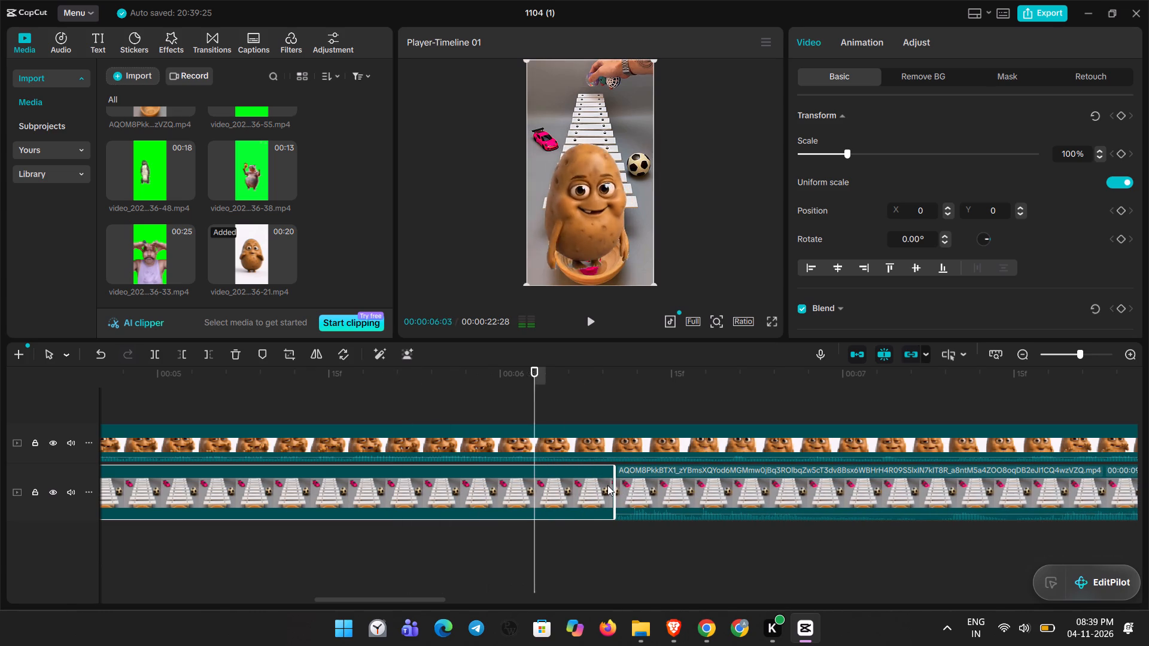
pyautogui.press('space')
pyautogui.press('space')
pyautogui.press('space')
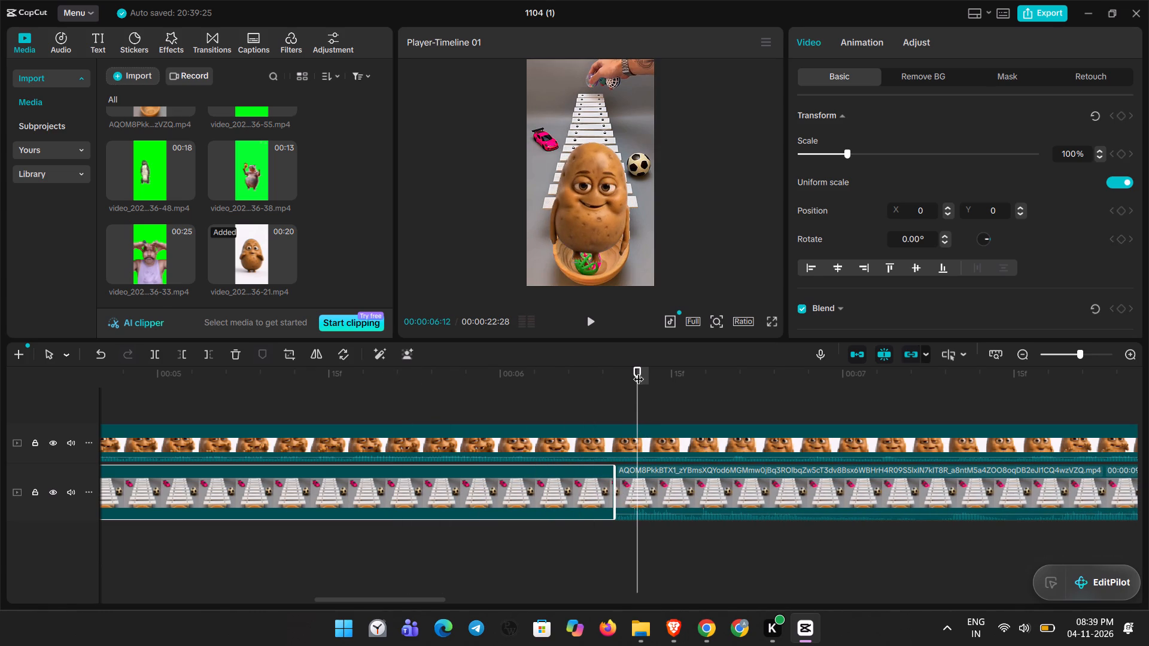
pyautogui.moveTo(638, 371); pyautogui.dragTo(253, 395)
pyautogui.press('space')
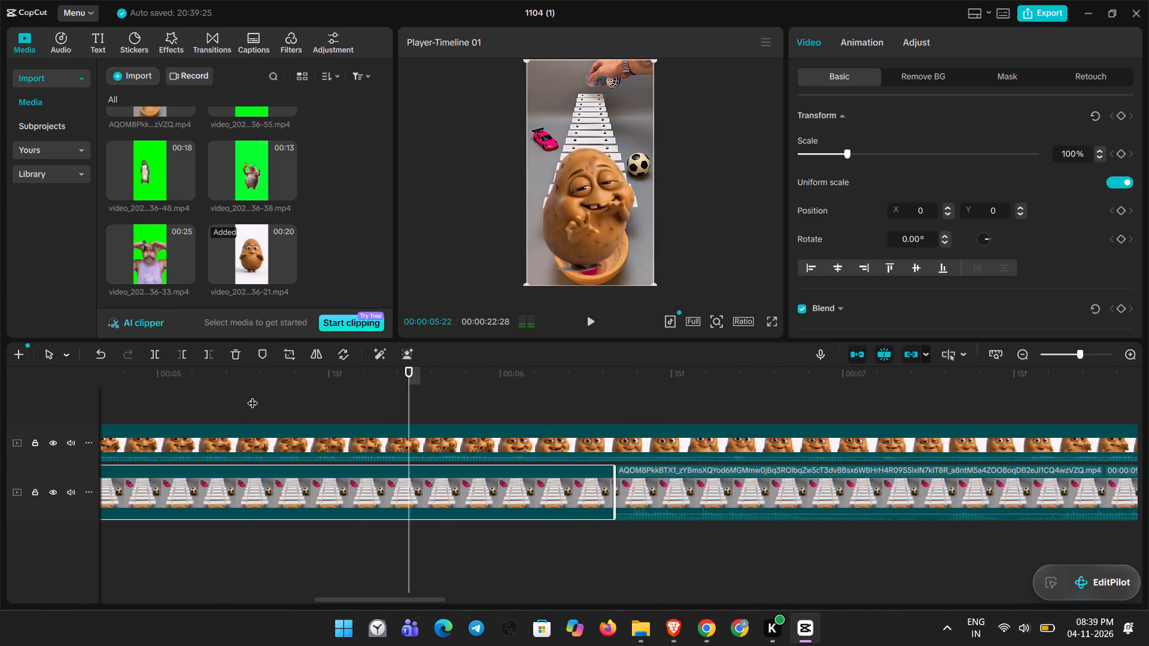
pyautogui.press('space')
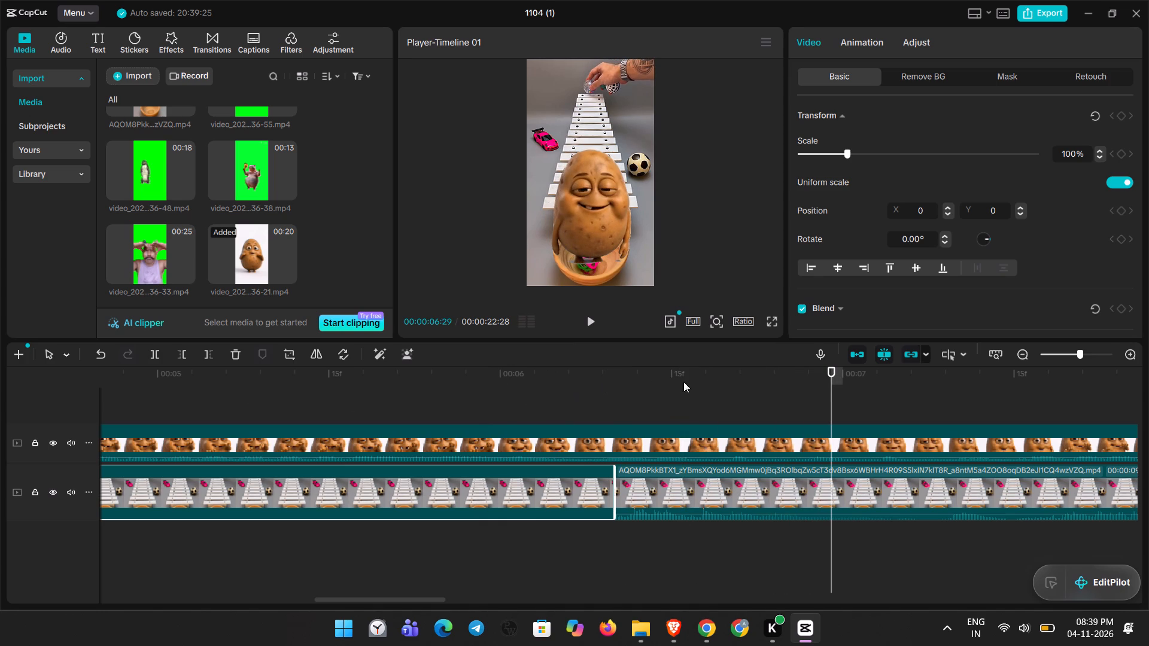
pyautogui.moveTo(833, 397); pyautogui.dragTo(304, 420)
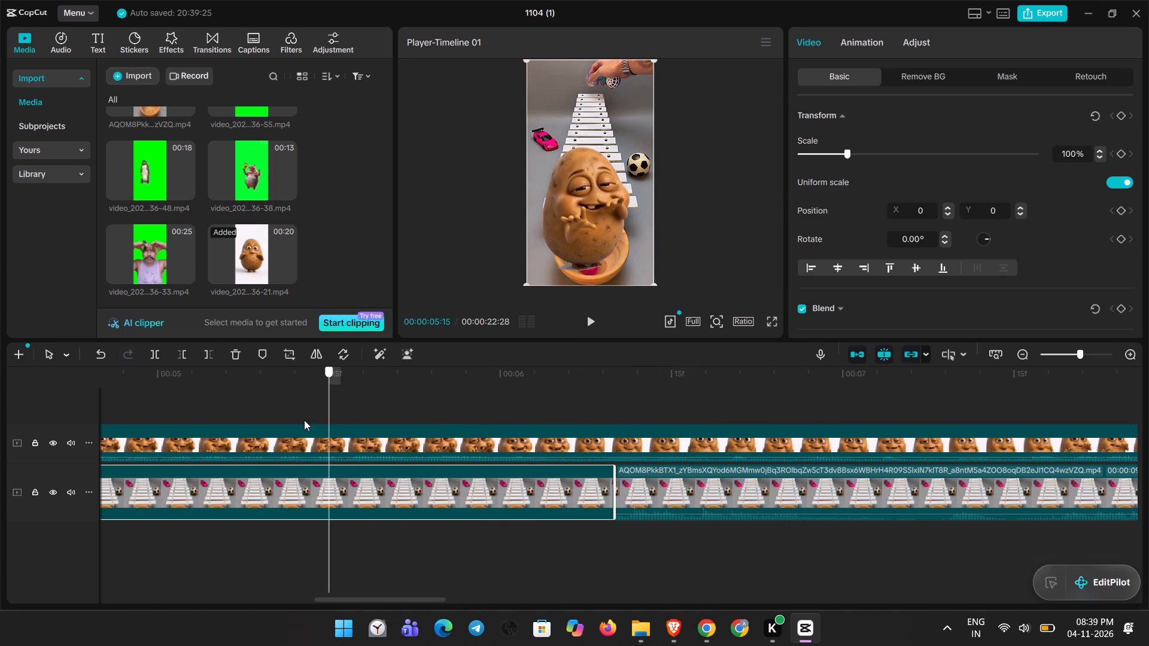
pyautogui.moveTo(304, 420); pyautogui.dragTo(260, 419)
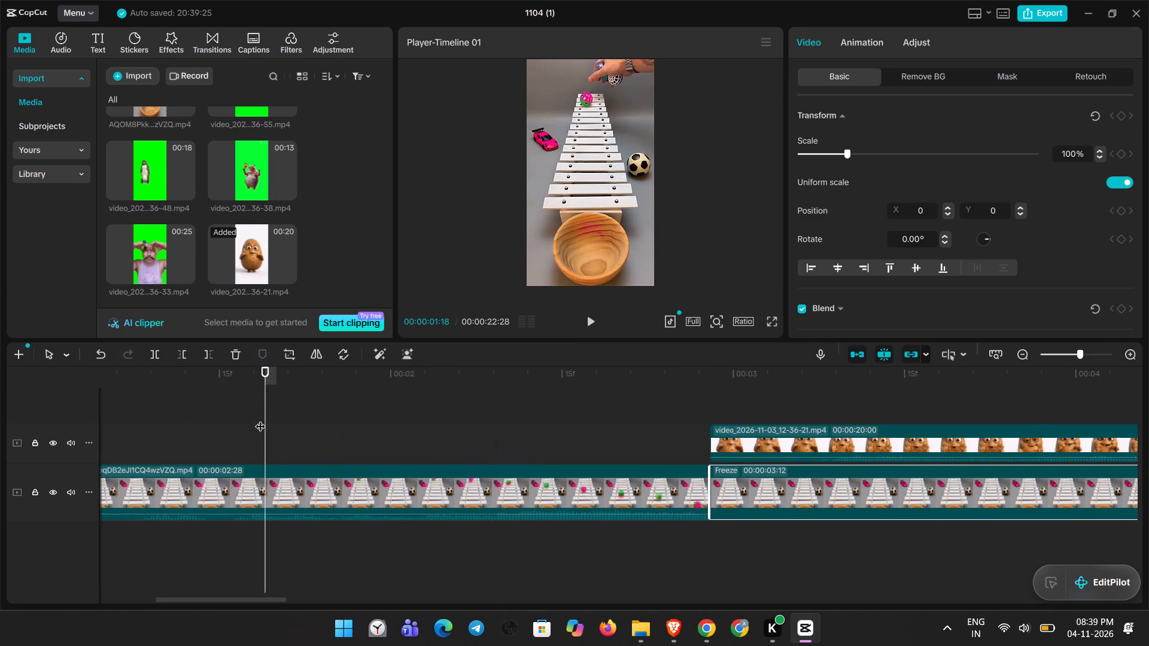
pyautogui.press('space')
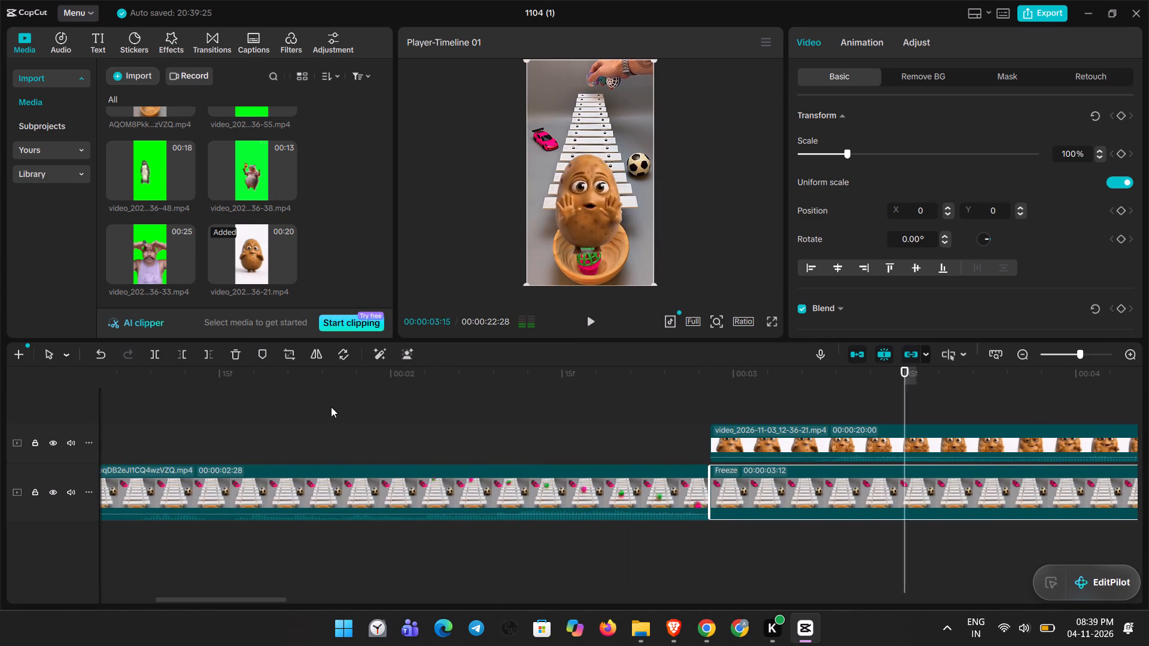
pyautogui.press('space')
pyautogui.press('space')
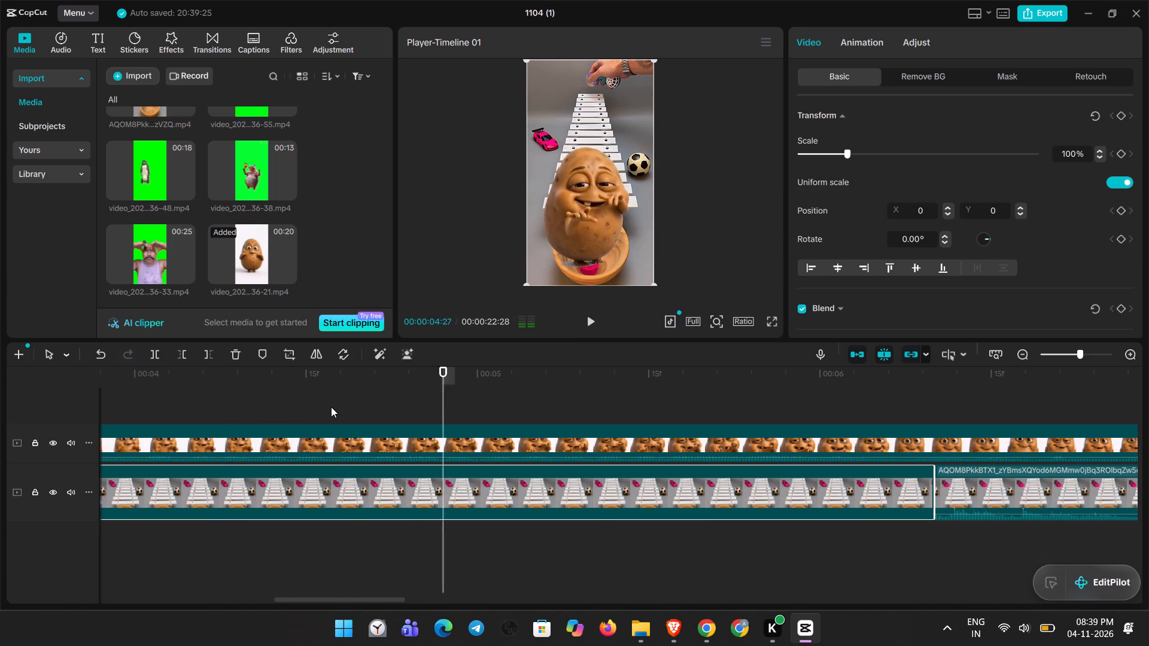
pyautogui.press('space')
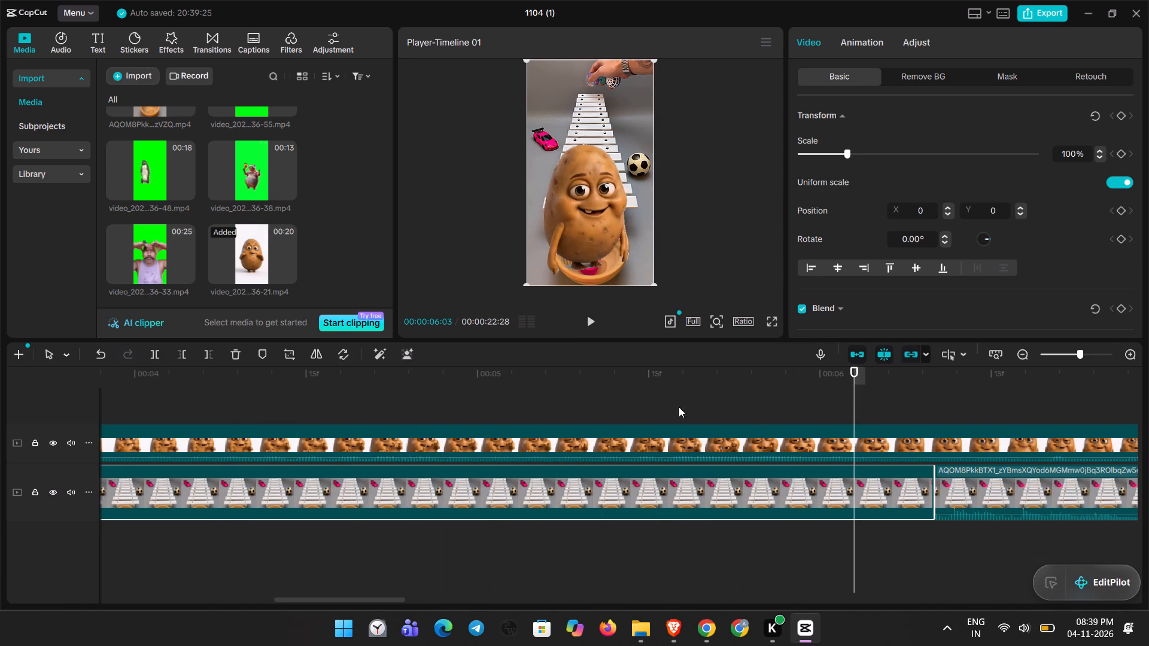
# Cut the potato clip and the freeze frame at 00:00:06:03 and delete the remainder of each after that point.
pyautogui.click(866, 435)
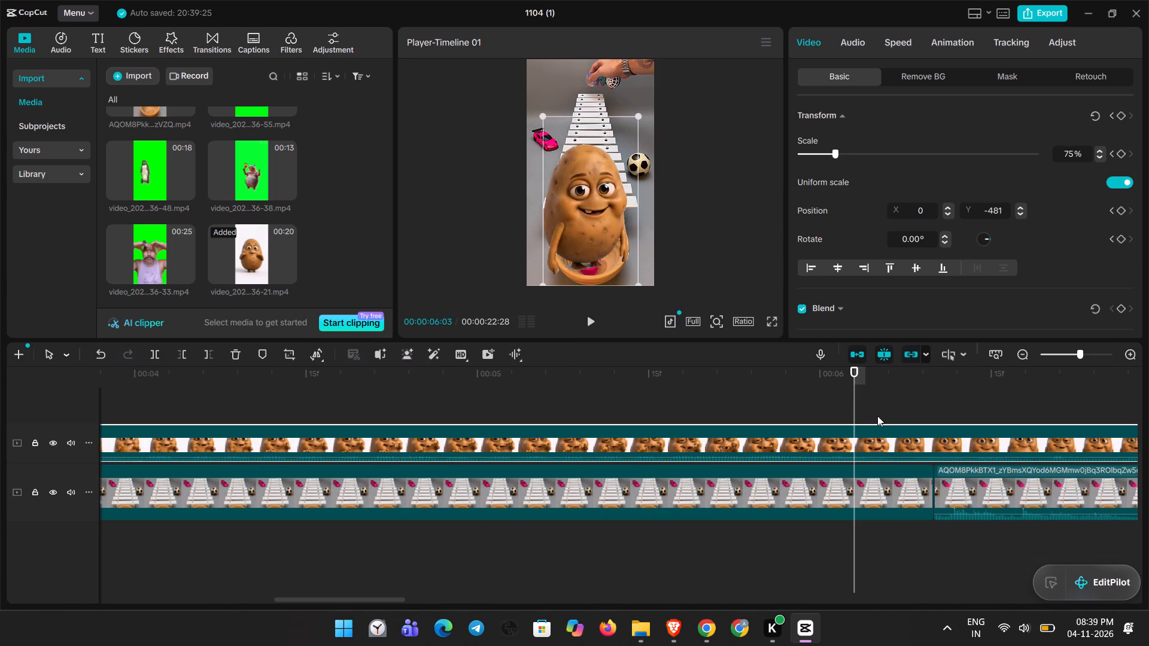
pyautogui.hotkey('ctrl', 'b')
pyautogui.press('Delete')
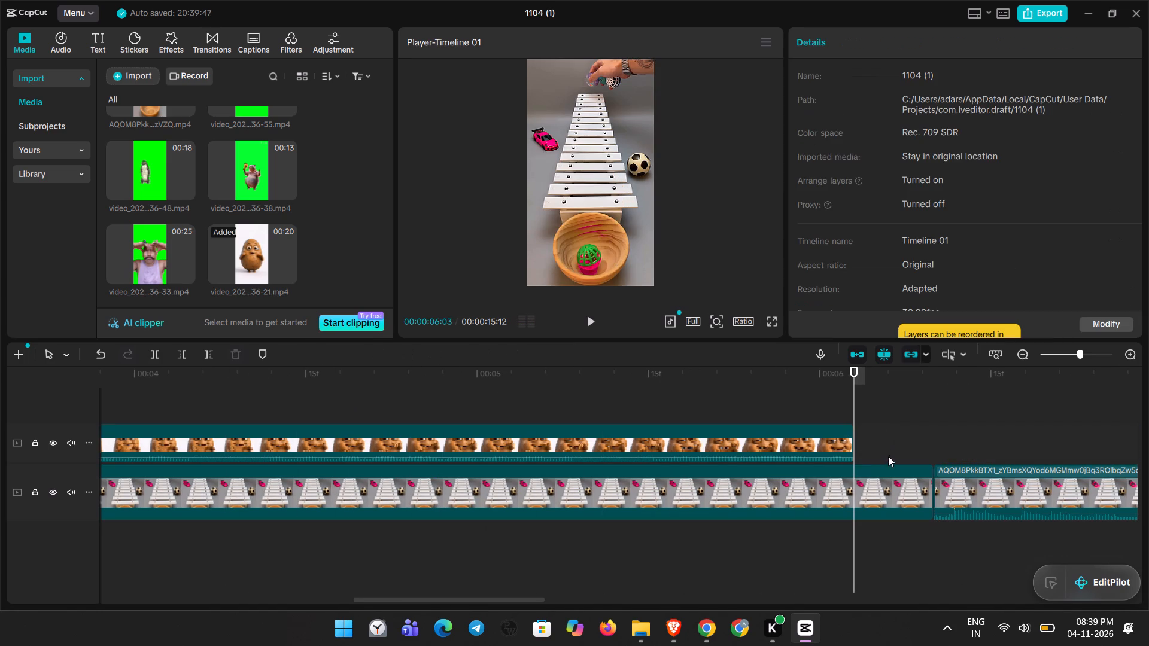
pyautogui.click(879, 468)
pyautogui.hotkey('ctrl', 'b')
pyautogui.press('Delete')
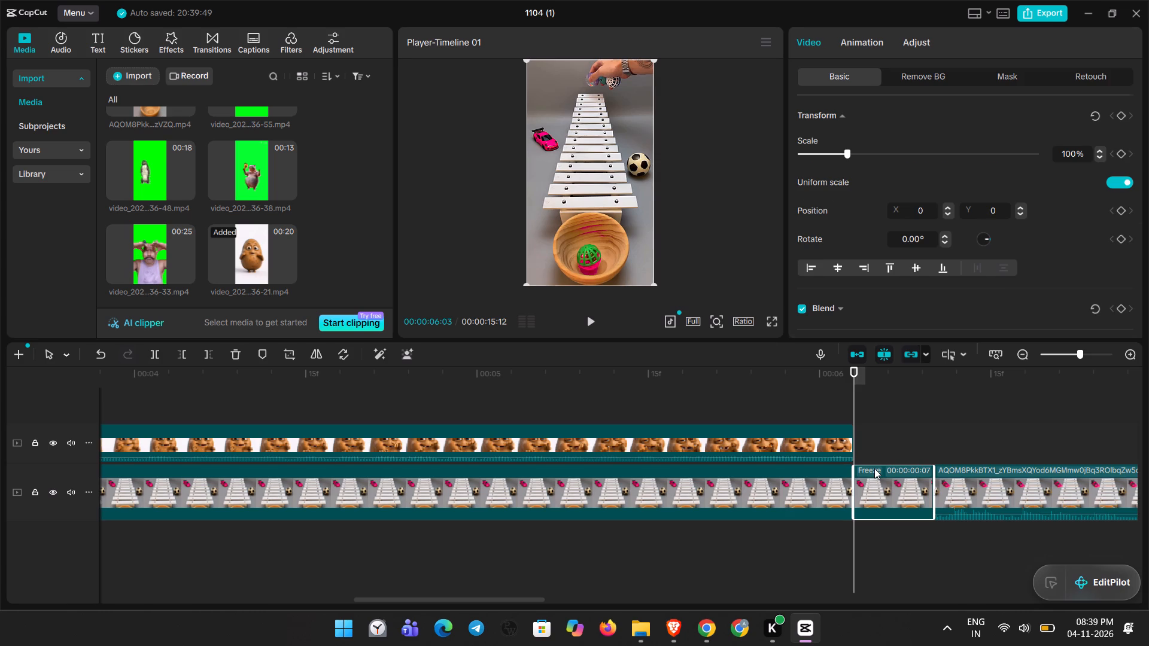
# Split the resumed xylophone clip at 00:00:08:18, once the transparent ball is in the bowl, and insert a freeze frame there.
pyautogui.click(884, 492)
pyautogui.press('space')
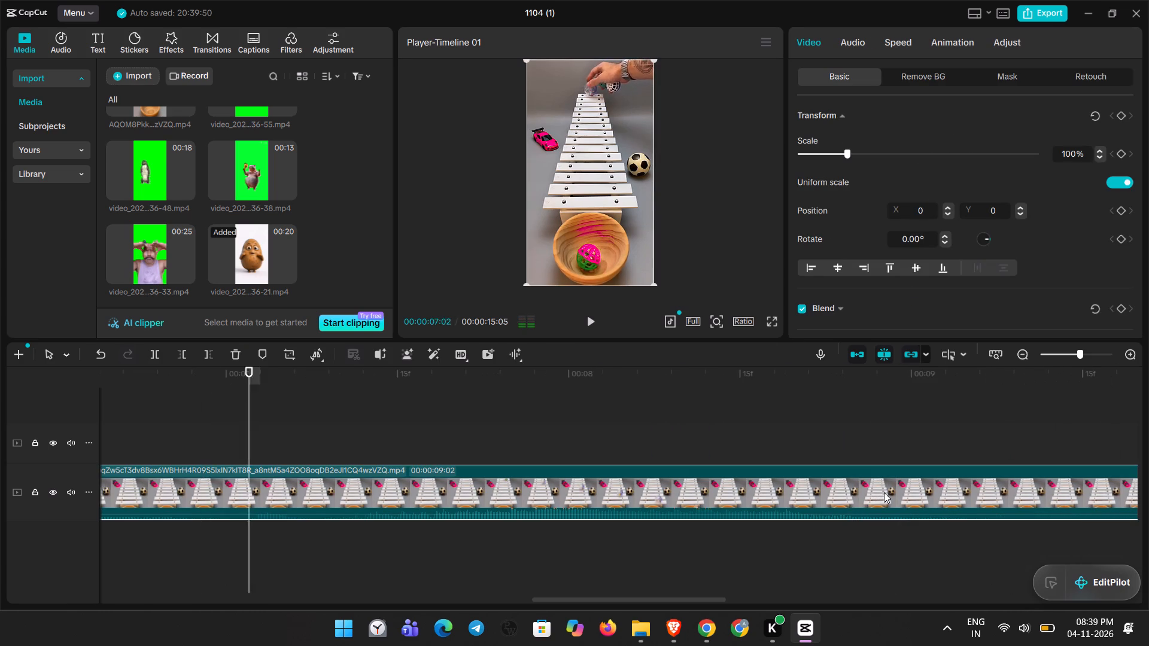
pyautogui.press('space')
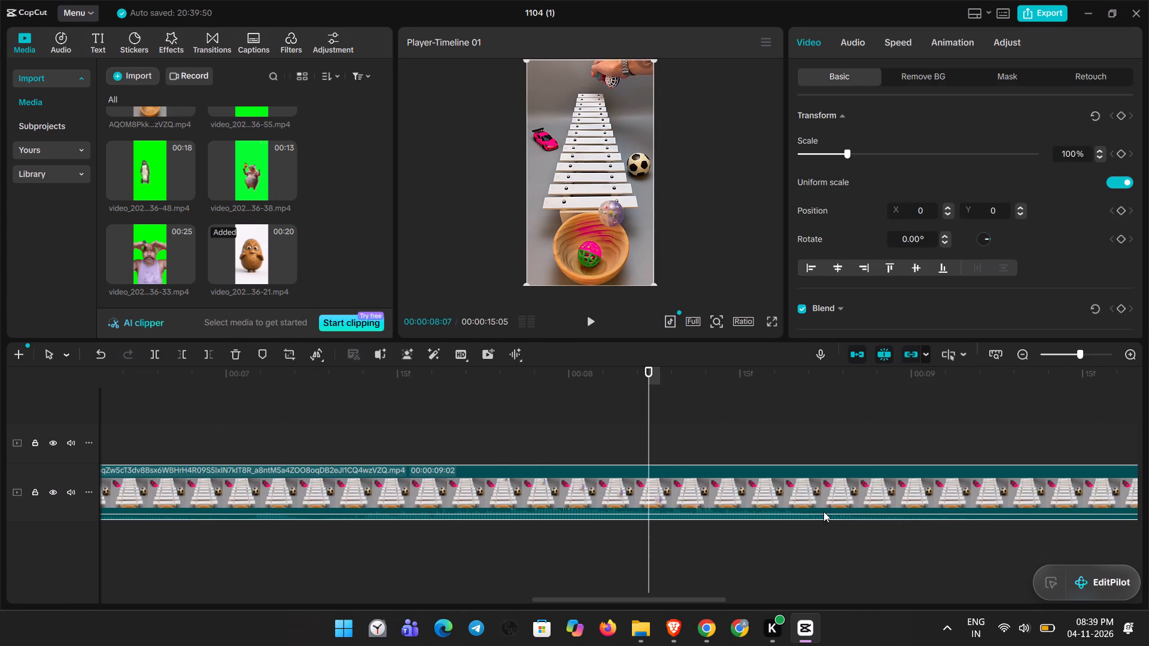
pyautogui.press('space')
pyautogui.press('space')
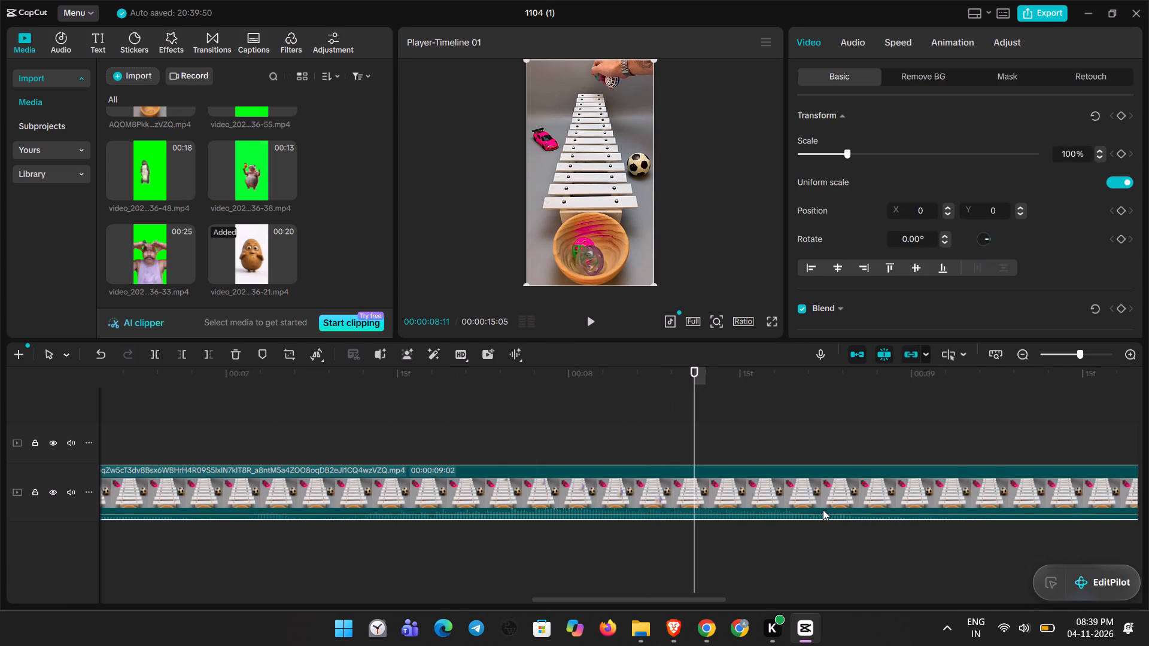
pyautogui.press('space')
pyautogui.press('space')
pyautogui.click(759, 493)
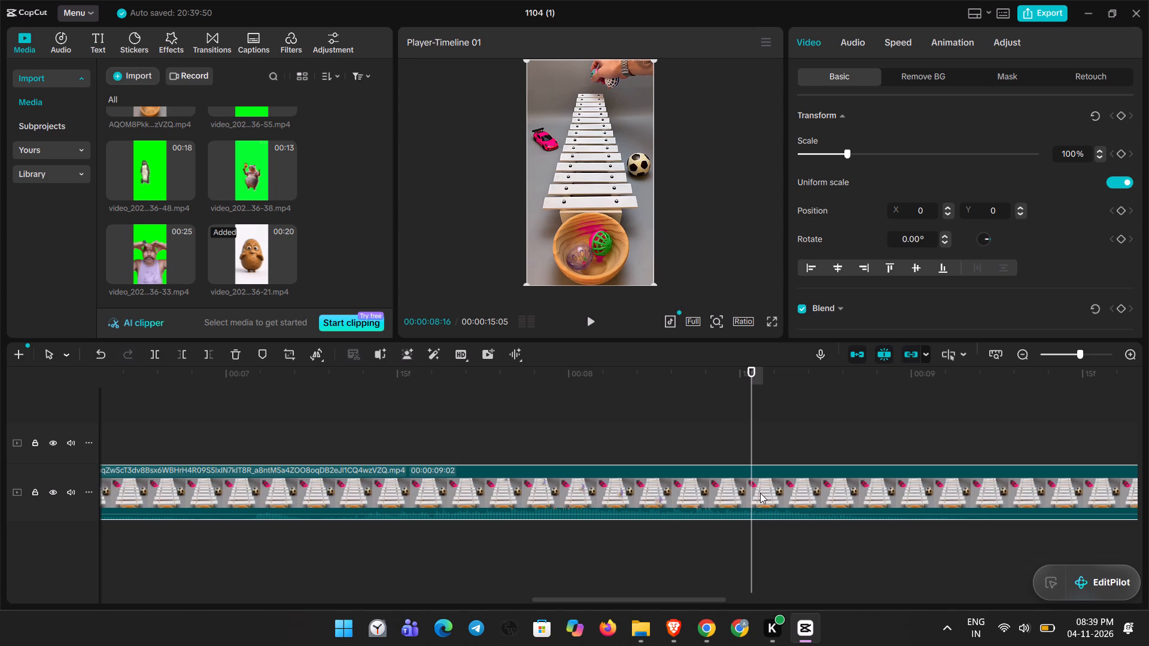
pyautogui.moveTo(750, 418); pyautogui.dragTo(656, 434)
pyautogui.press('space')
pyautogui.press('space')
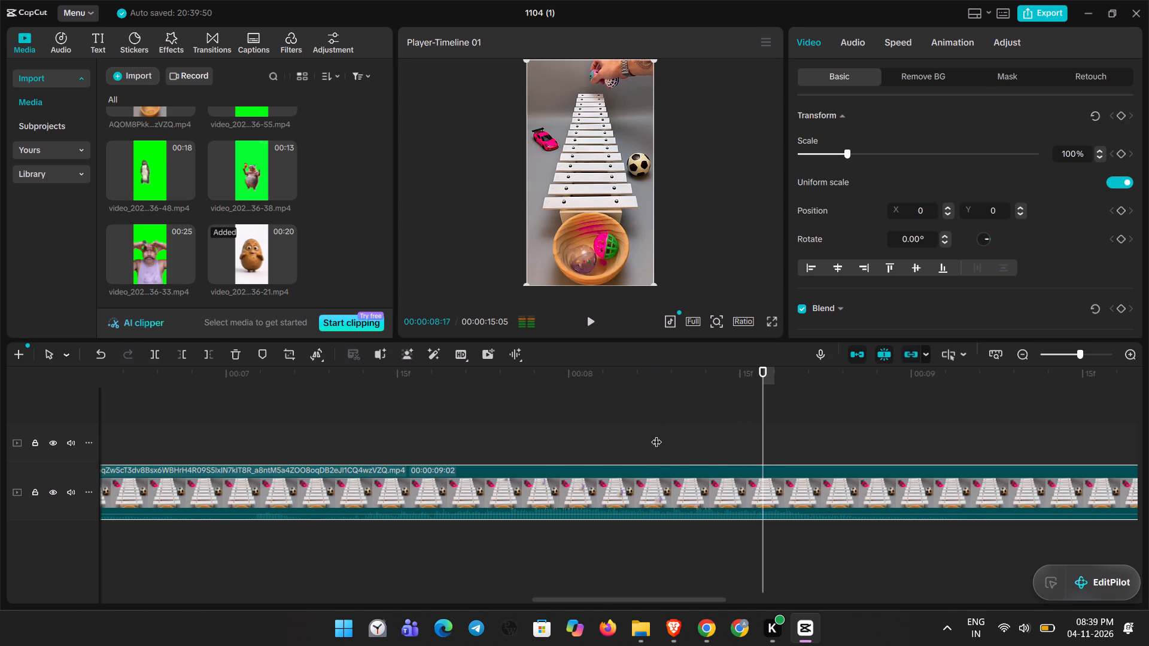
pyautogui.click(782, 478)
pyautogui.hotkey('ctrl', 'b')
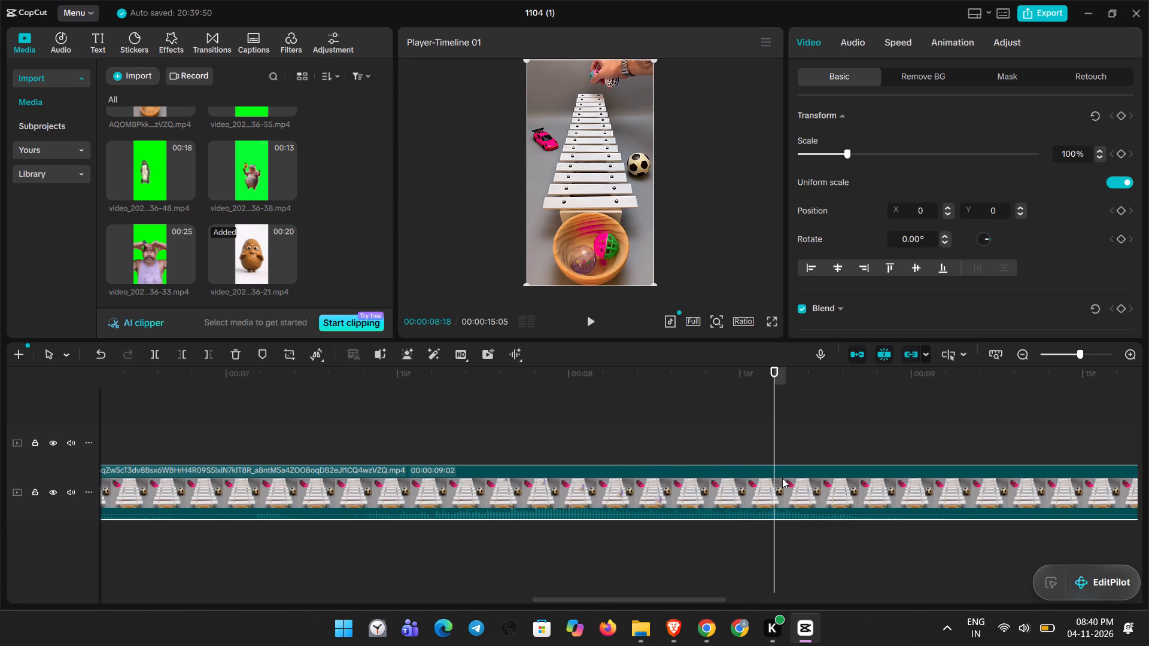
pyautogui.click(315, 350)
pyautogui.click(336, 383)
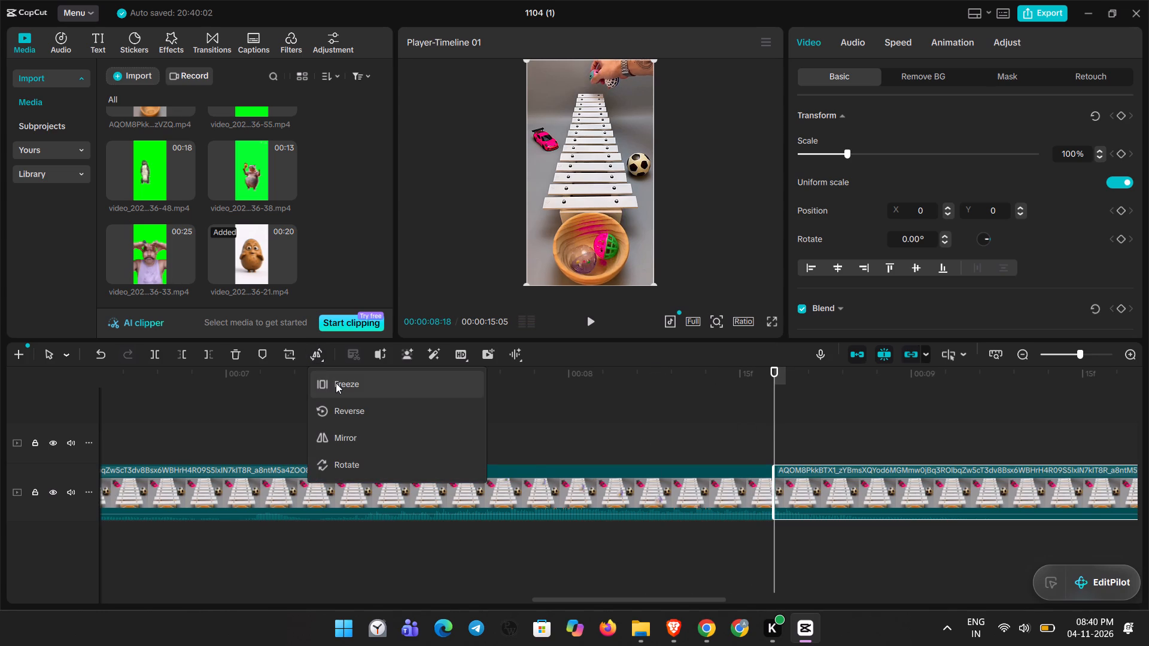
# Add crocodile clip video_2026-11-03_12-36-48.mp4 above the new freeze frame's start at 00:00:08:18 and shift it over the bowl.
pyautogui.moveTo(775, 385); pyautogui.dragTo(738, 396)
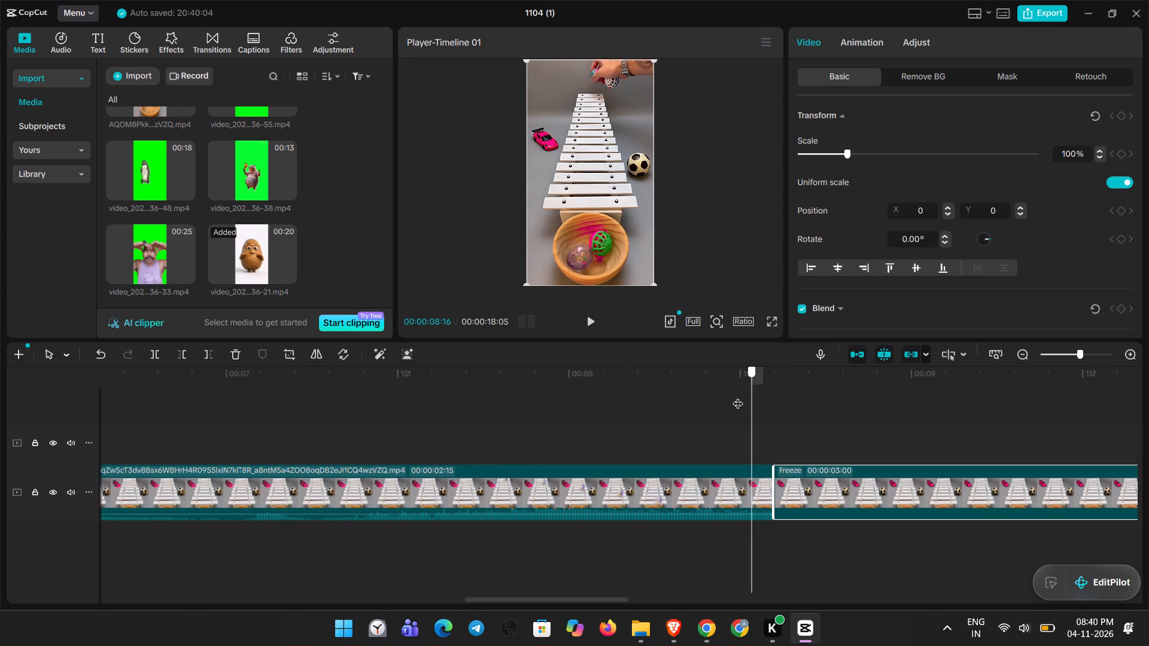
pyautogui.moveTo(738, 396); pyautogui.dragTo(776, 410)
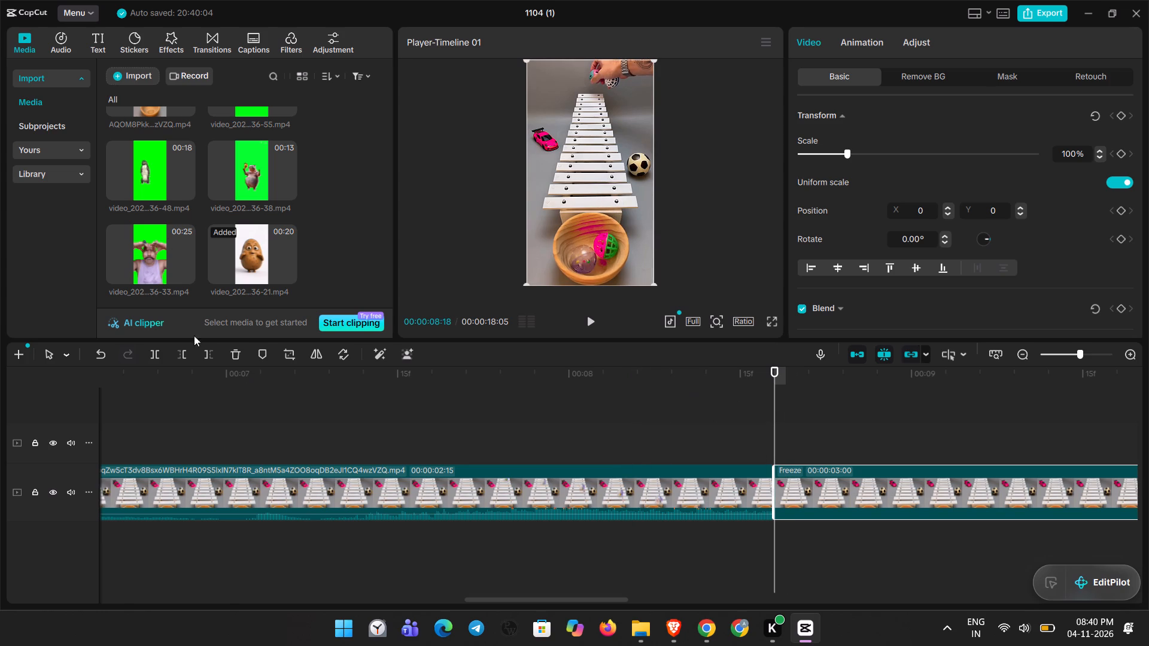
pyautogui.moveTo(163, 175); pyautogui.dragTo(794, 440)
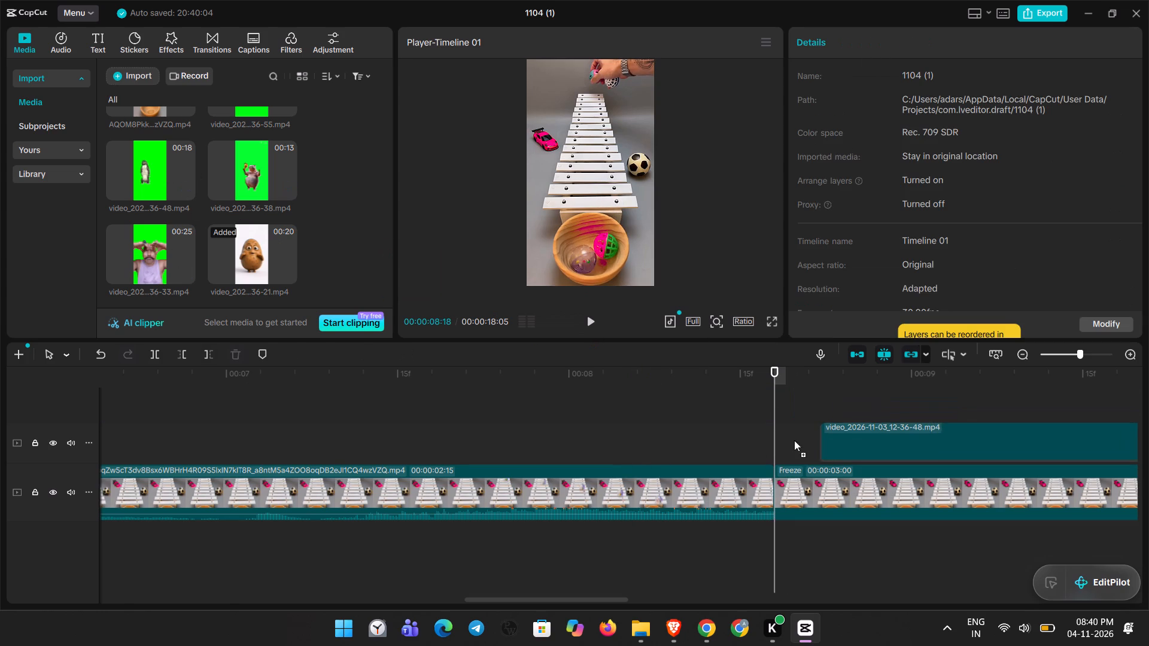
pyautogui.moveTo(794, 440); pyautogui.dragTo(779, 440)
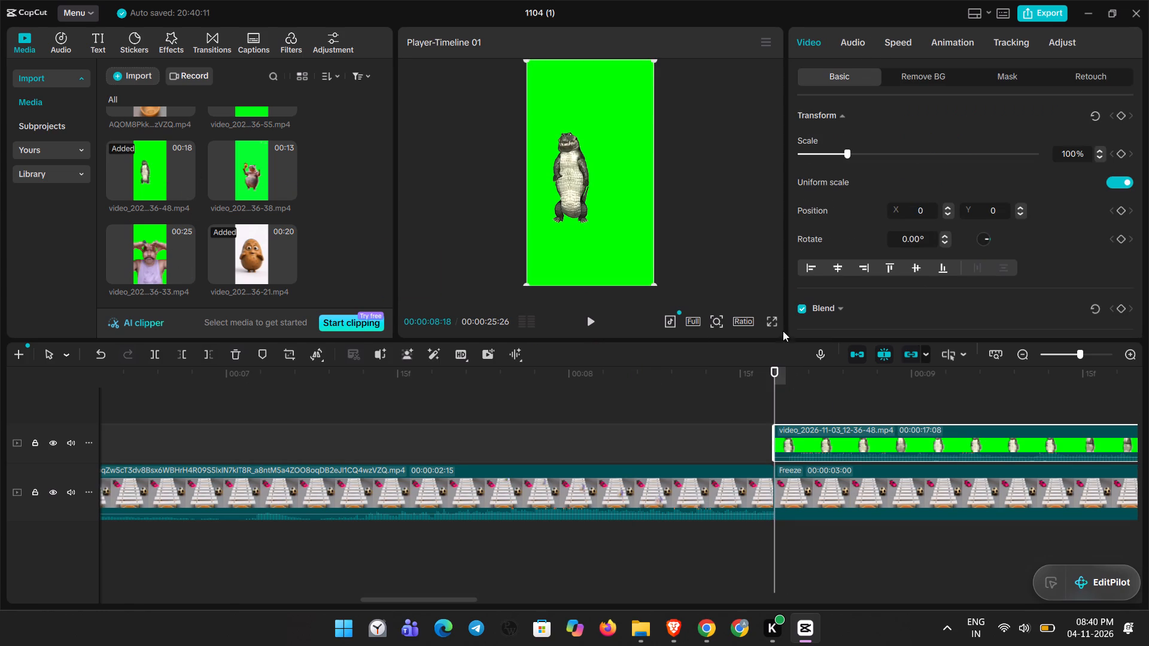
pyautogui.moveTo(603, 192); pyautogui.dragTo(629, 222)
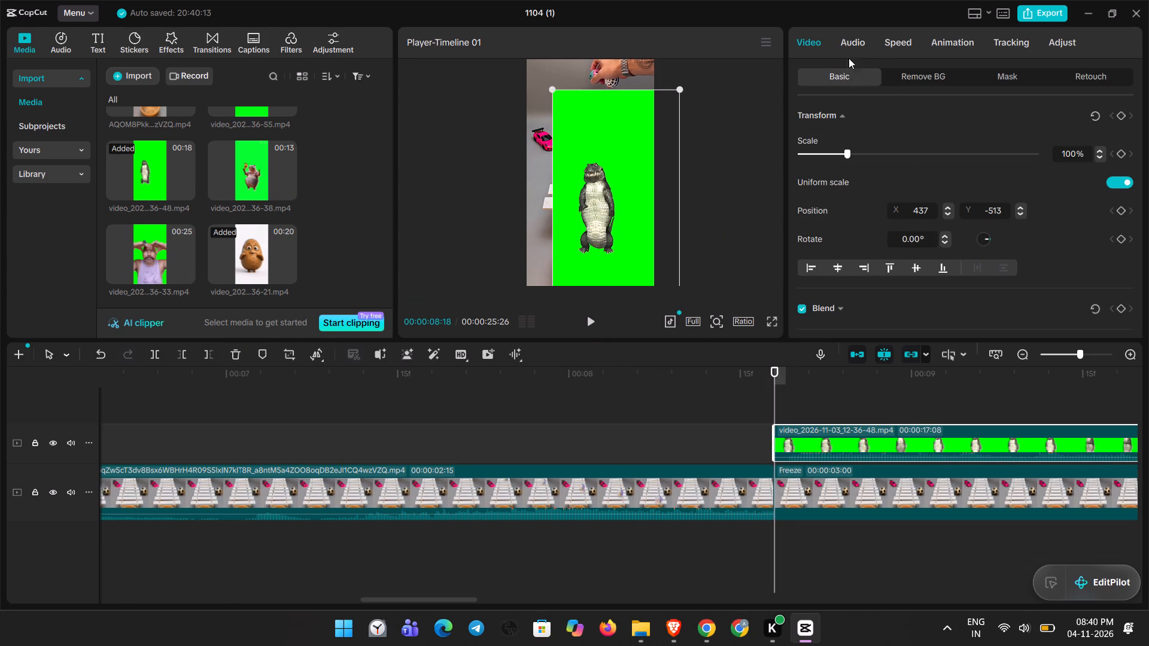
# Remove the crocodile clip's green background with Chroma key, picking the green and setting Intensity to about 49.
pyautogui.click(921, 72)
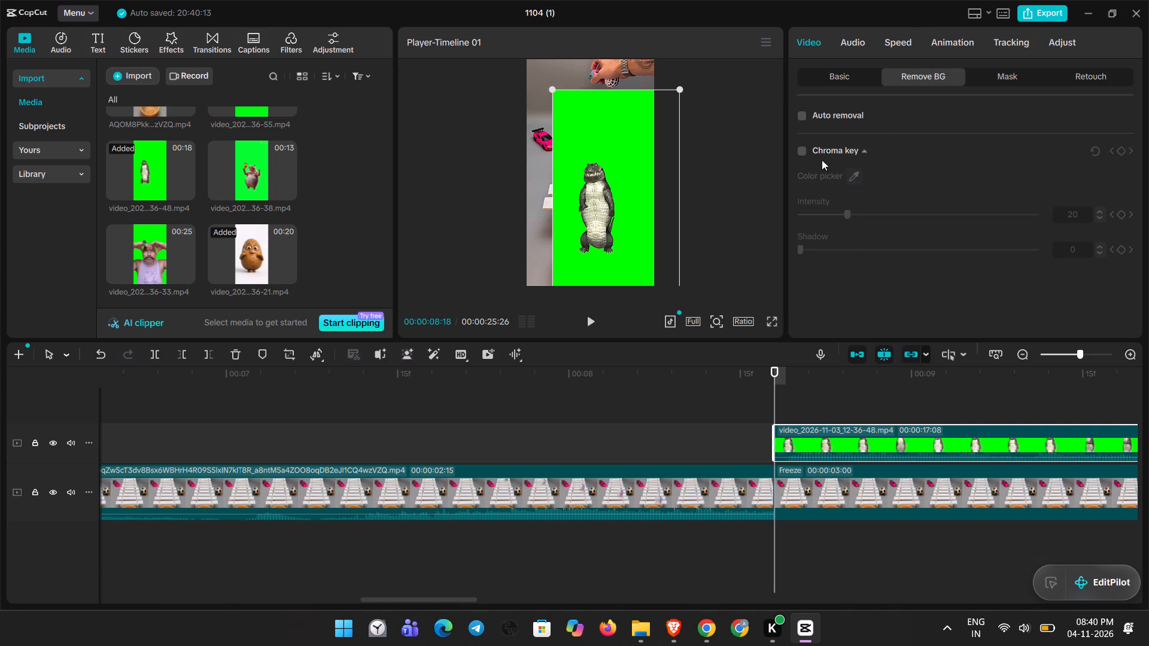
pyautogui.click(804, 152)
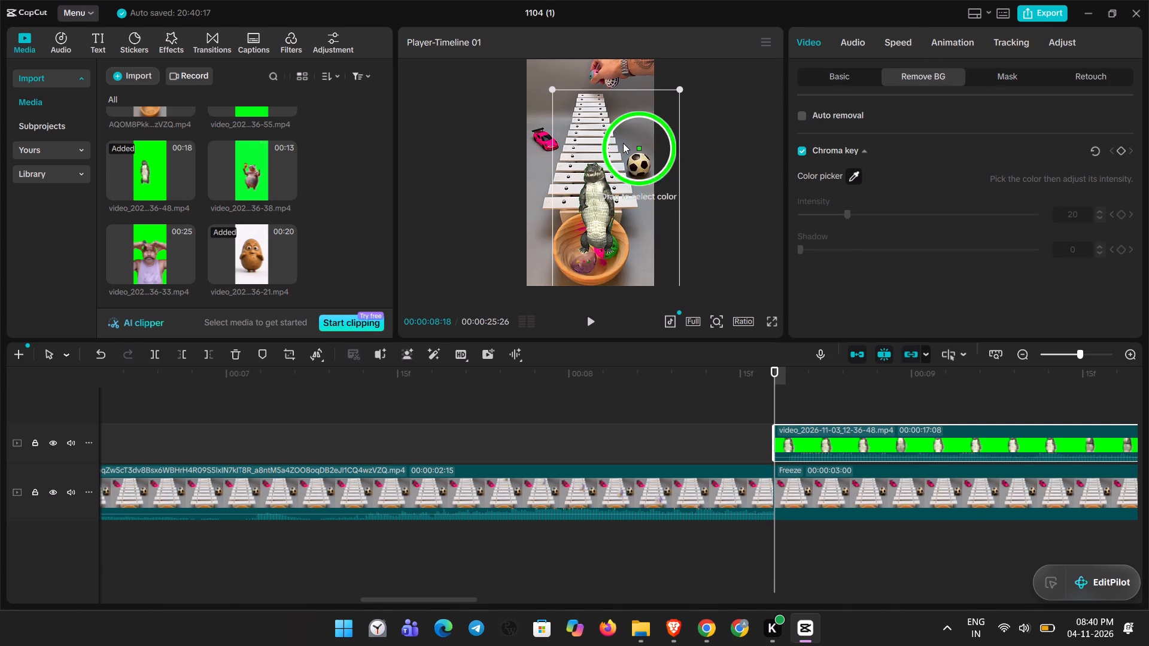
pyautogui.click(619, 143)
pyautogui.moveTo(849, 212); pyautogui.dragTo(917, 218)
# Shrink the crocodile to about 60%, place it near X 152, Y -462, and add a Transform keyframe at 00:00:08:18.
pyautogui.moveTo(680, 91); pyautogui.dragTo(628, 146)
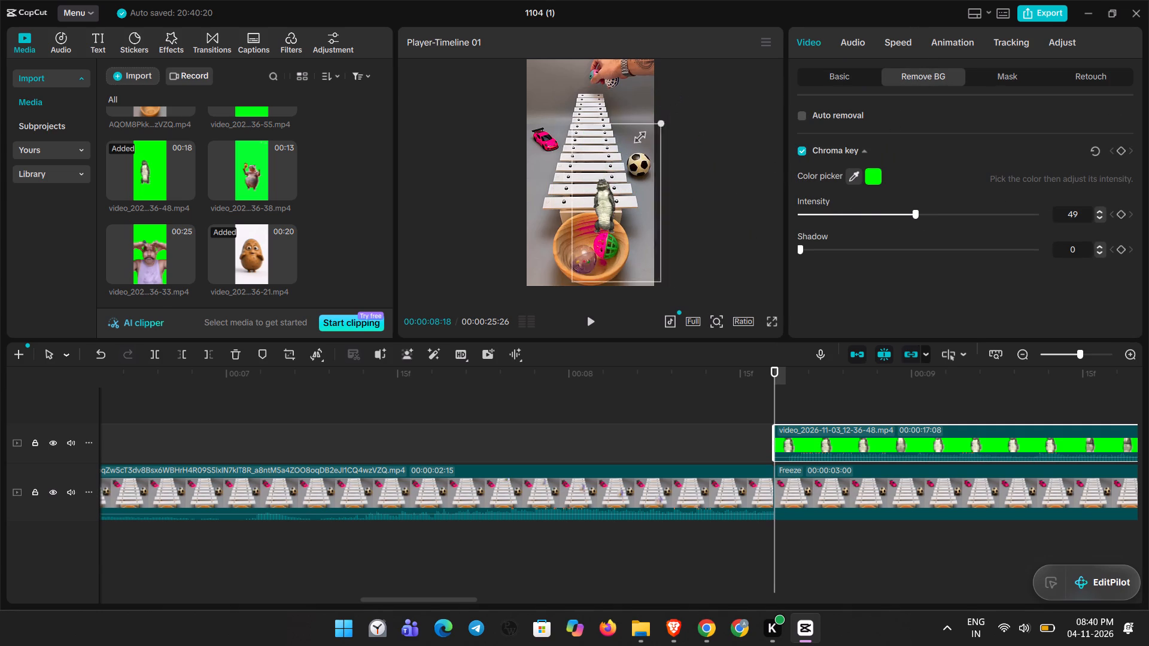
pyautogui.moveTo(628, 146); pyautogui.dragTo(623, 153)
pyautogui.moveTo(614, 186); pyautogui.dragTo(597, 183)
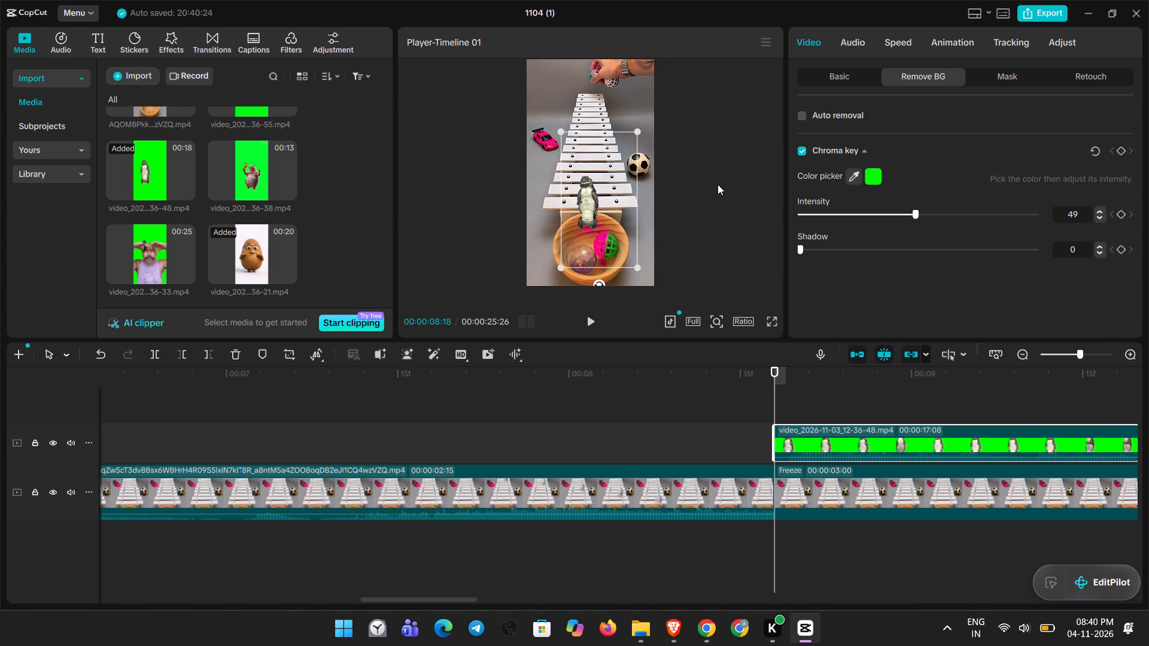
pyautogui.click(829, 74)
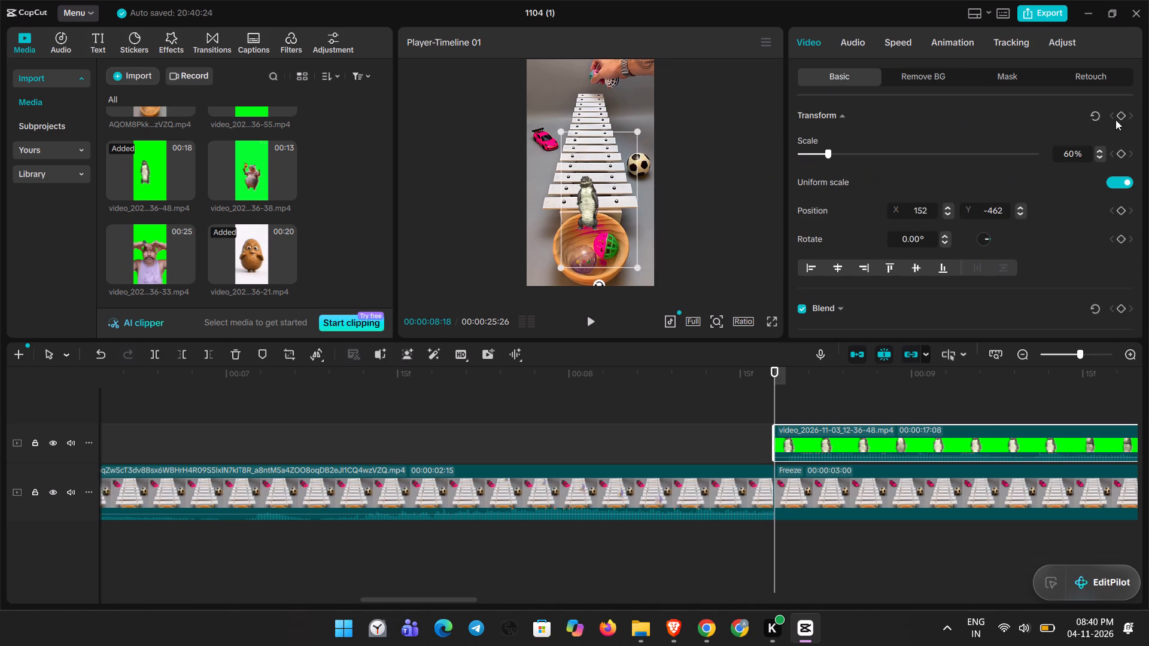
pyautogui.click(1121, 116)
# At 00:00:08:22, add a Transform keyframe, enlarge the crocodile to about 113% and move it to about X 418, Y -443.
pyautogui.press('space')
pyautogui.press('space')
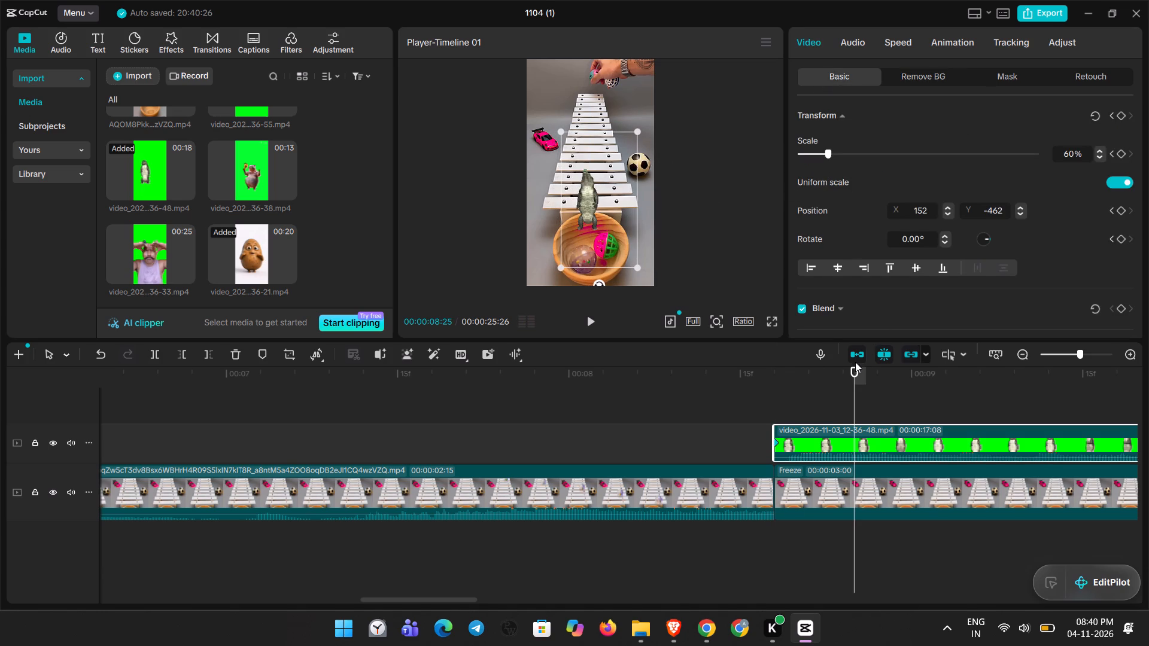
pyautogui.moveTo(852, 374); pyautogui.dragTo(822, 380)
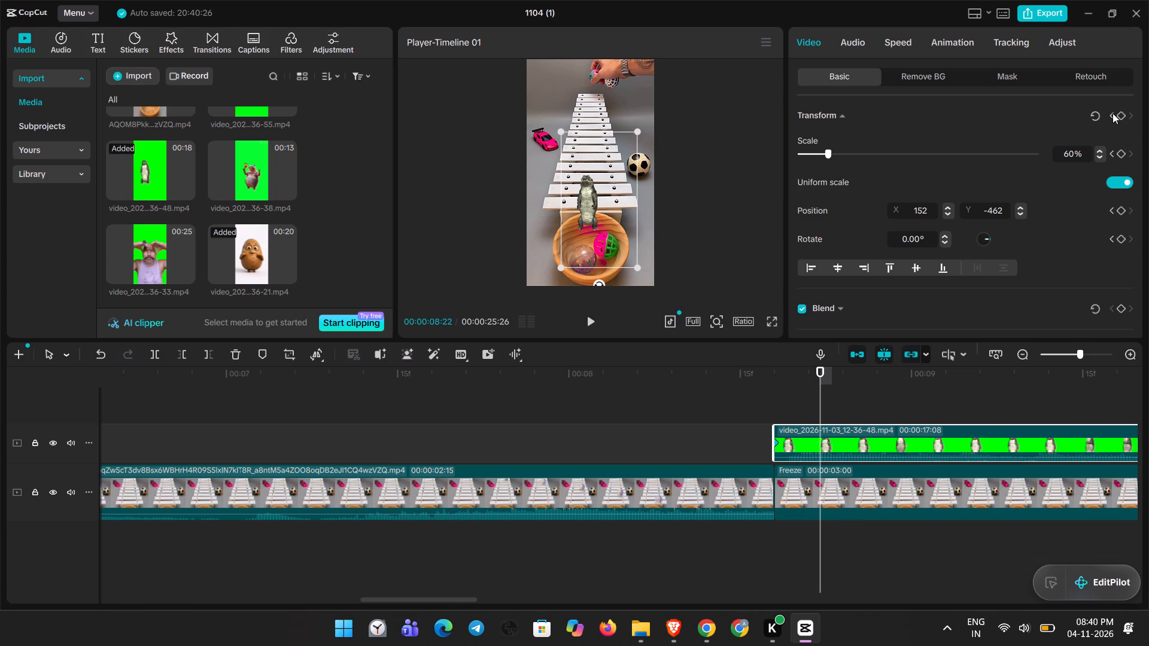
pyautogui.click(1120, 119)
pyautogui.moveTo(636, 132); pyautogui.dragTo(654, 81)
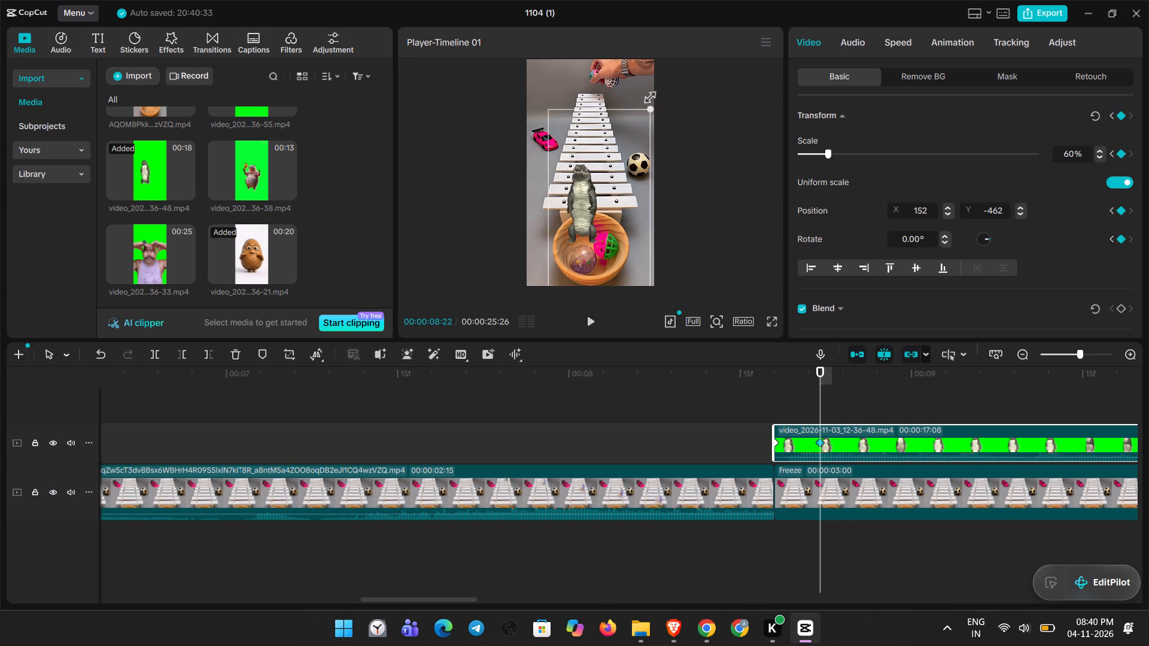
pyautogui.moveTo(654, 81); pyautogui.dragTo(677, 39)
pyautogui.moveTo(579, 205); pyautogui.dragTo(594, 203)
# Play the crocodile's section after its pop-up and locate the end of the freeze frame beneath it on the timeline.
pyautogui.press('space')
pyautogui.press('space')
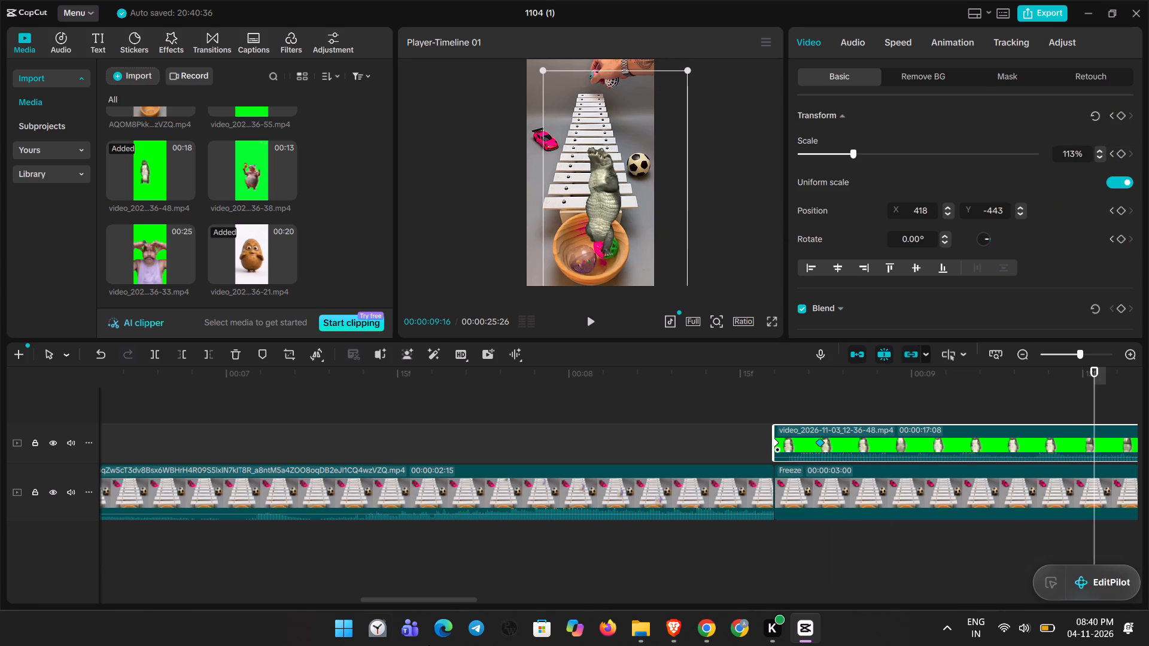
pyautogui.moveTo(400, 599); pyautogui.dragTo(545, 599)
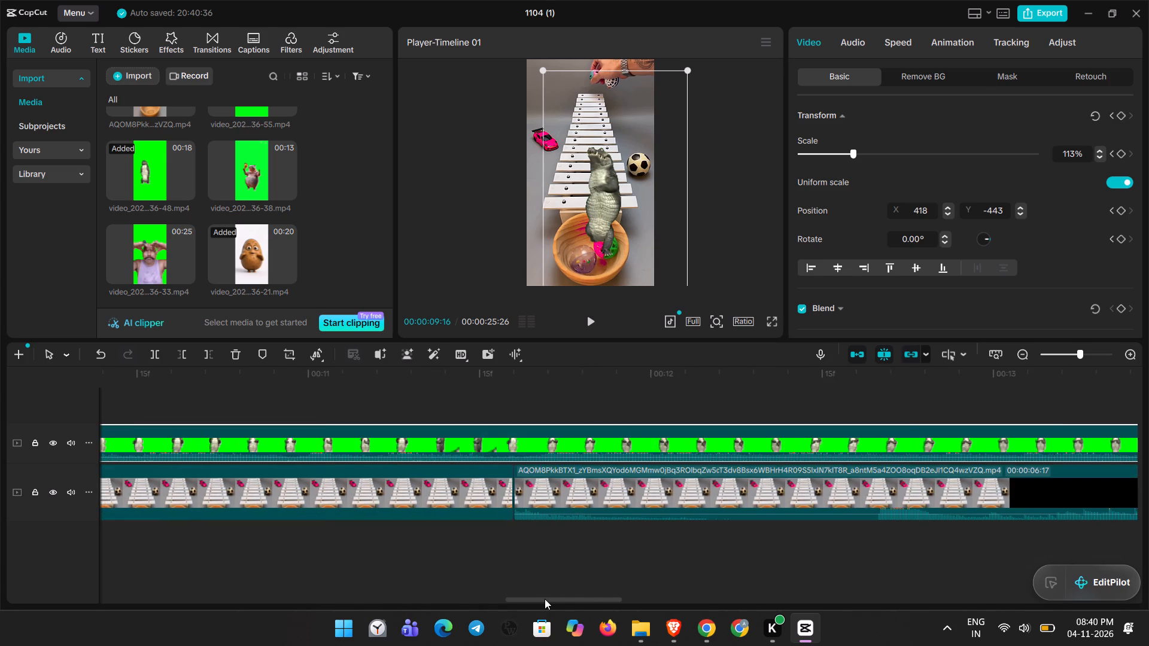
# Play the crocodile section to find a cut point, split the crocodile clip at 00:00:11:11 and delete the part after it.
pyautogui.moveTo(545, 599); pyautogui.dragTo(488, 606)
pyautogui.press('space')
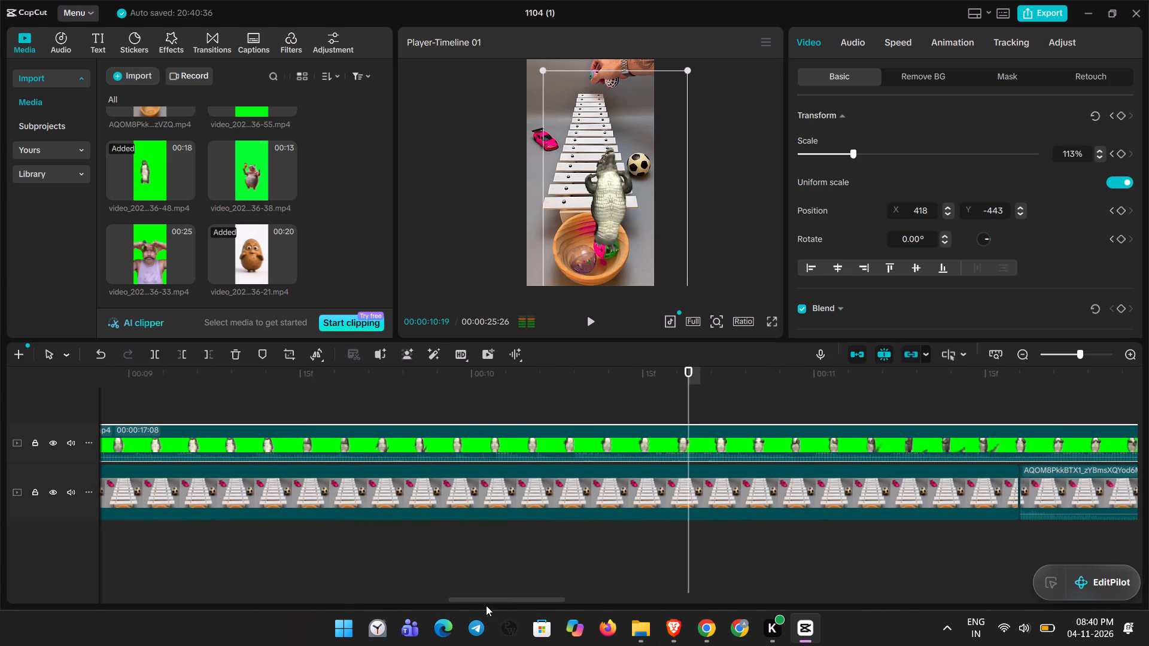
pyautogui.press('space')
pyautogui.press('space')
pyautogui.press('space')
pyautogui.press('space')
pyautogui.press('space')
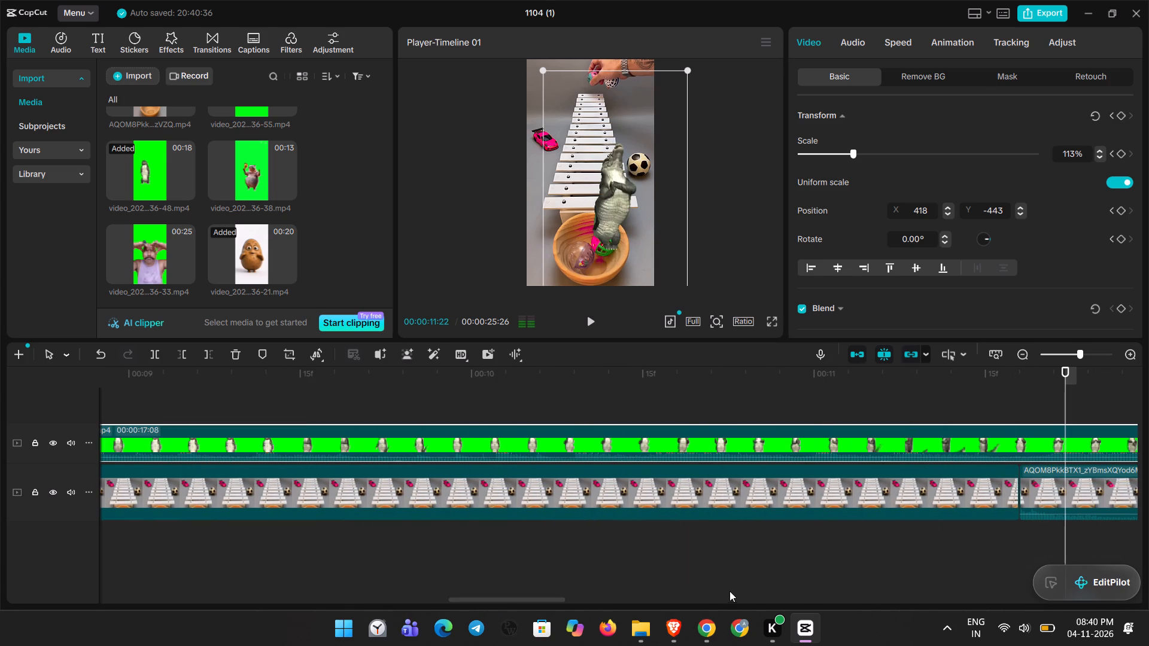
pyautogui.moveTo(1067, 405); pyautogui.dragTo(962, 410)
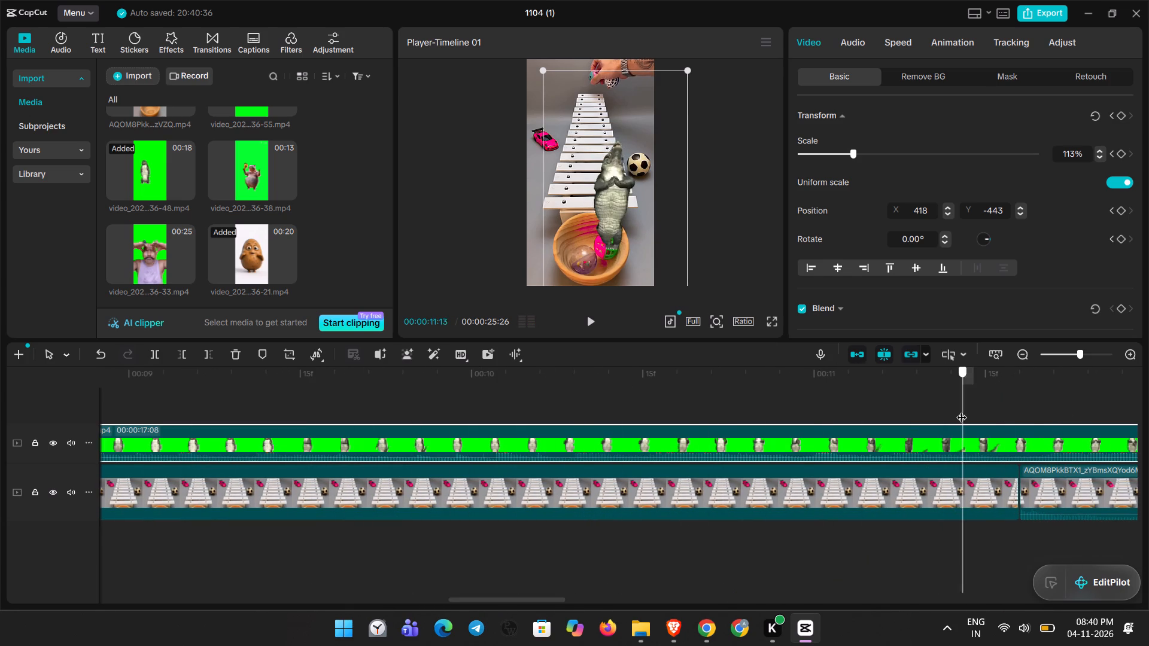
pyautogui.moveTo(962, 410); pyautogui.dragTo(935, 422)
pyautogui.click(969, 437)
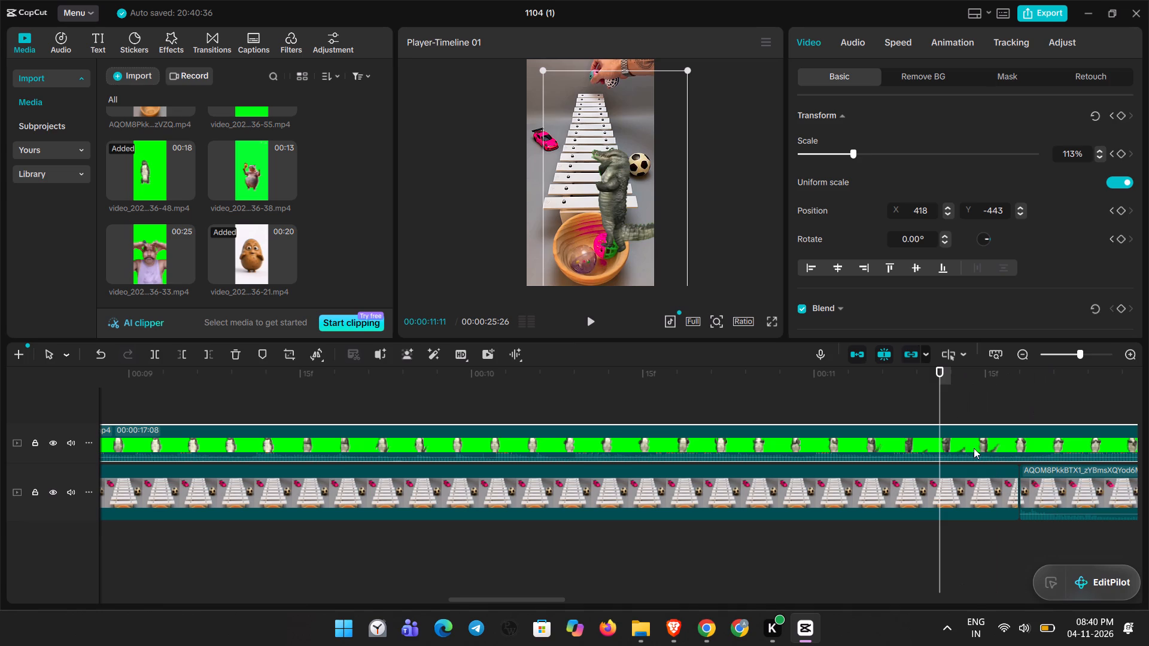
pyautogui.hotkey('ctrl', 'b')
pyautogui.press('Delete')
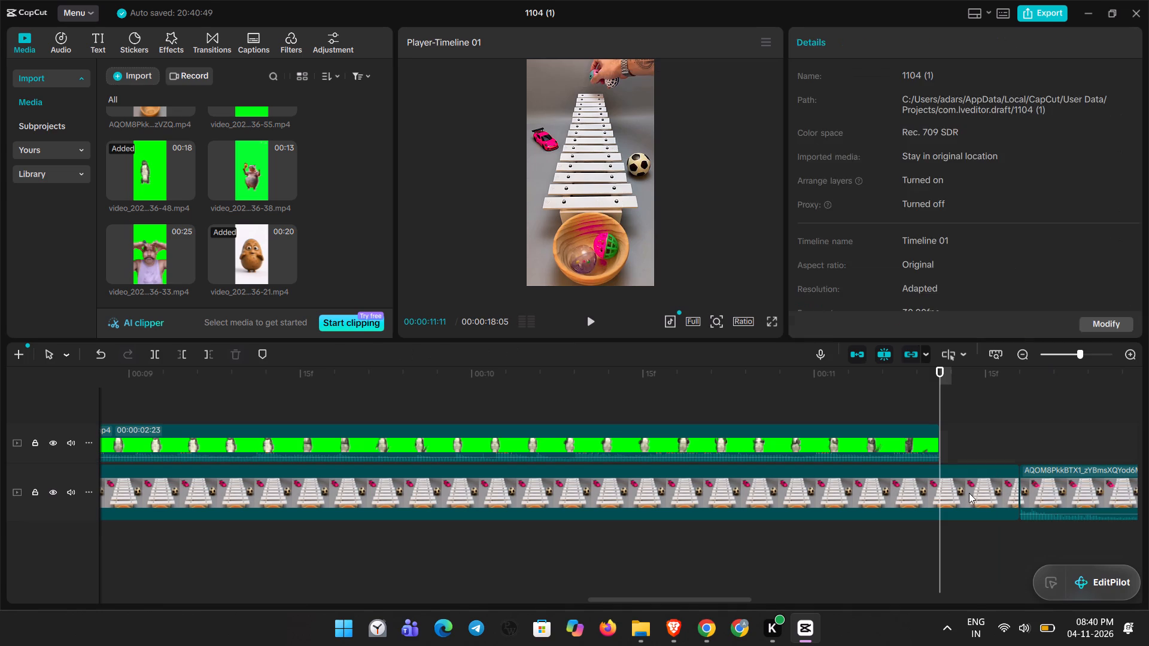
# Split the freeze frame beneath the crocodile at 00:00:11:11 and delete its remainder.
pyautogui.click(968, 495)
pyautogui.hotkey('ctrl', 'b')
pyautogui.press('Delete')
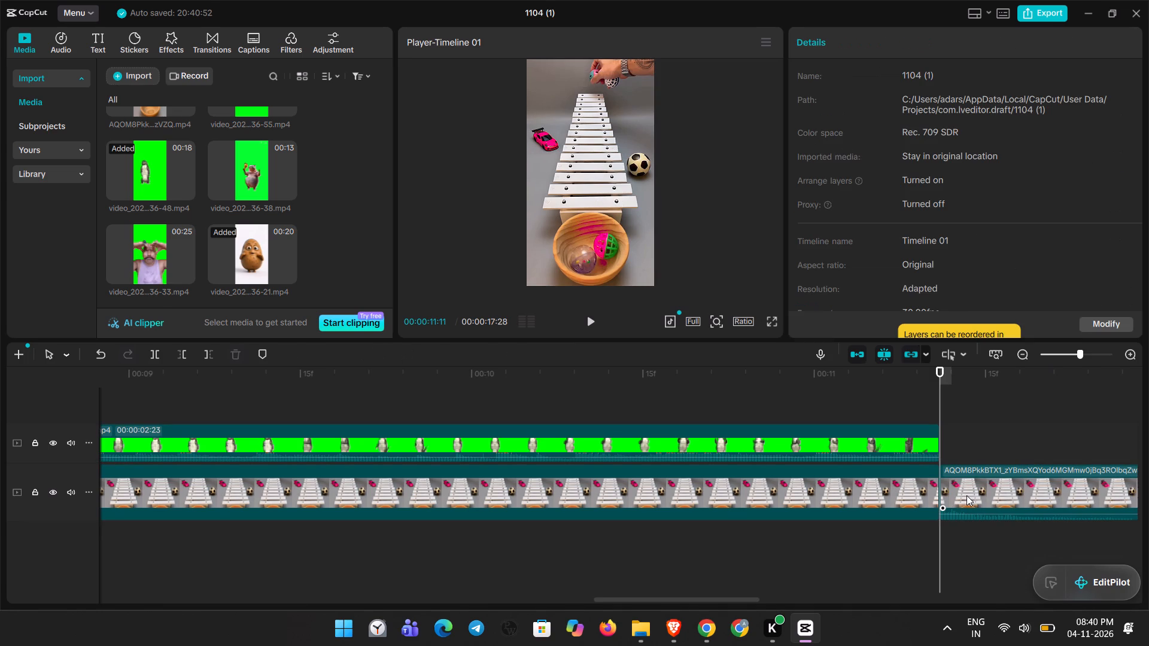
# Find where the hand holds the blue ball over the xylophone, split the clip at 00:00:14:05 and insert a freeze frame there.
pyautogui.press('space')
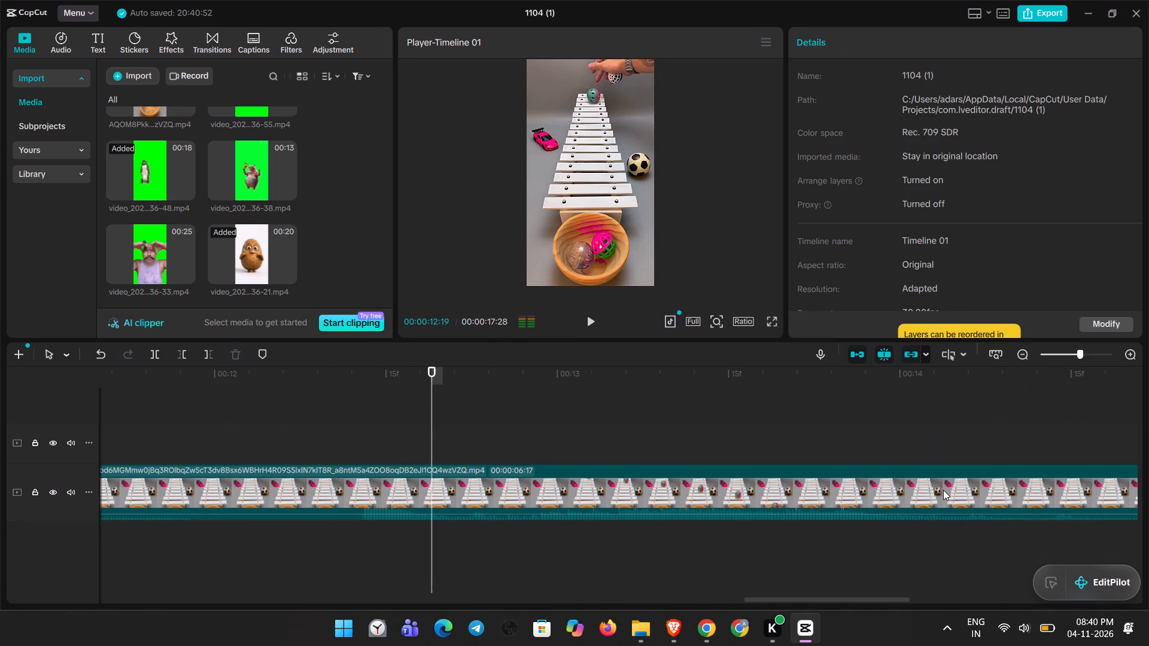
pyautogui.press('space')
pyautogui.press('space')
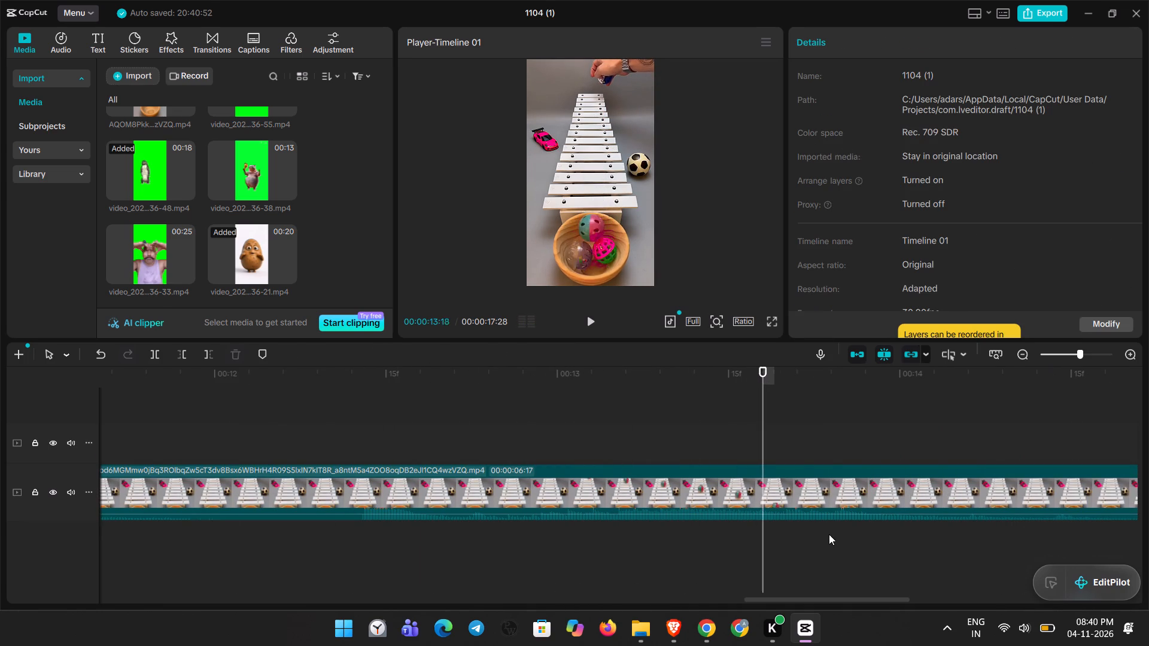
pyautogui.press('space')
pyautogui.press('space')
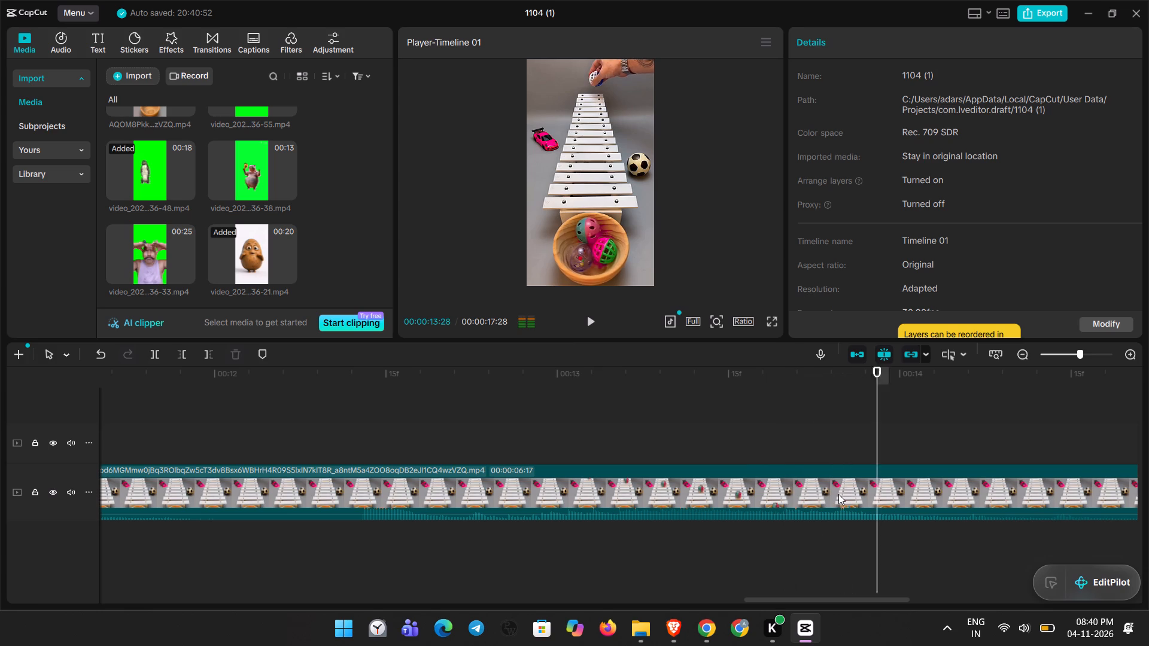
pyautogui.press('space')
pyautogui.press('space')
pyautogui.press('space')
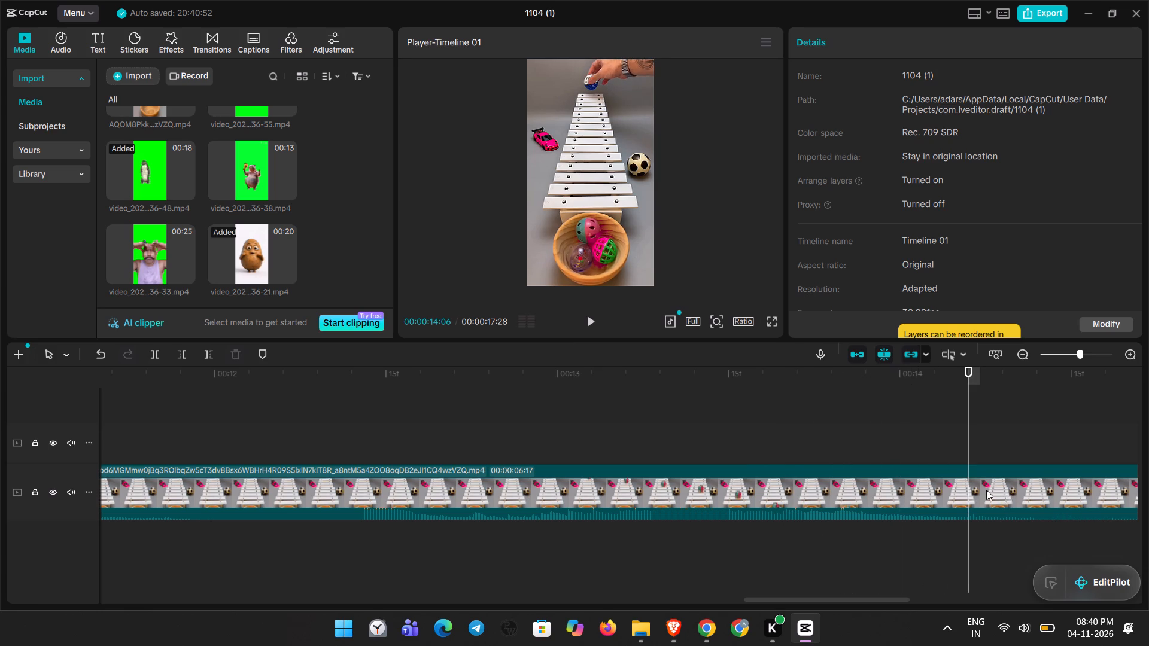
pyautogui.click(986, 490)
pyautogui.moveTo(968, 442); pyautogui.dragTo(960, 441)
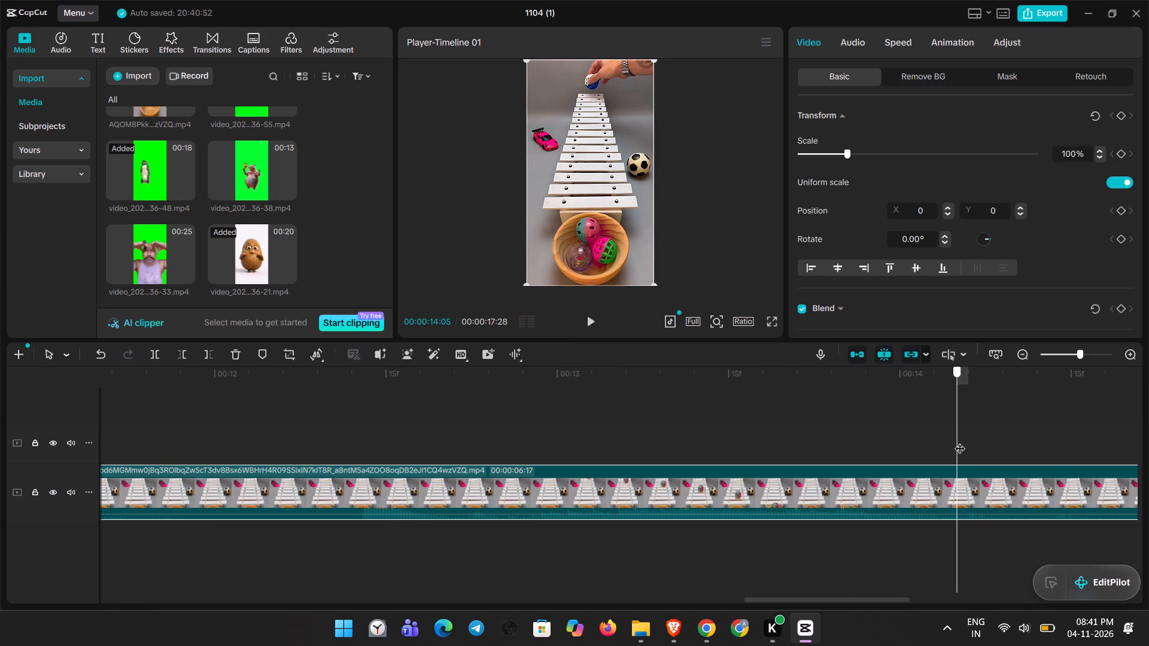
pyautogui.moveTo(960, 441); pyautogui.dragTo(959, 441)
pyautogui.click(971, 471)
pyautogui.hotkey('ctrl', 'b')
pyautogui.click(310, 356)
pyautogui.click(326, 380)
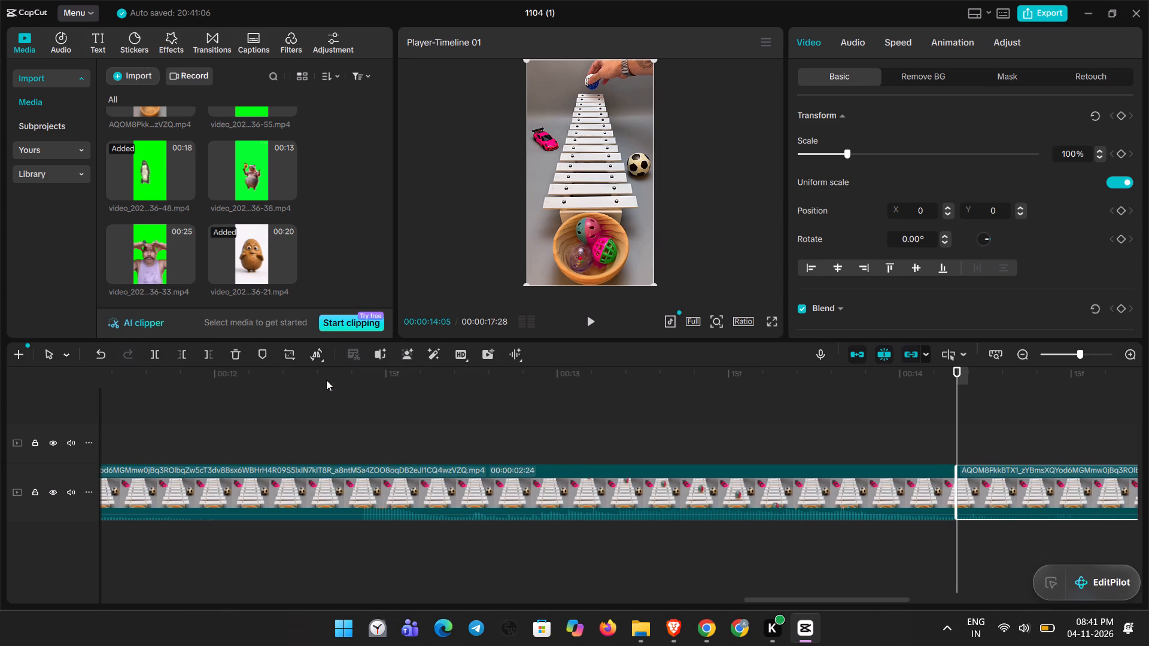
# Place the green-screen clip of the mustached man above the start of the new freeze frame, at 00:00:14:06.
pyautogui.press('space')
pyautogui.press('space')
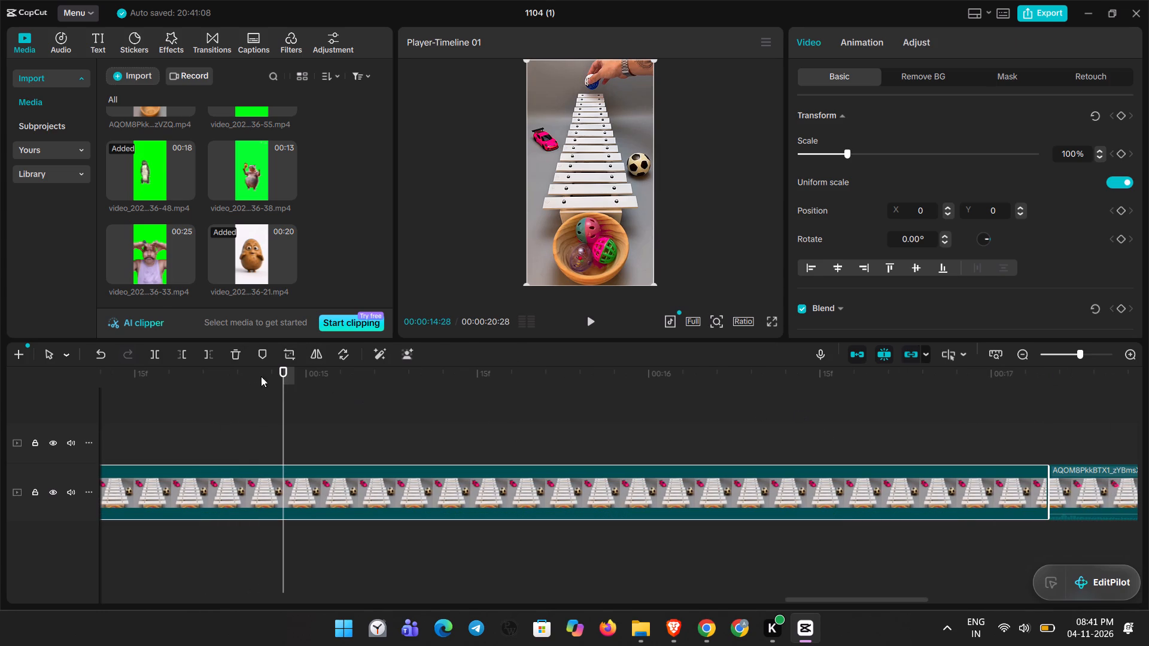
pyautogui.moveTo(284, 383); pyautogui.dragTo(151, 409)
pyautogui.keyDown('ctrl'); pyautogui.scroll(-4, 150, 408); pyautogui.keyUp('ctrl')
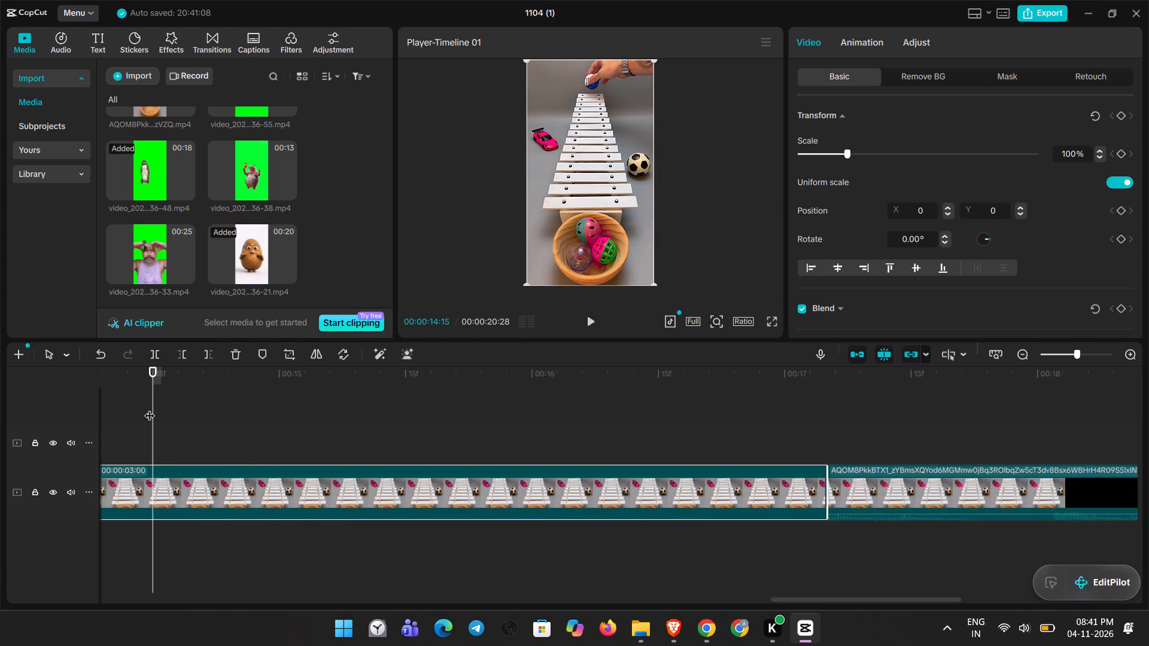
pyautogui.keyDown('ctrl'); pyautogui.scroll(-1, 150, 408); pyautogui.keyUp('ctrl')
pyautogui.moveTo(151, 422); pyautogui.dragTo(80, 432)
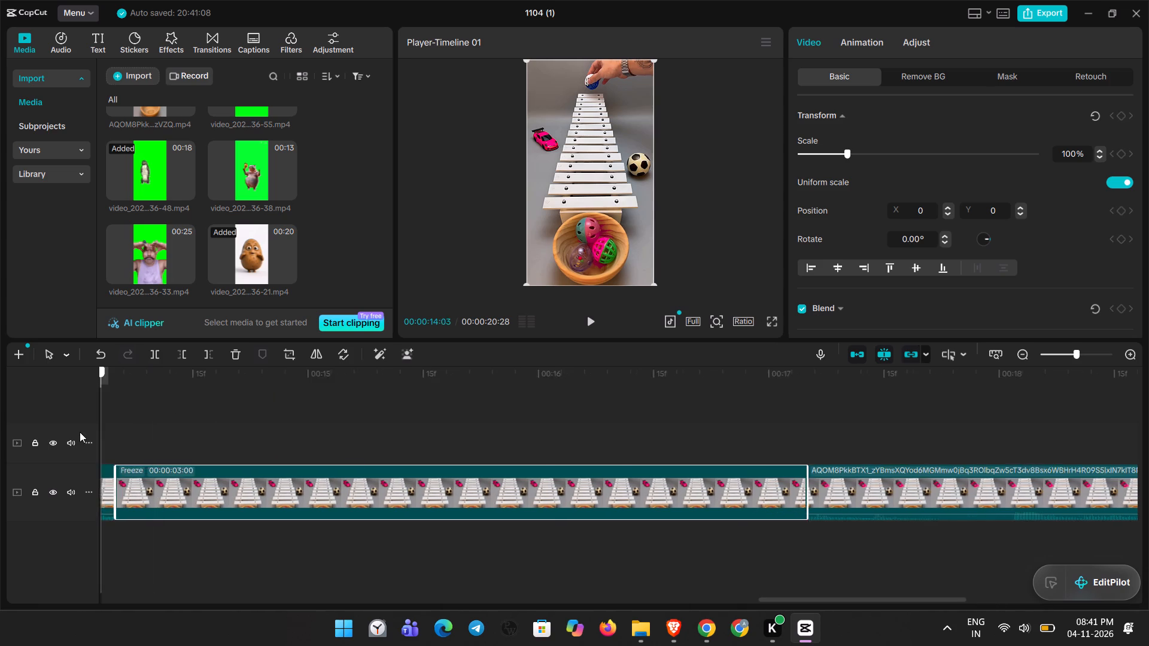
pyautogui.moveTo(80, 432); pyautogui.dragTo(768, 447)
pyautogui.moveTo(137, 266); pyautogui.dragTo(671, 436)
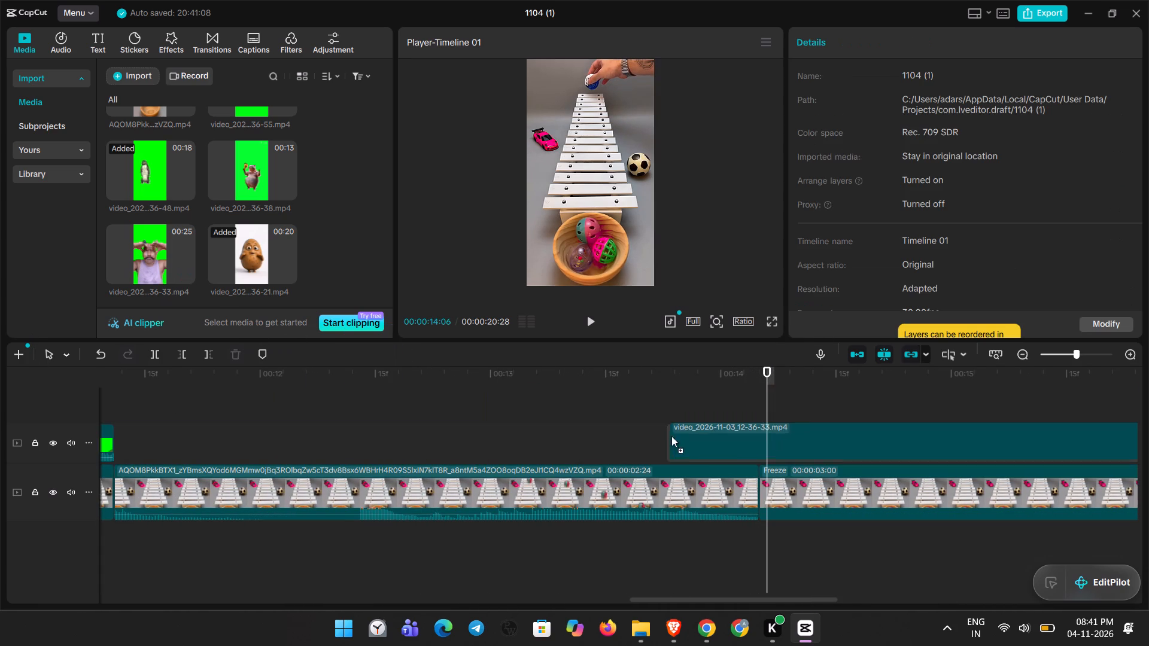
pyautogui.moveTo(671, 436); pyautogui.dragTo(770, 450)
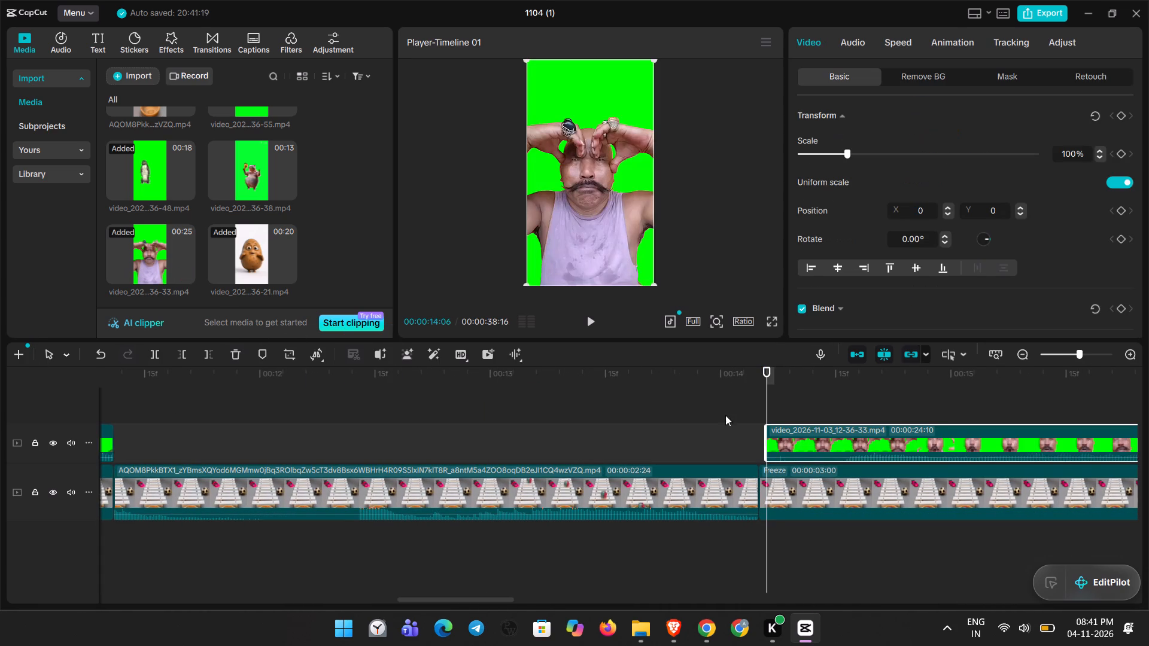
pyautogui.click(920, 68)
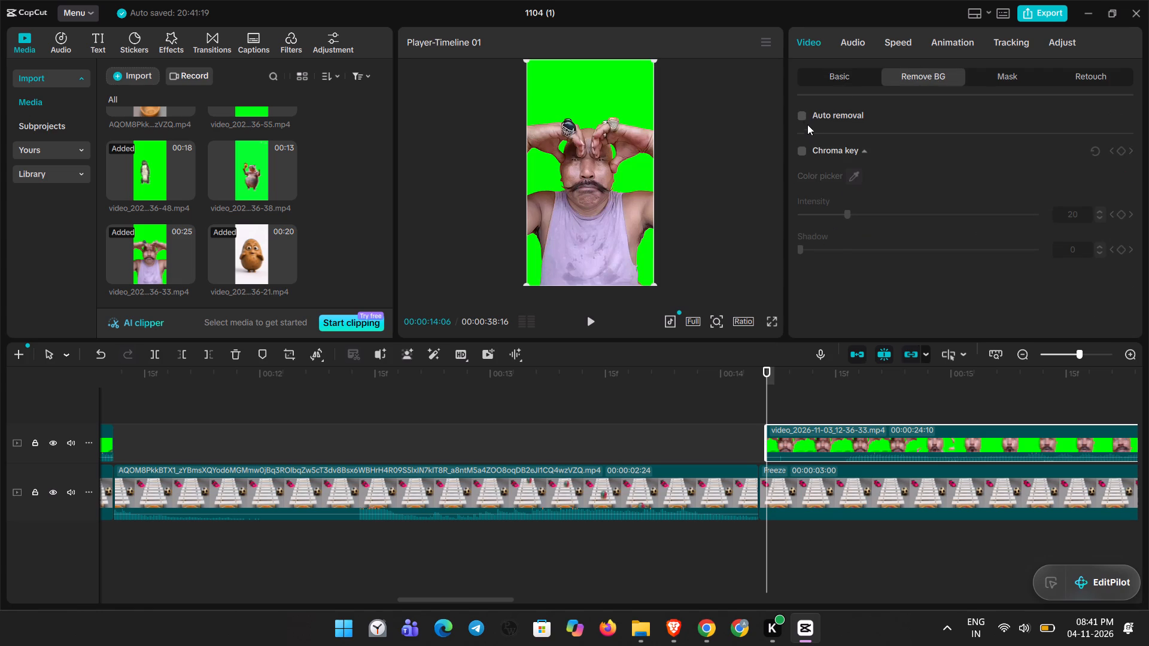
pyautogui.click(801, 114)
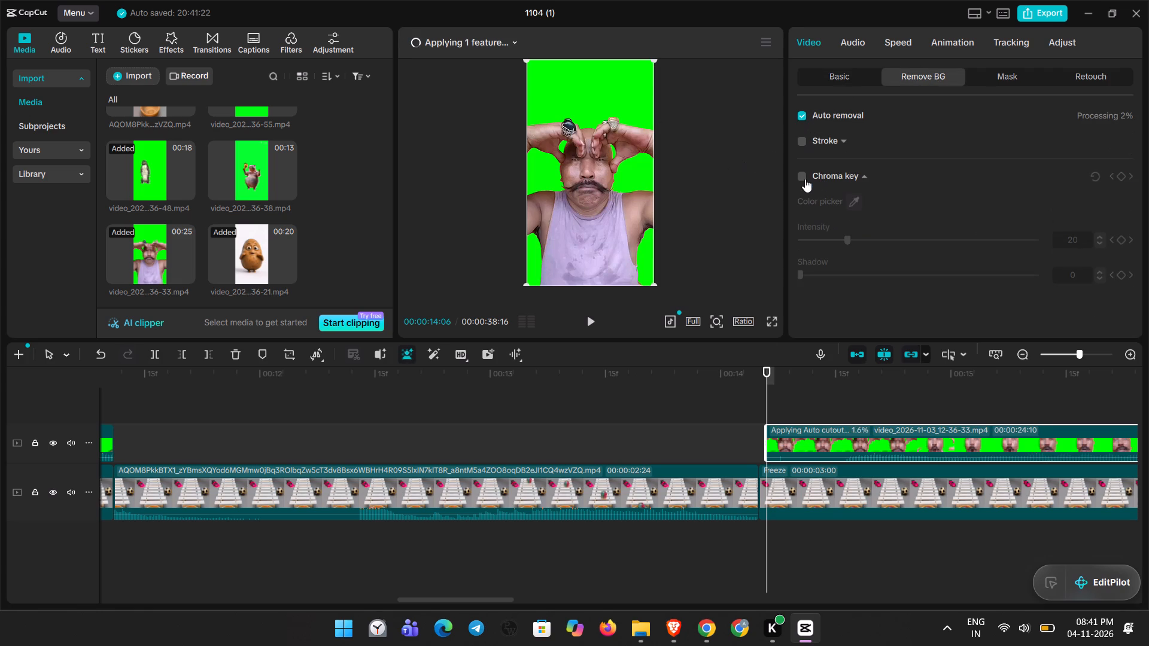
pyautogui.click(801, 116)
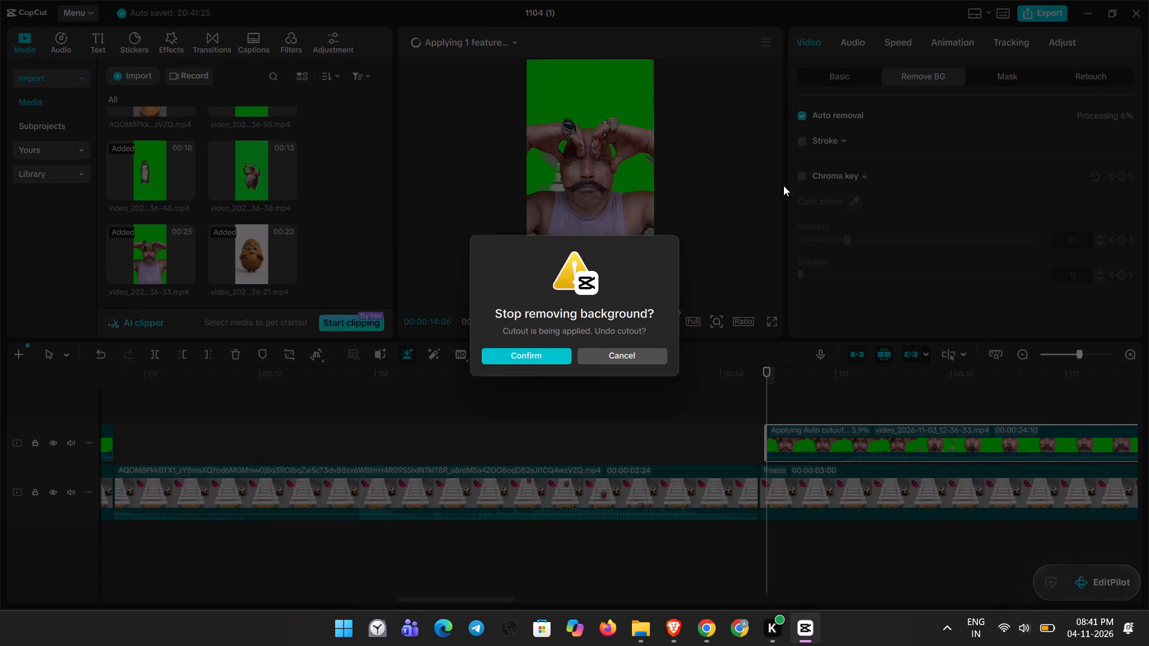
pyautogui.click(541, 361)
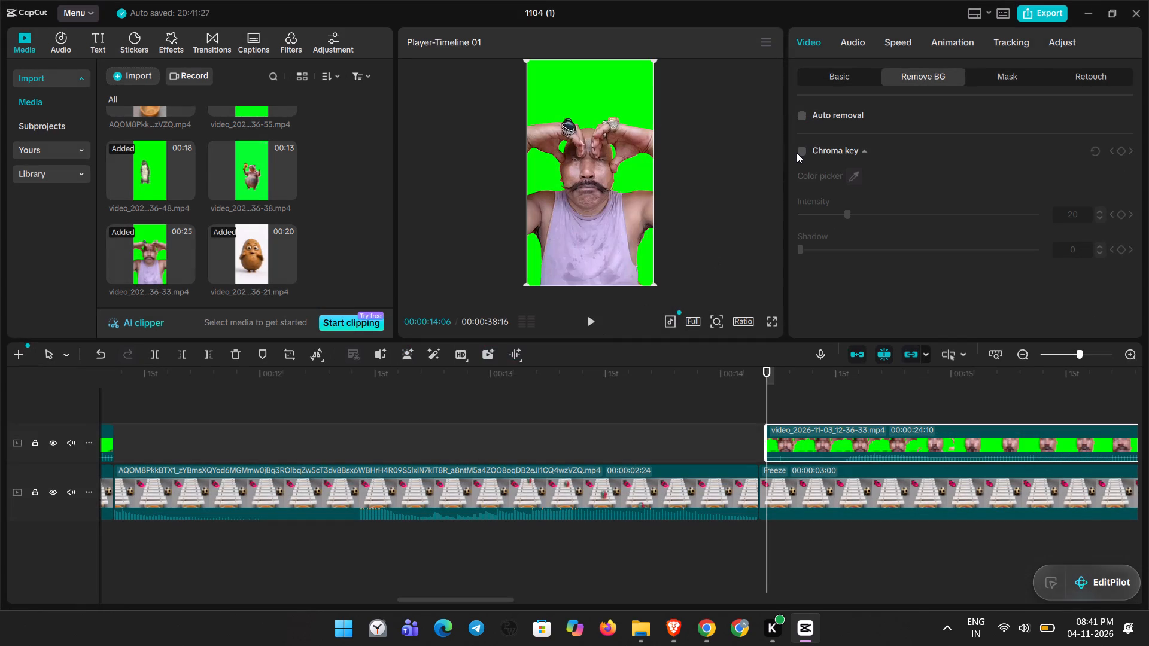
# Remove the man clip's green background with Chroma key, picking the green and setting Intensity to 78.
pyautogui.click(797, 153)
pyautogui.click(803, 152)
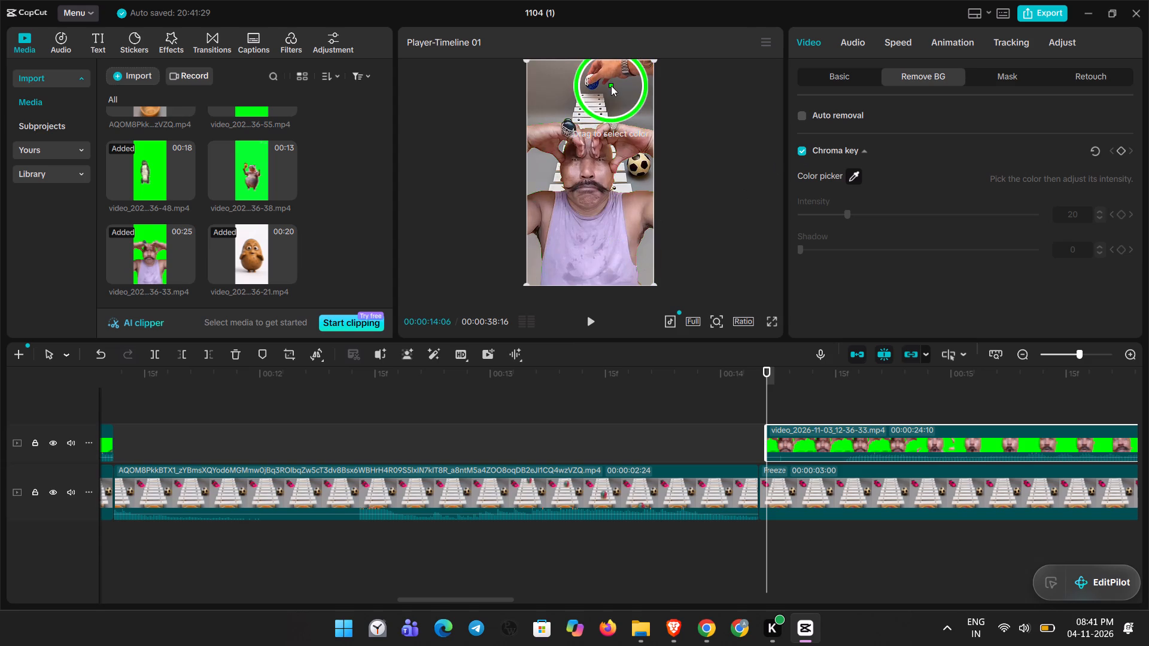
pyautogui.click(611, 86)
pyautogui.moveTo(849, 215); pyautogui.dragTo(985, 215)
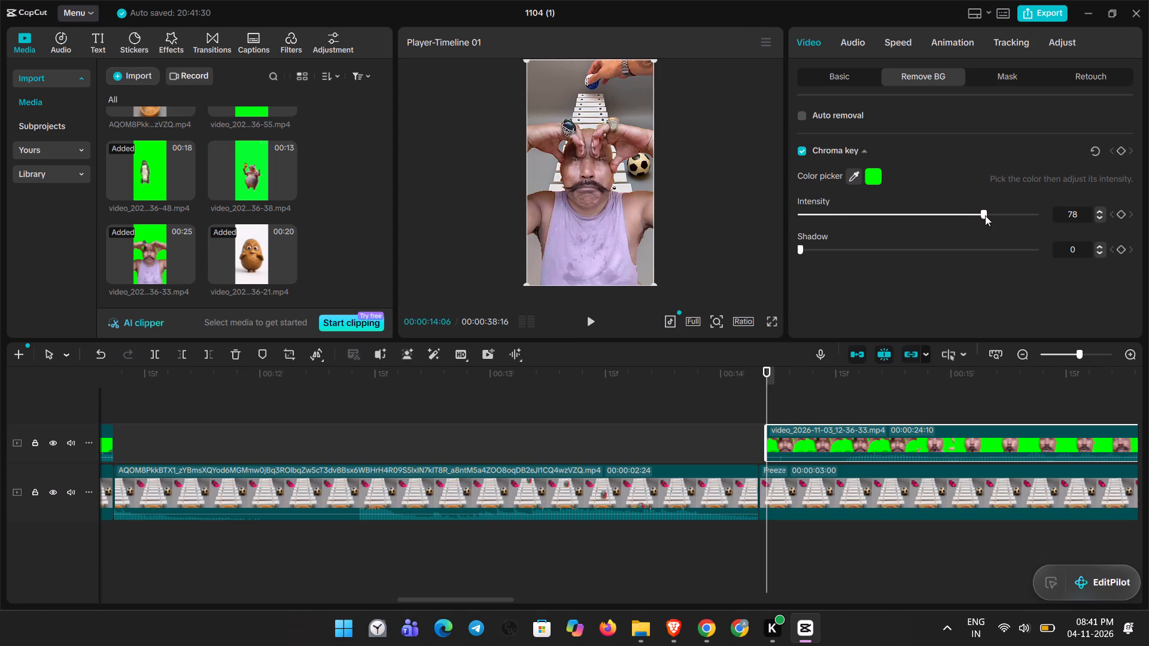
# Shrink the man to about 40% at the frame's centre and add a Transform keyframe at 00:00:14:06.
pyautogui.moveTo(653, 60); pyautogui.dragTo(531, 144)
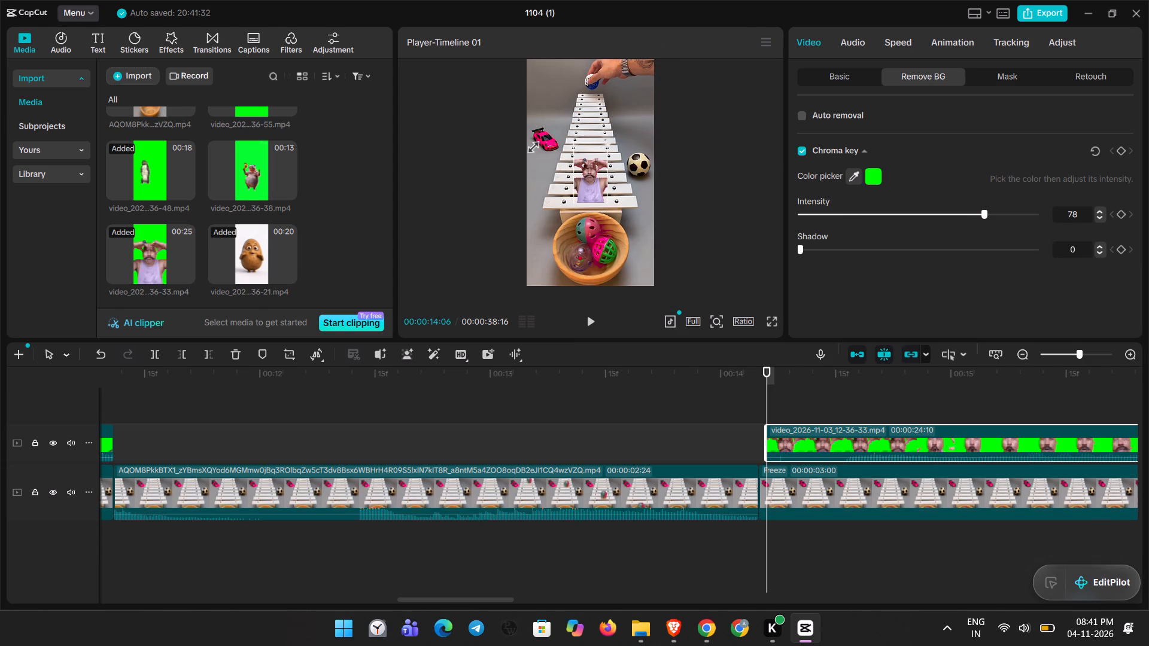
pyautogui.moveTo(531, 144); pyautogui.dragTo(554, 131)
pyautogui.click(846, 75)
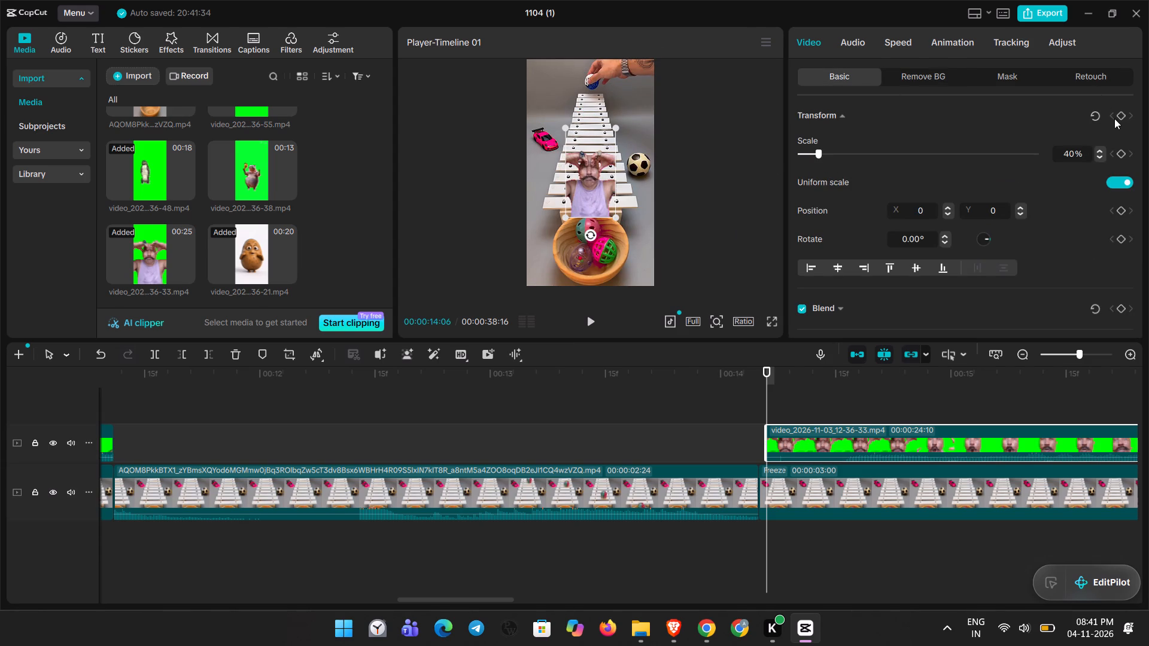
pyautogui.click(1119, 113)
# At 00:00:14:17, enlarge the man to 100% and add a Transform keyframe.
pyautogui.press('space')
pyautogui.press('space')
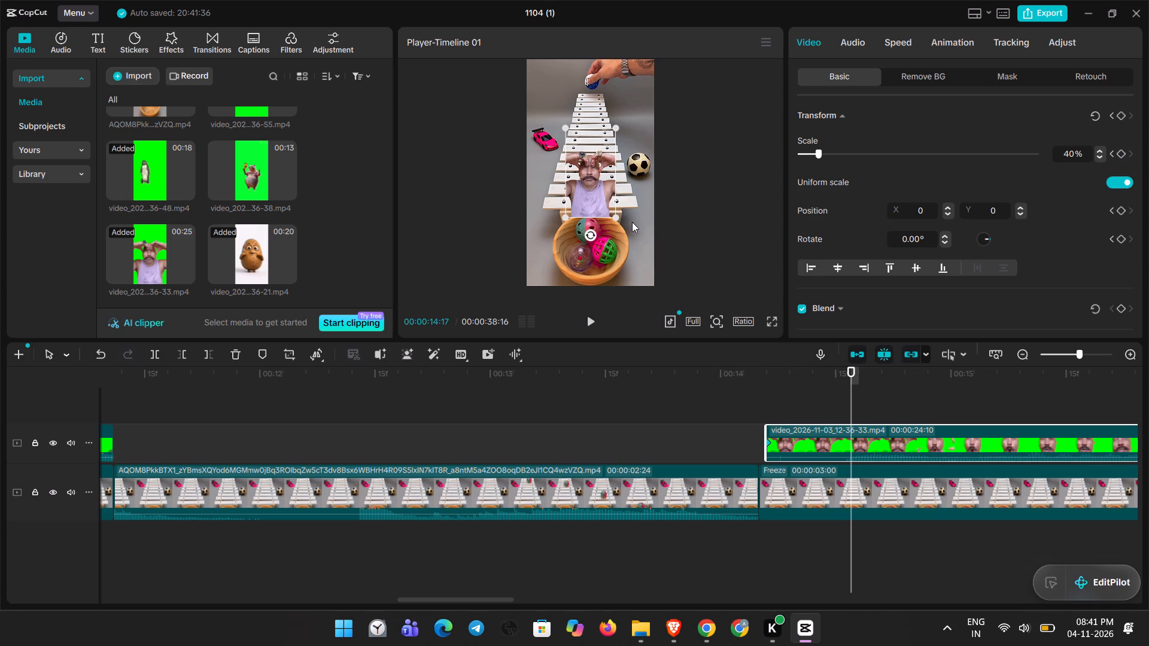
pyautogui.moveTo(612, 218); pyautogui.dragTo(614, 227)
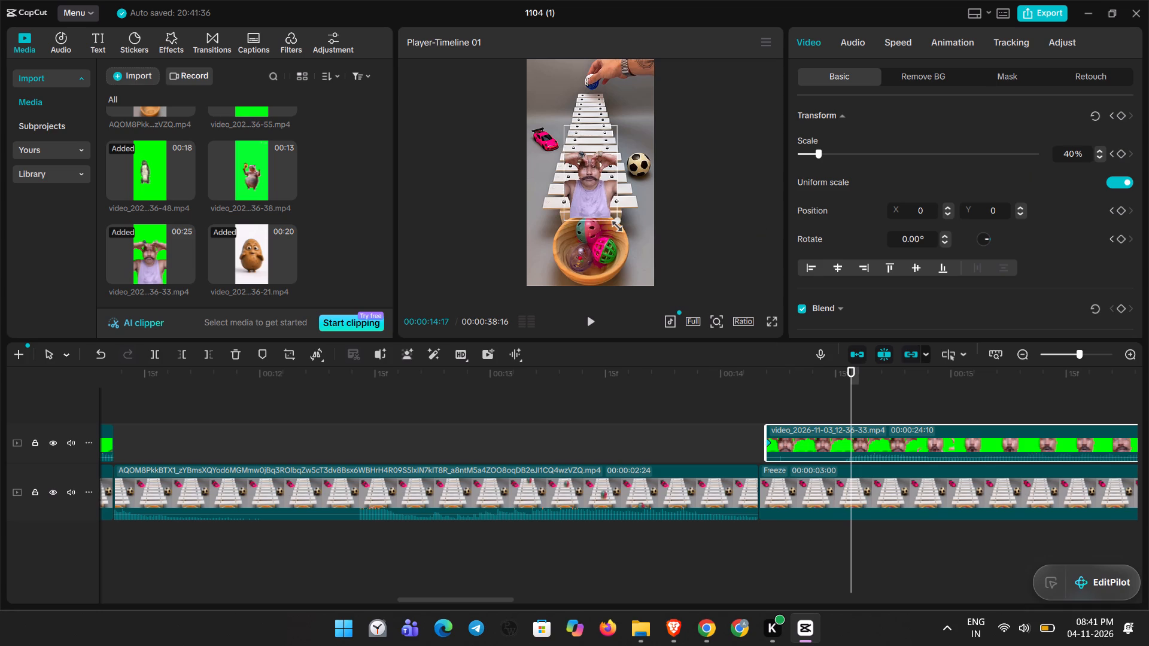
pyautogui.moveTo(614, 227); pyautogui.dragTo(685, 314)
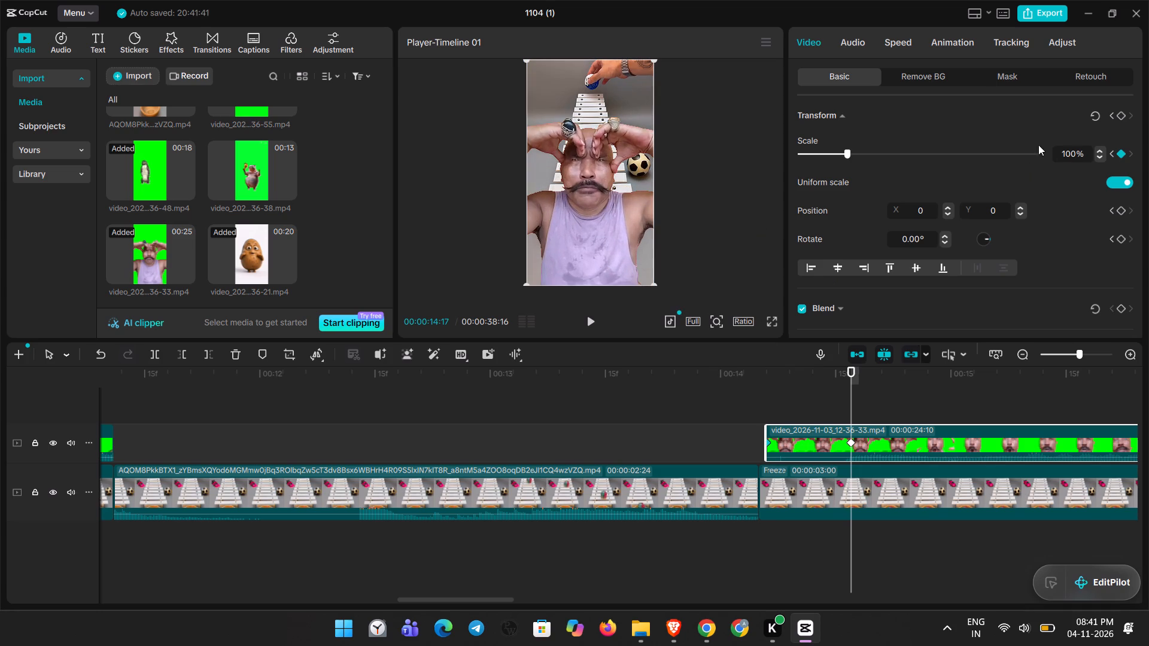
pyautogui.click(1115, 115)
pyautogui.click(1120, 116)
# Preview the man's pop-up, extend the freeze frame beneath him to about 00:00:18:20, and play the extended section.
pyautogui.press('space')
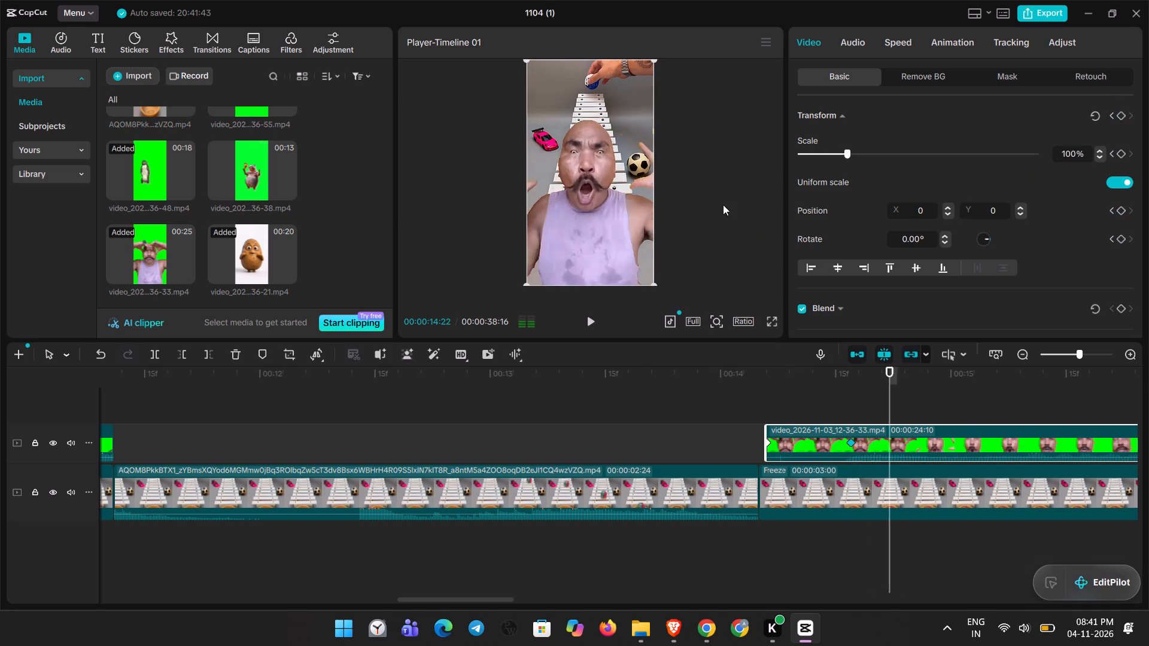
pyautogui.press('space')
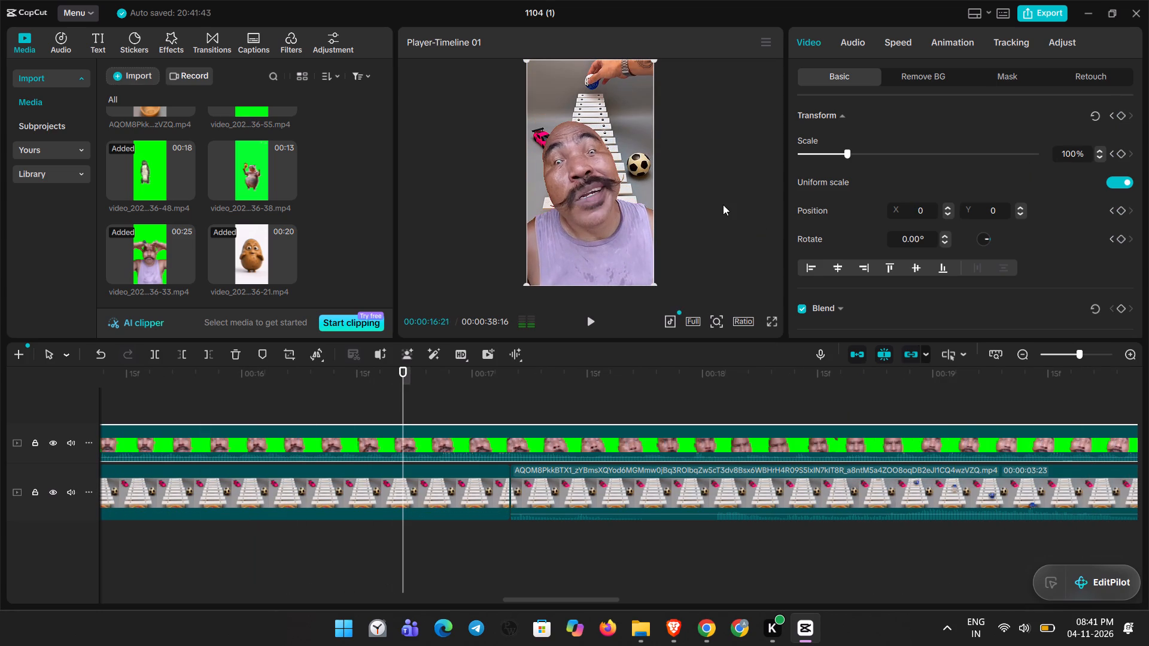
pyautogui.click(479, 515)
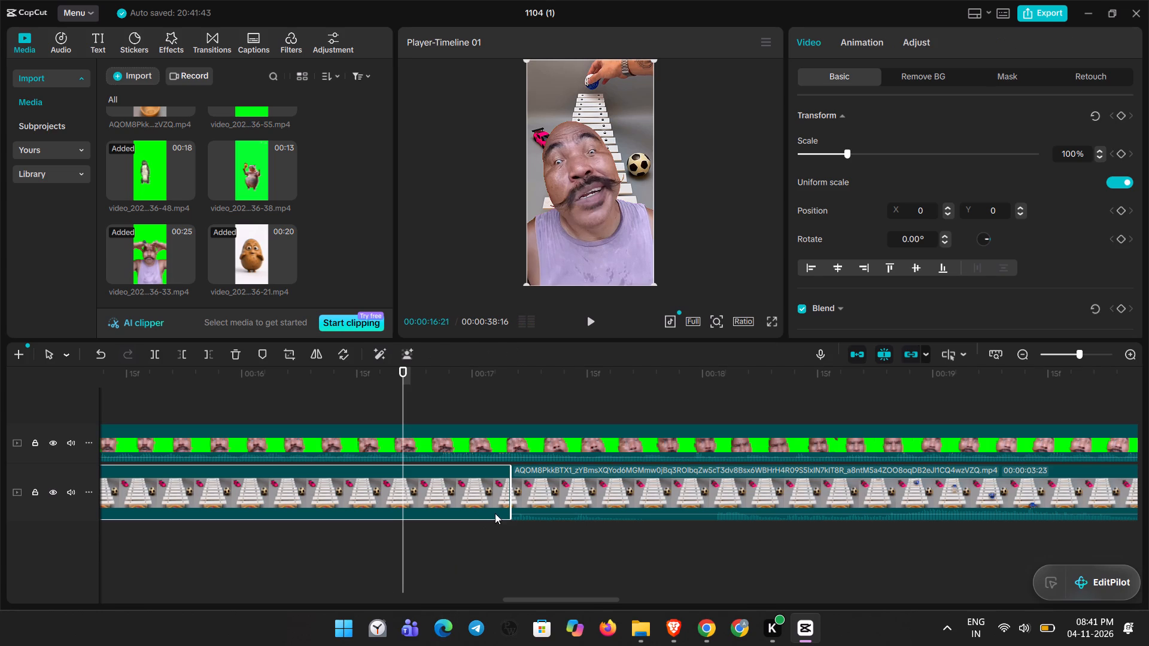
pyautogui.moveTo(512, 496); pyautogui.dragTo(844, 499)
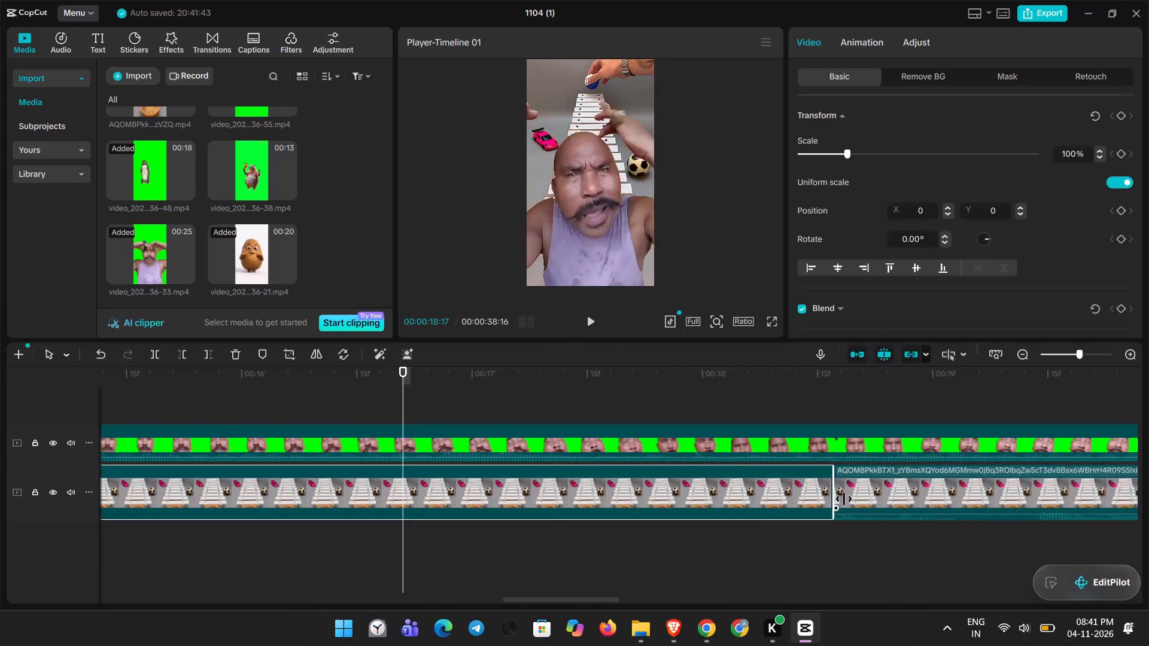
pyautogui.moveTo(844, 499); pyautogui.dragTo(854, 499)
pyautogui.press('space')
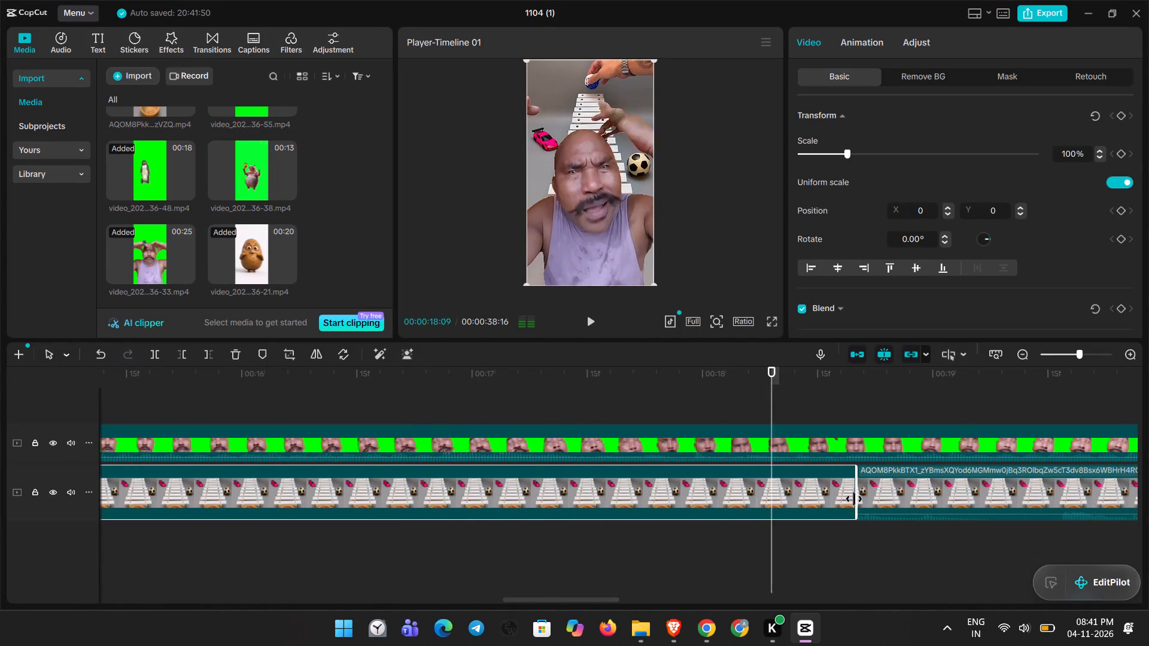
# Cut the man clip and the freeze frame beneath him at 00:00:18:13 and delete the parts beyond it.
pyautogui.press('space')
pyautogui.click(822, 447)
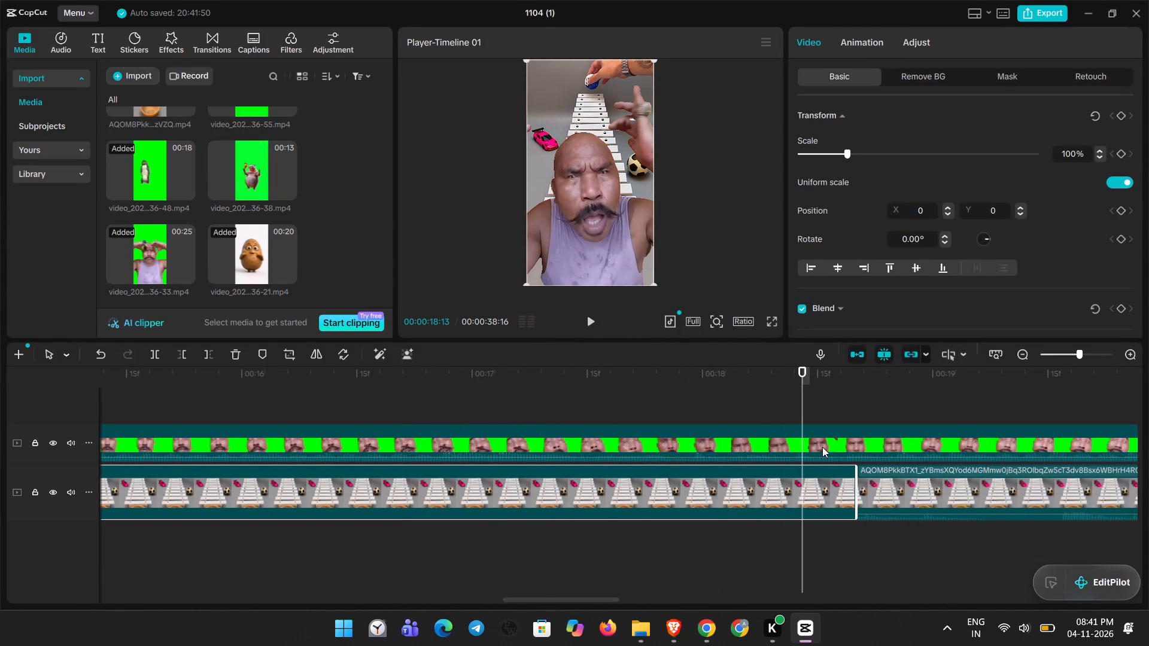
pyautogui.hotkey('ctrl', 'b')
pyautogui.press('Delete')
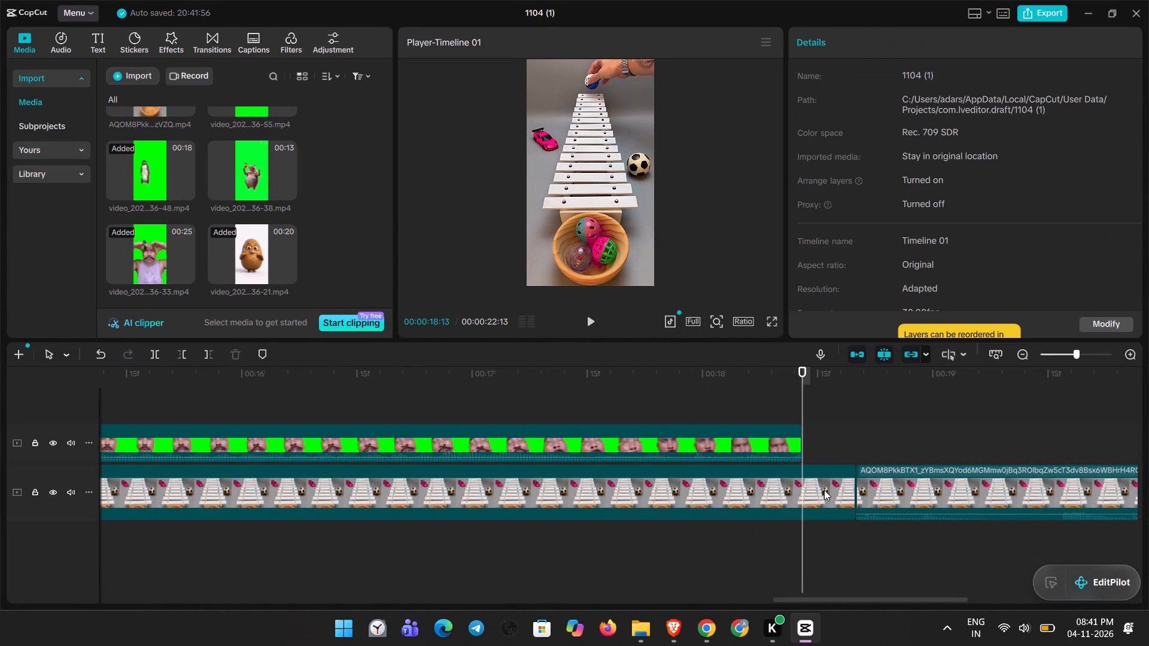
pyautogui.click(823, 489)
pyautogui.hotkey('ctrl', 'b')
pyautogui.press('Delete')
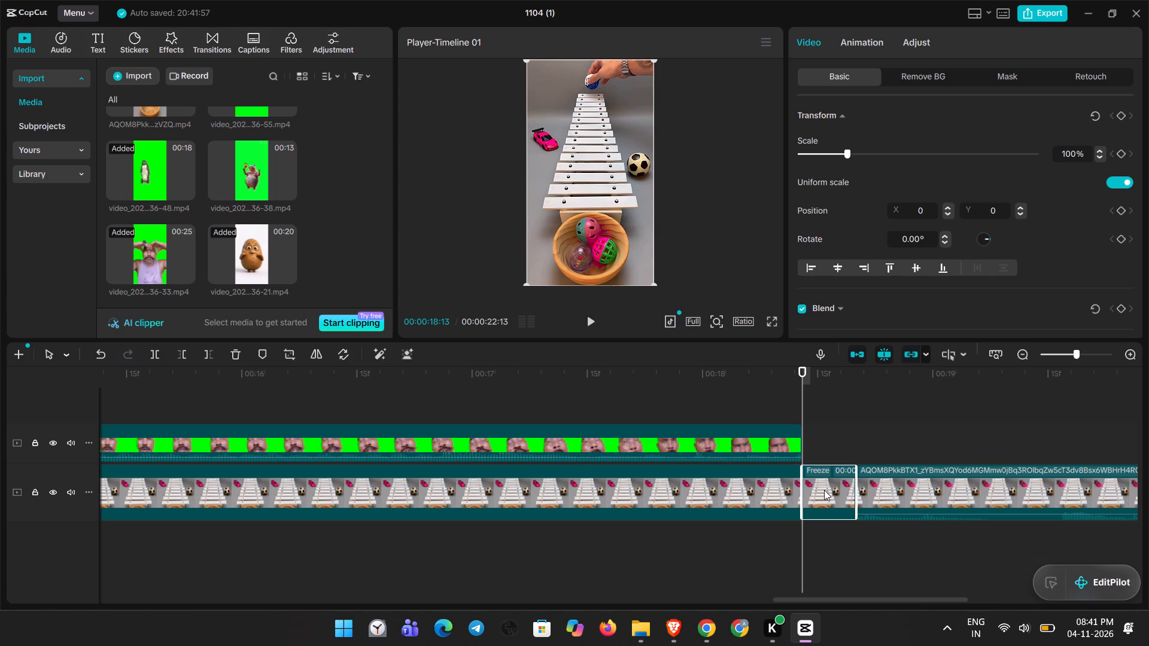
# Shift the last xylophone clip slightly earlier onto its own track and split it at 00:00:20:24, where the blue ball lands in the bowl.
pyautogui.press('space')
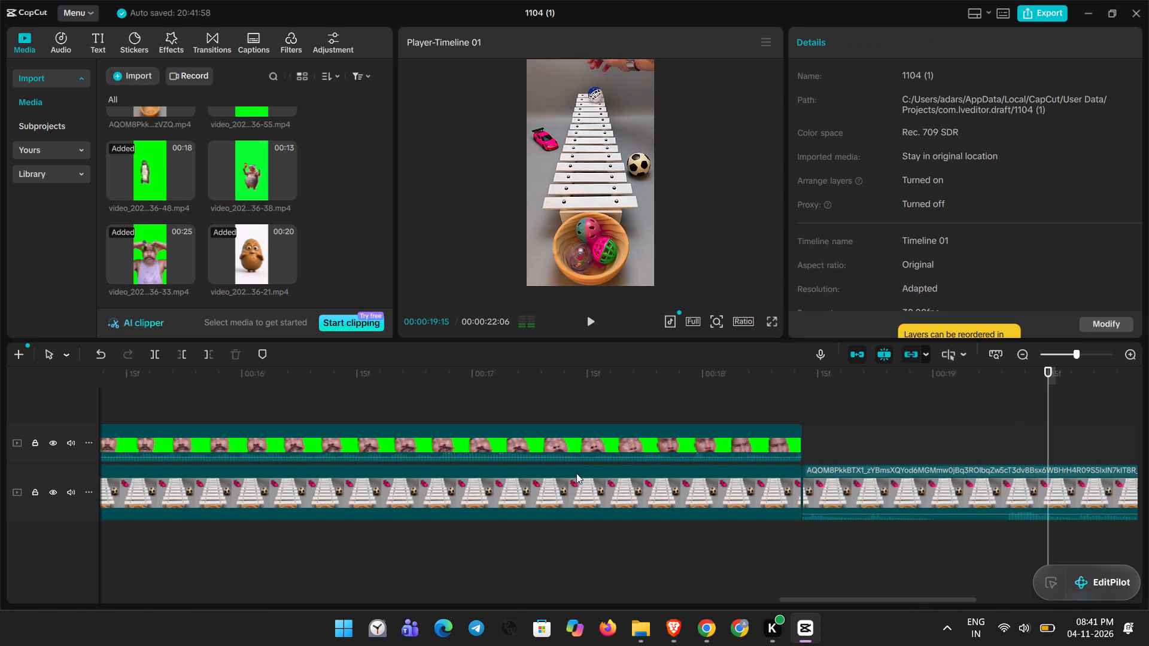
pyautogui.press('space')
pyautogui.scroll(1, 576, 473)
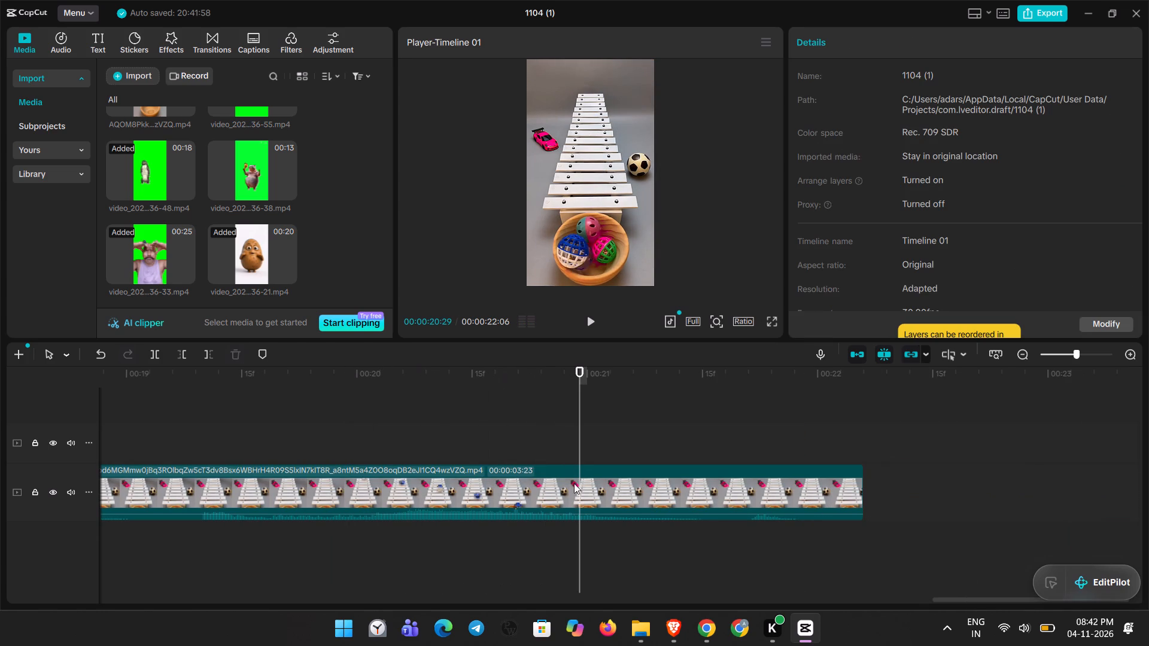
pyautogui.press('space')
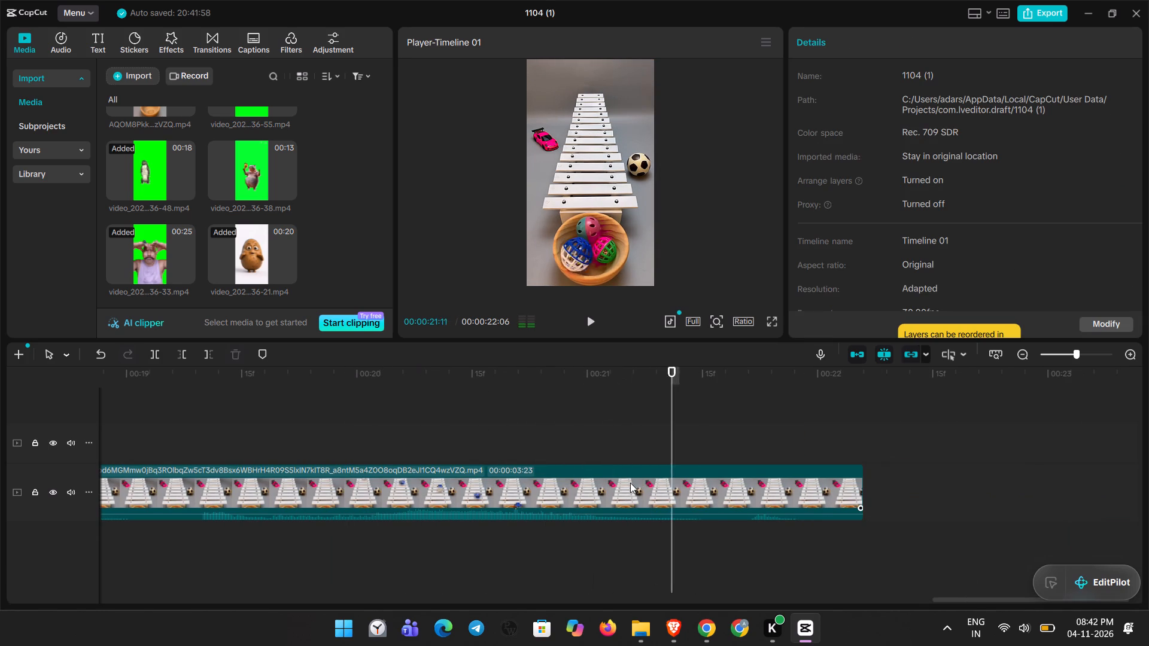
pyautogui.press('space')
pyautogui.scroll(1, 703, 480)
pyautogui.moveTo(735, 406); pyautogui.dragTo(463, 449)
pyautogui.press('space')
pyautogui.scroll(1, 463, 449)
pyautogui.press('space')
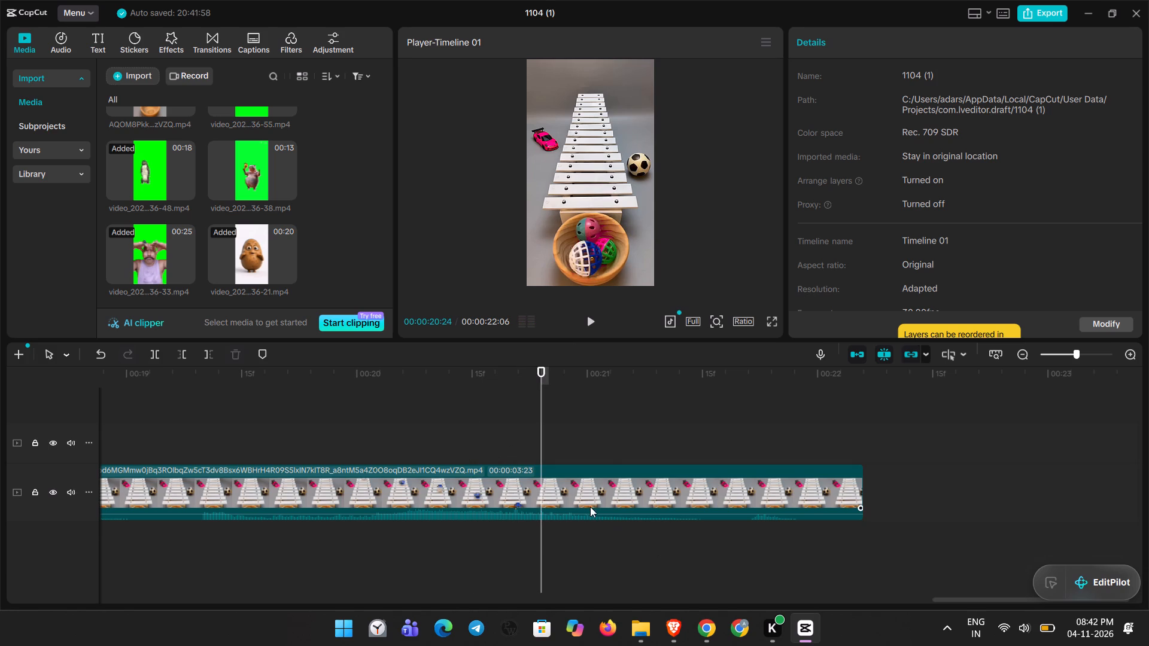
pyautogui.scroll(1, 582, 496)
pyautogui.moveTo(580, 495); pyautogui.dragTo(557, 521)
pyautogui.hotkey('ctrl', 'b')
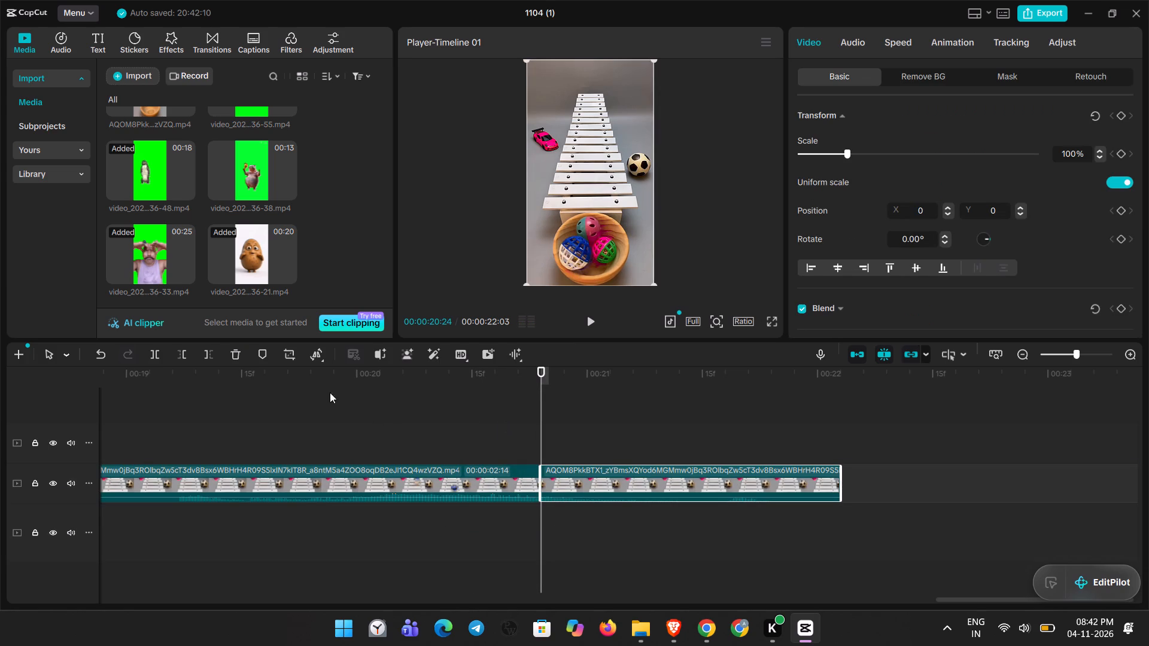
# Insert a freeze frame of the balls in the bowl at 00:00:20:24.
pyautogui.click(312, 356)
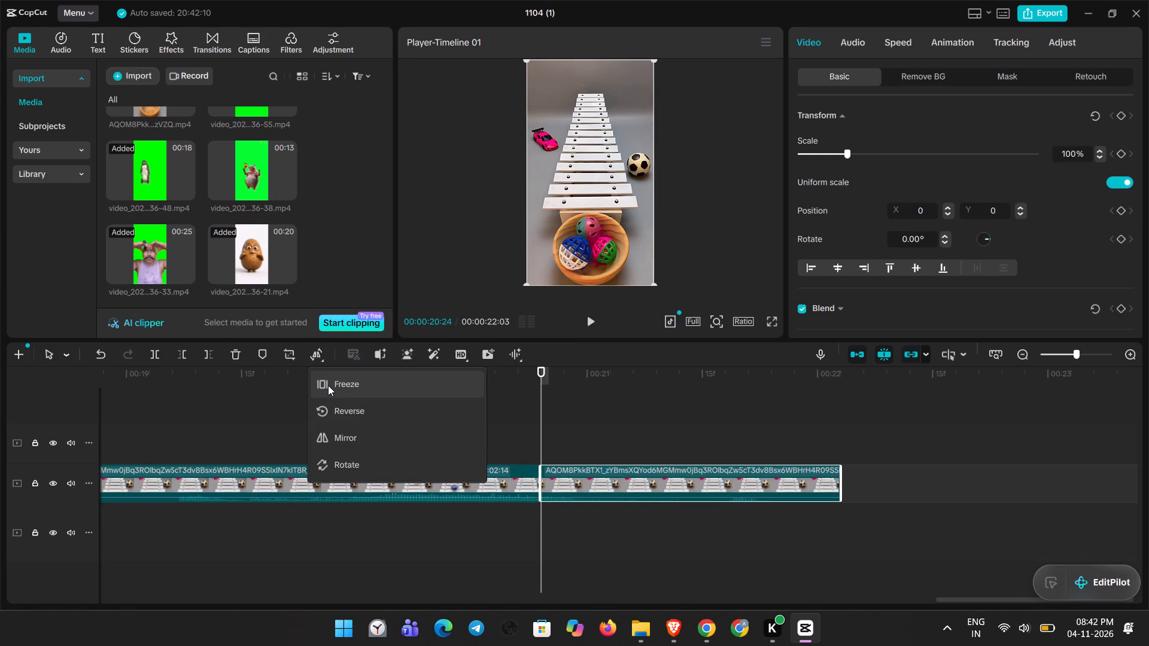
pyautogui.click(328, 385)
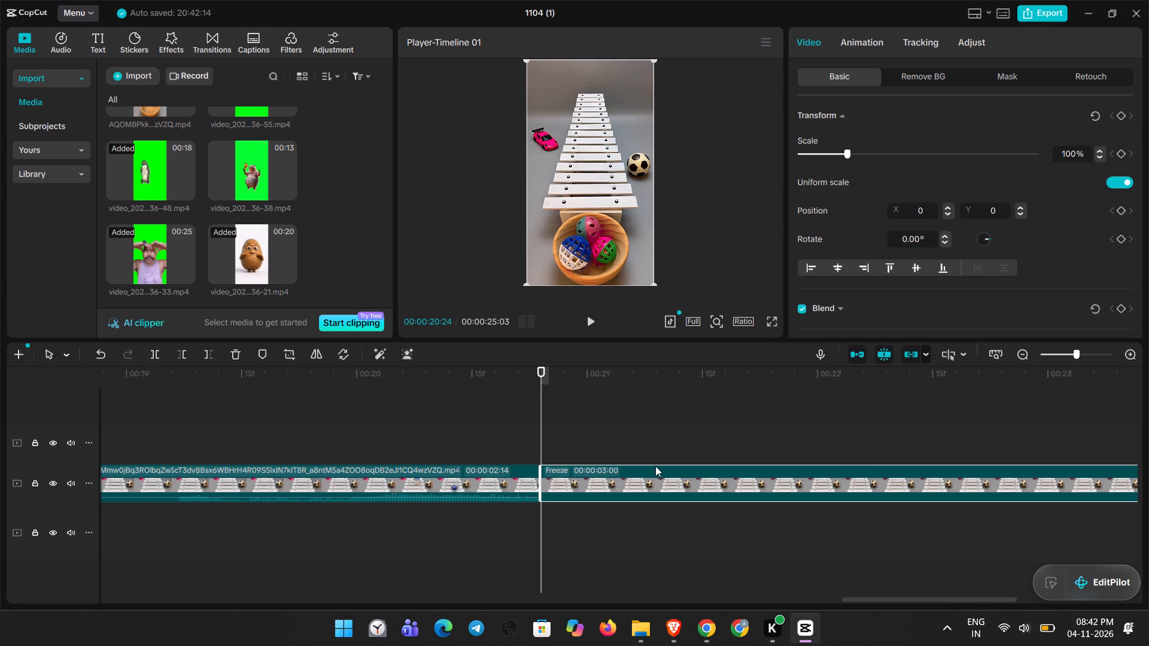
# Place the green-screen hippo clip on the track above the new freeze frame, starting at 00:00:20:25.
pyautogui.press('space')
pyautogui.press('space')
pyautogui.moveTo(774, 403); pyautogui.dragTo(594, 429)
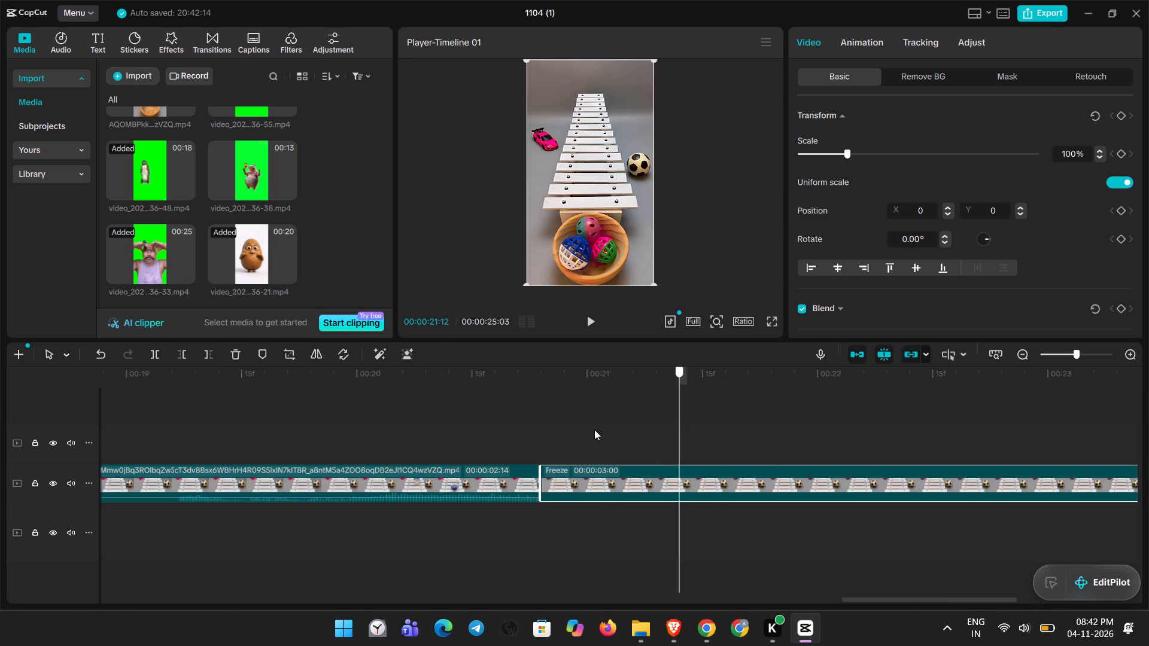
pyautogui.moveTo(594, 429); pyautogui.dragTo(546, 431)
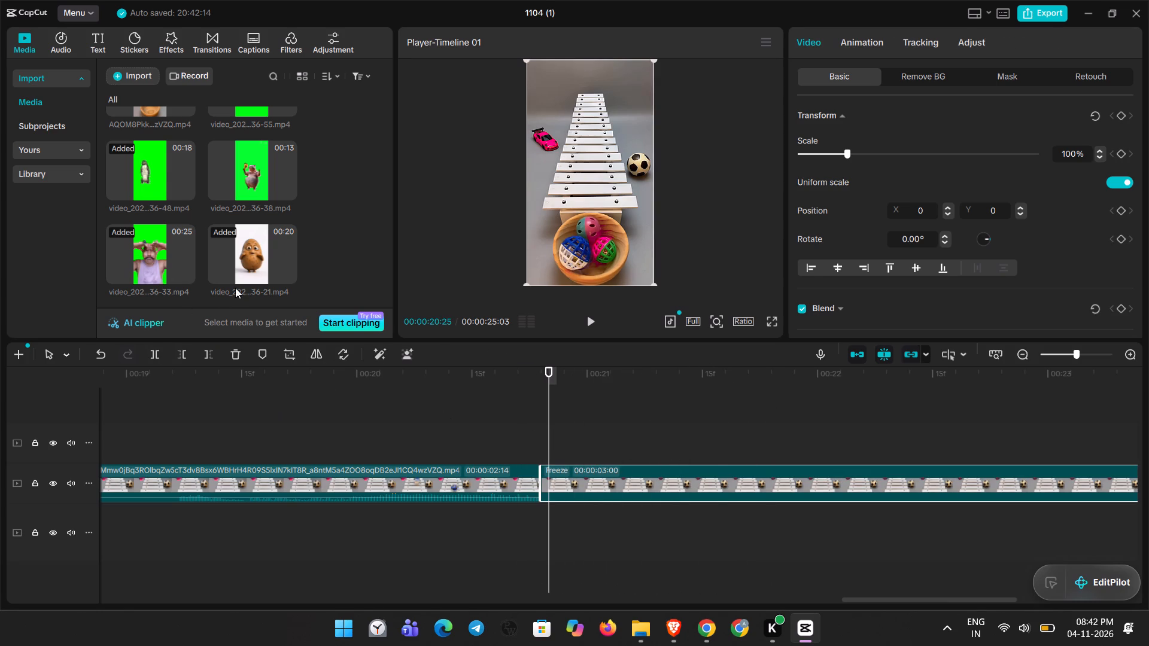
pyautogui.scroll(3, 229, 281)
pyautogui.moveTo(244, 222); pyautogui.dragTo(582, 398)
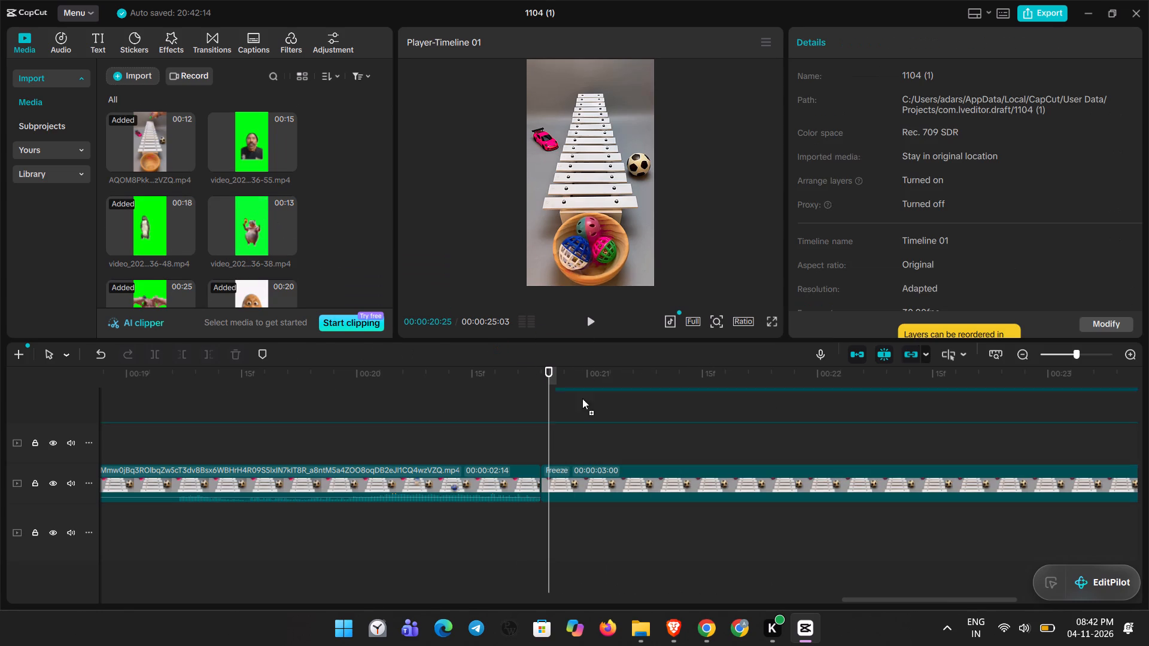
pyautogui.moveTo(582, 398); pyautogui.dragTo(546, 445)
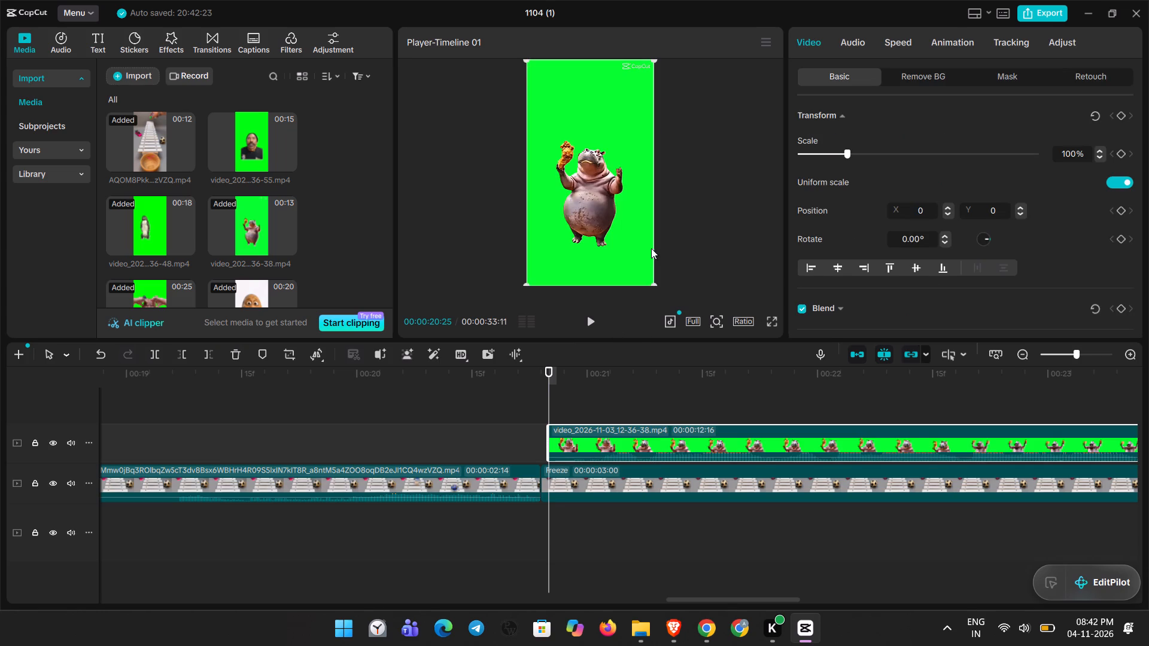
# Remove the hippo clip's green background with Chroma key, picking the green and raising the Intensity.
pyautogui.click(938, 66)
pyautogui.click(941, 69)
pyautogui.click(801, 153)
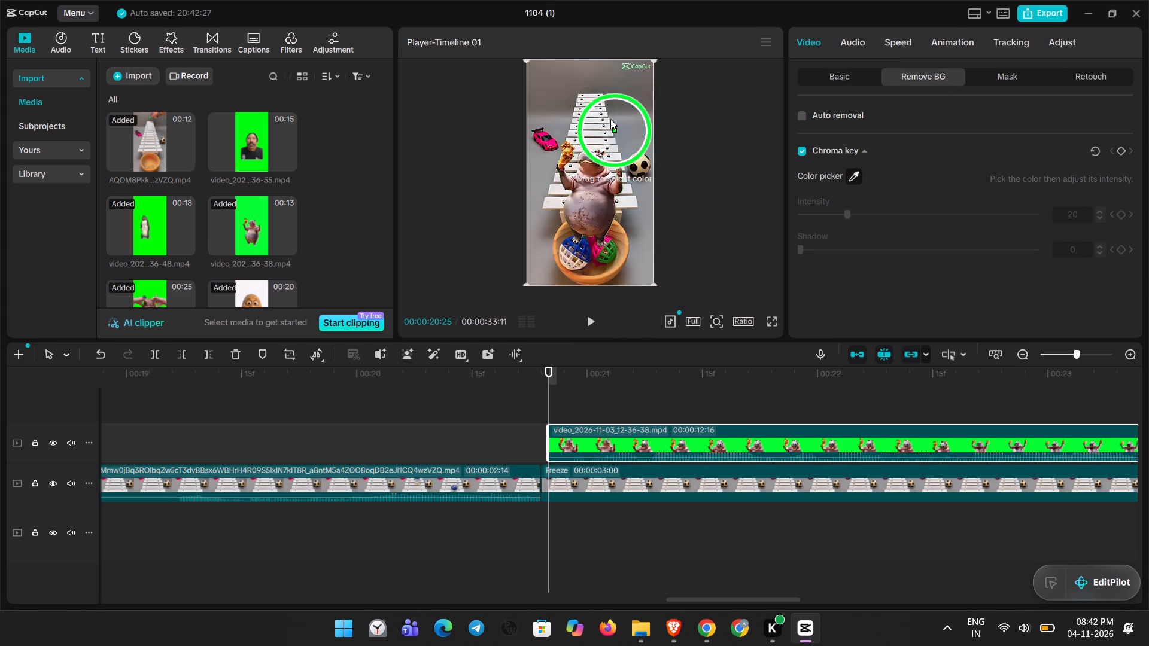
pyautogui.click(605, 112)
pyautogui.moveTo(848, 211); pyautogui.dragTo(950, 211)
# Shrink the hippo to 41%, lower it to Y -253 above the bowl, and add a Transform keyframe at 00:00:20:25.
pyautogui.click(816, 80)
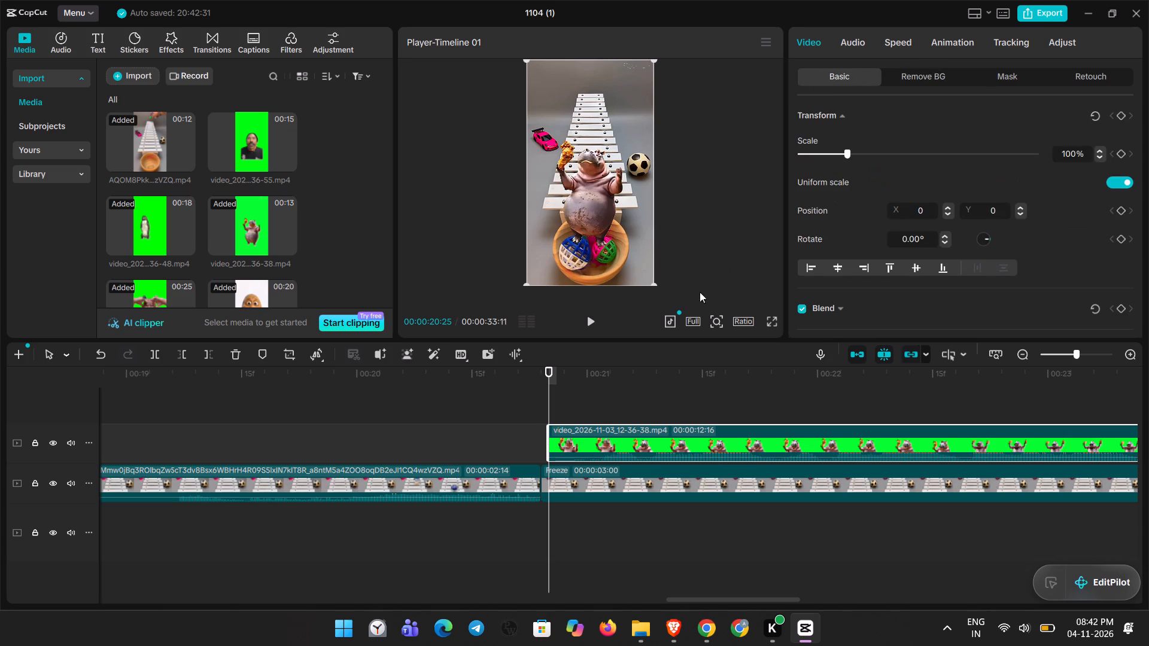
pyautogui.moveTo(652, 283); pyautogui.dragTo(546, 217)
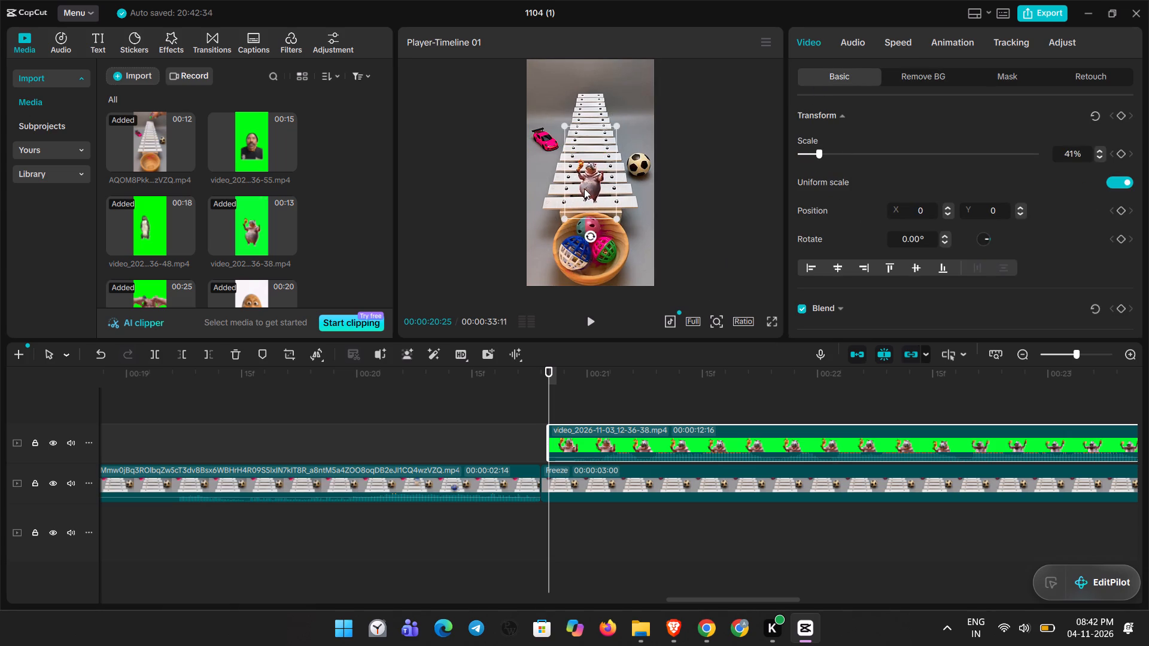
pyautogui.moveTo(584, 188); pyautogui.dragTo(583, 211)
pyautogui.click(1122, 112)
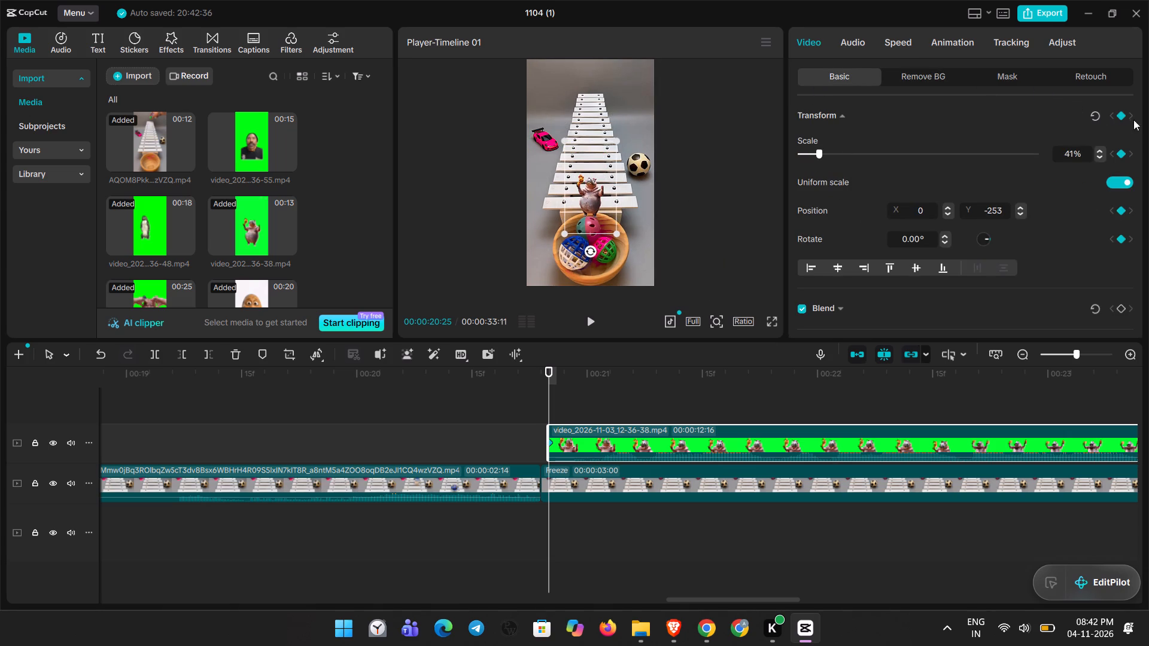
# At 00:00:21:09, enlarge the hippo to 179% and add a Transform keyframe.
pyautogui.press('space')
pyautogui.press('space')
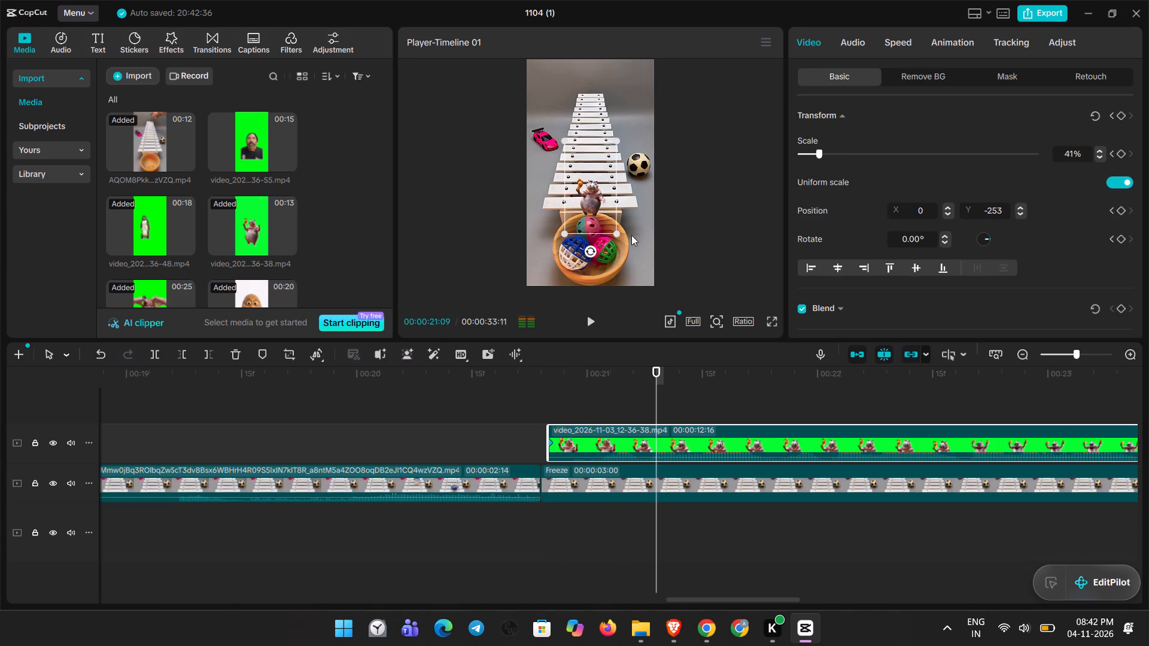
pyautogui.moveTo(612, 234); pyautogui.dragTo(757, 379)
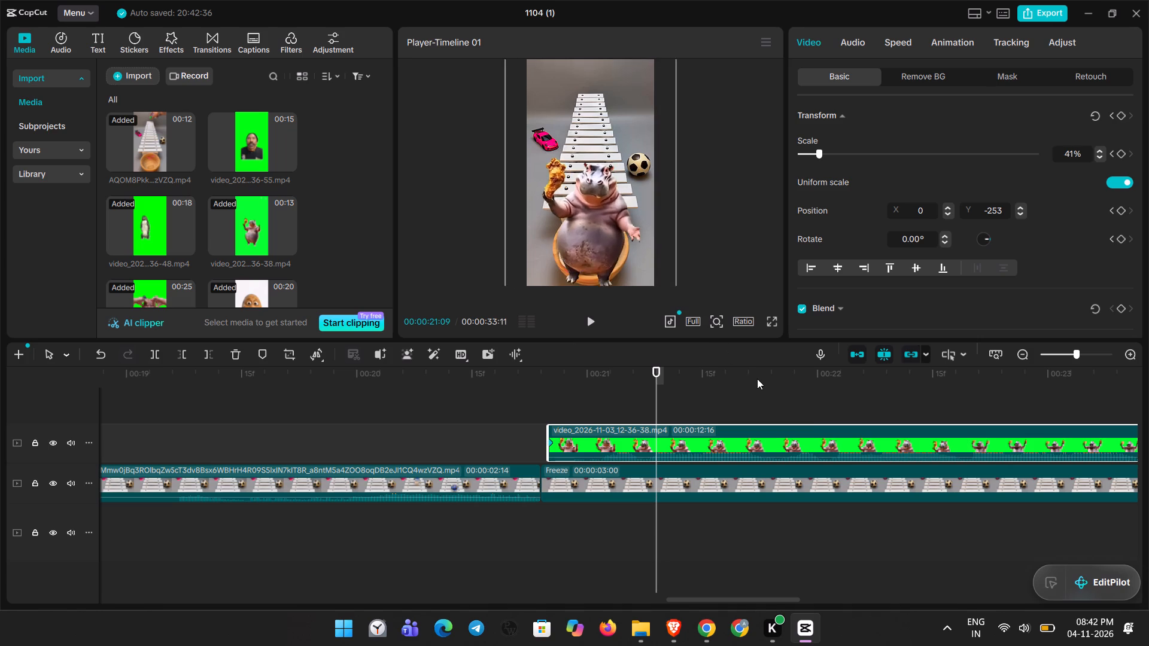
pyautogui.moveTo(757, 379); pyautogui.dragTo(841, 419)
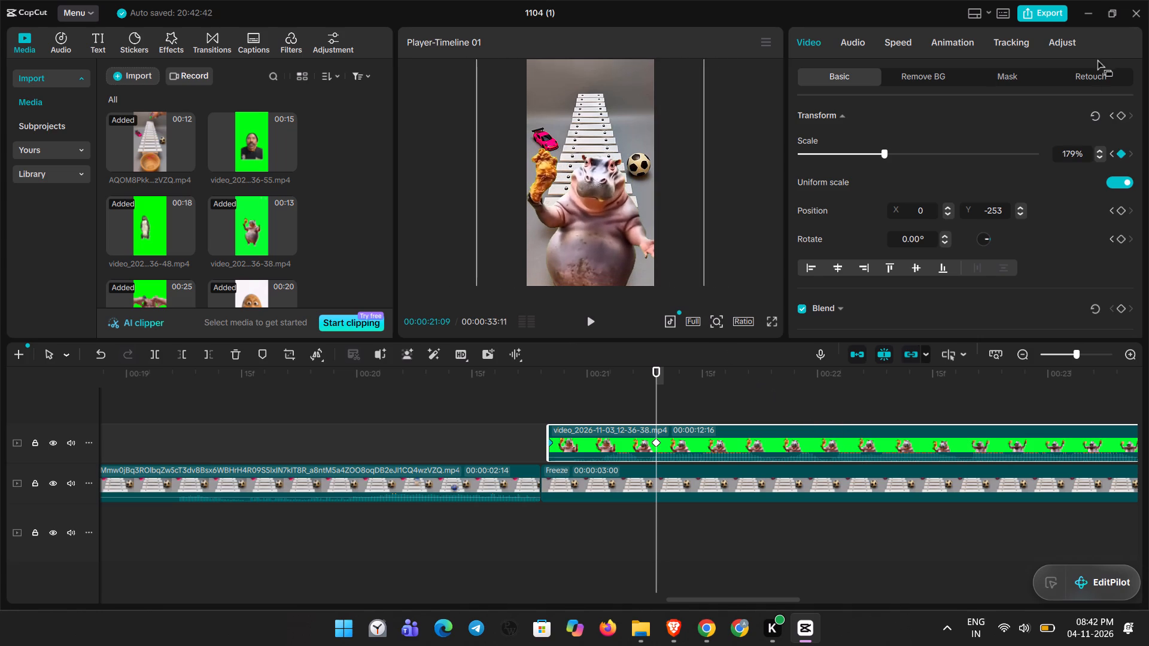
pyautogui.click(1123, 117)
# Preview the hippo's pop-up and delete the leftover xylophone clip after its freeze frame.
pyautogui.press('space')
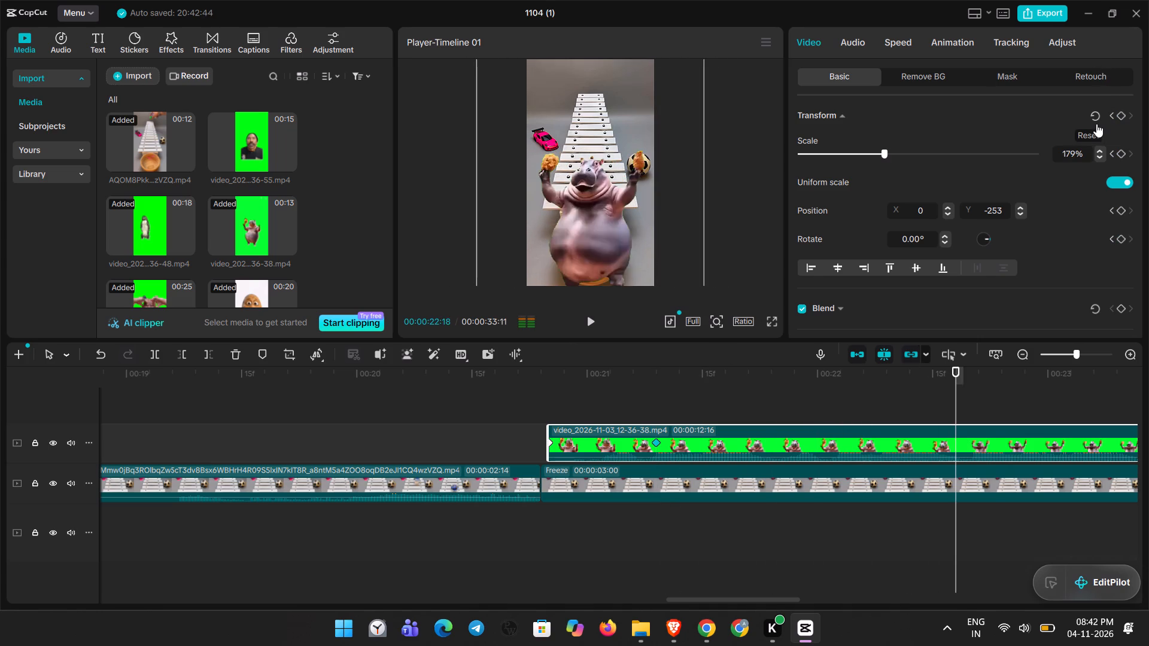
pyautogui.press('space')
pyautogui.press('space')
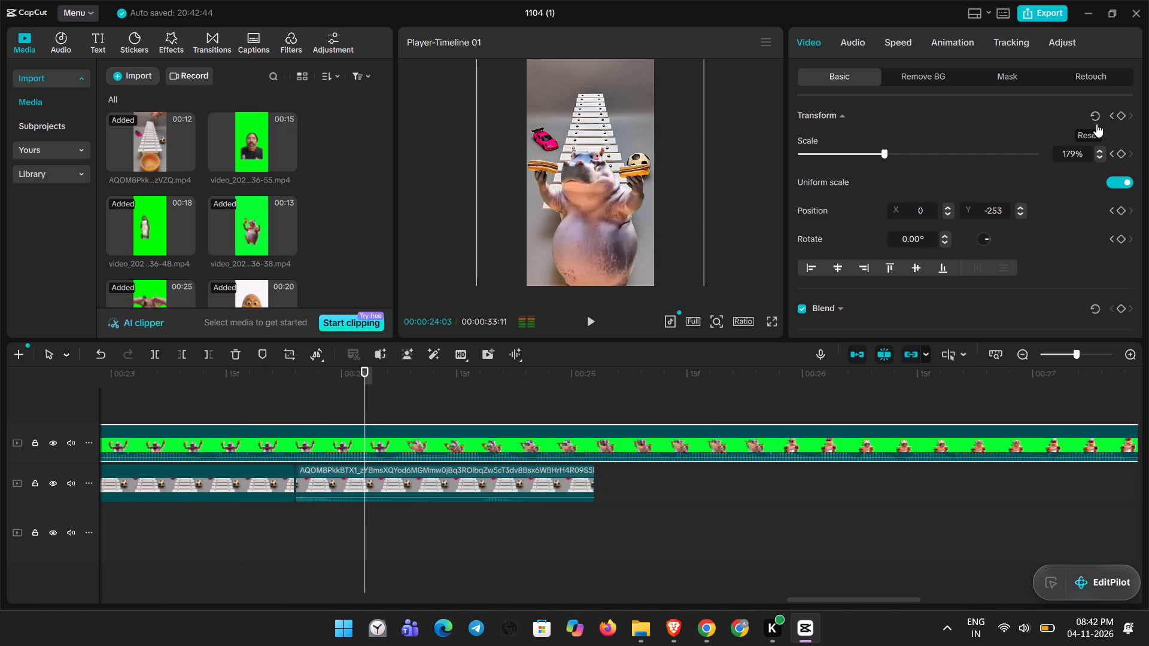
pyautogui.press('space')
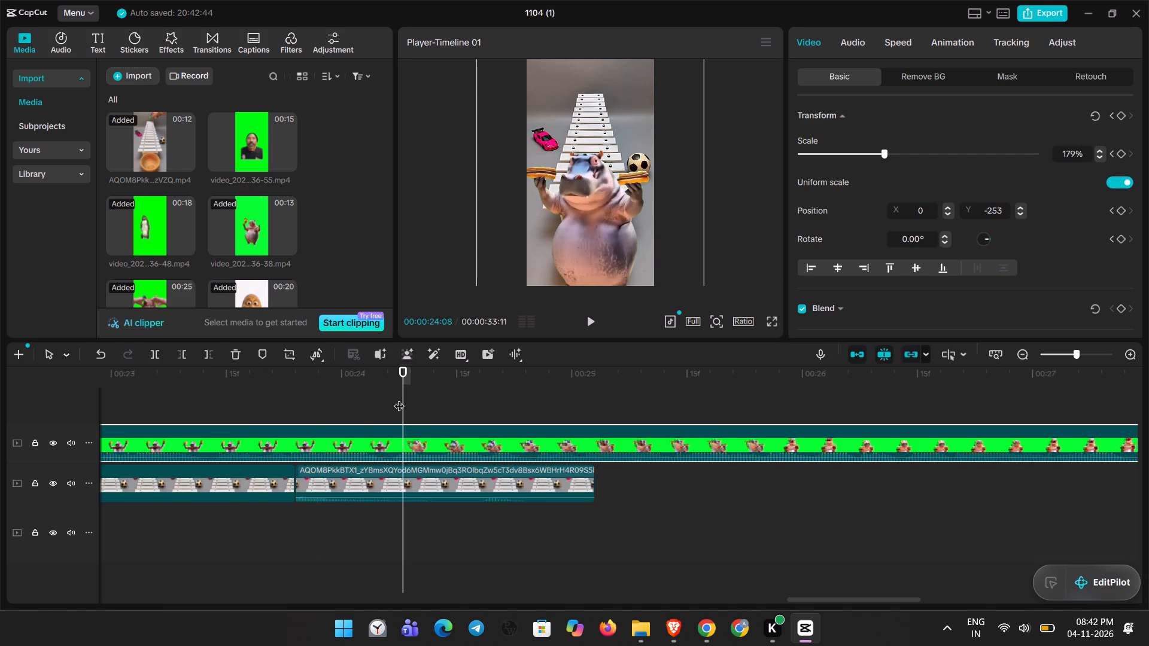
pyautogui.moveTo(399, 398); pyautogui.dragTo(243, 432)
pyautogui.click(394, 478)
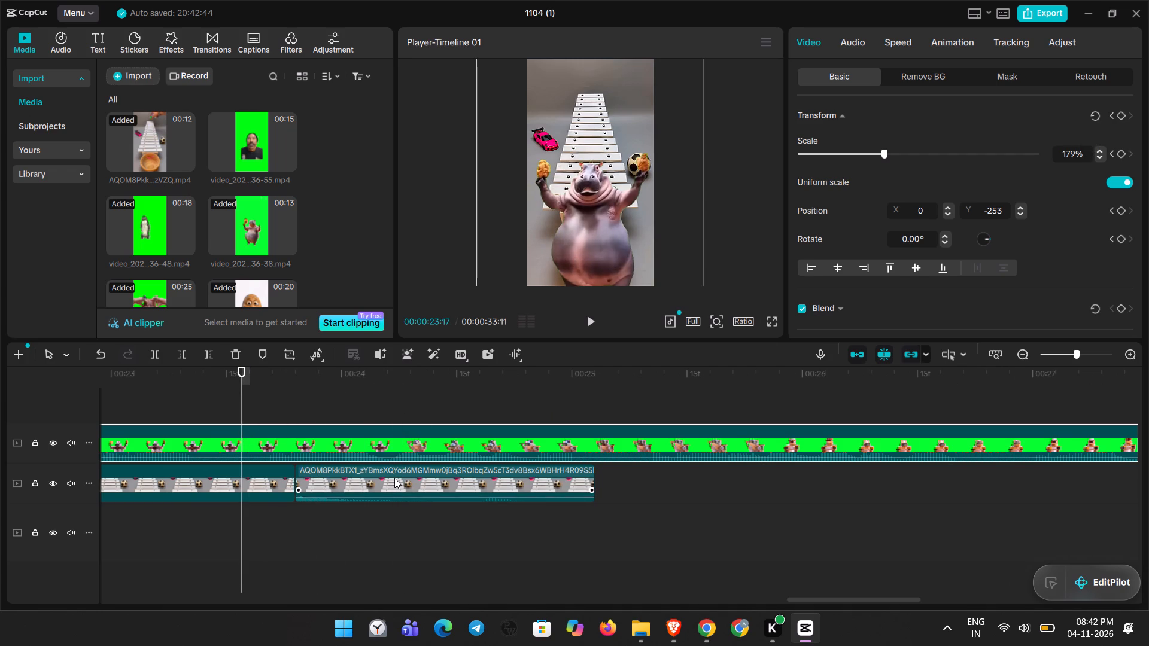
pyautogui.press('Delete')
# Extend the freeze frame beneath the hippo to 00:00:24:02, cut the hippo clip there and delete its remainder.
pyautogui.click(259, 479)
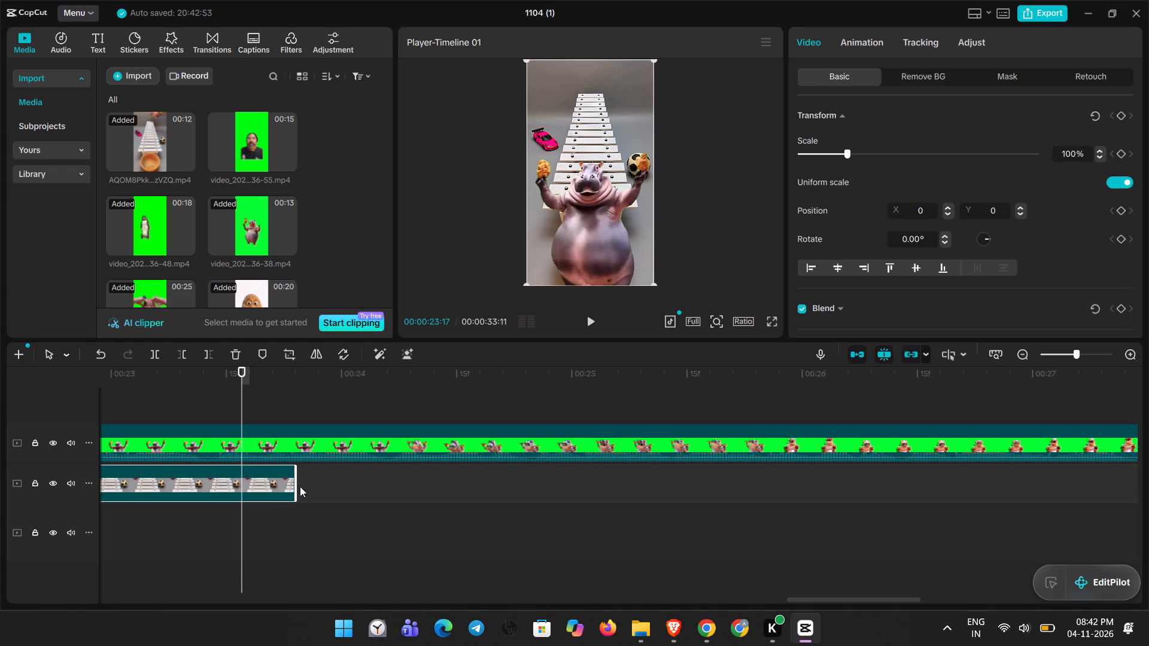
pyautogui.moveTo(293, 483); pyautogui.dragTo(359, 492)
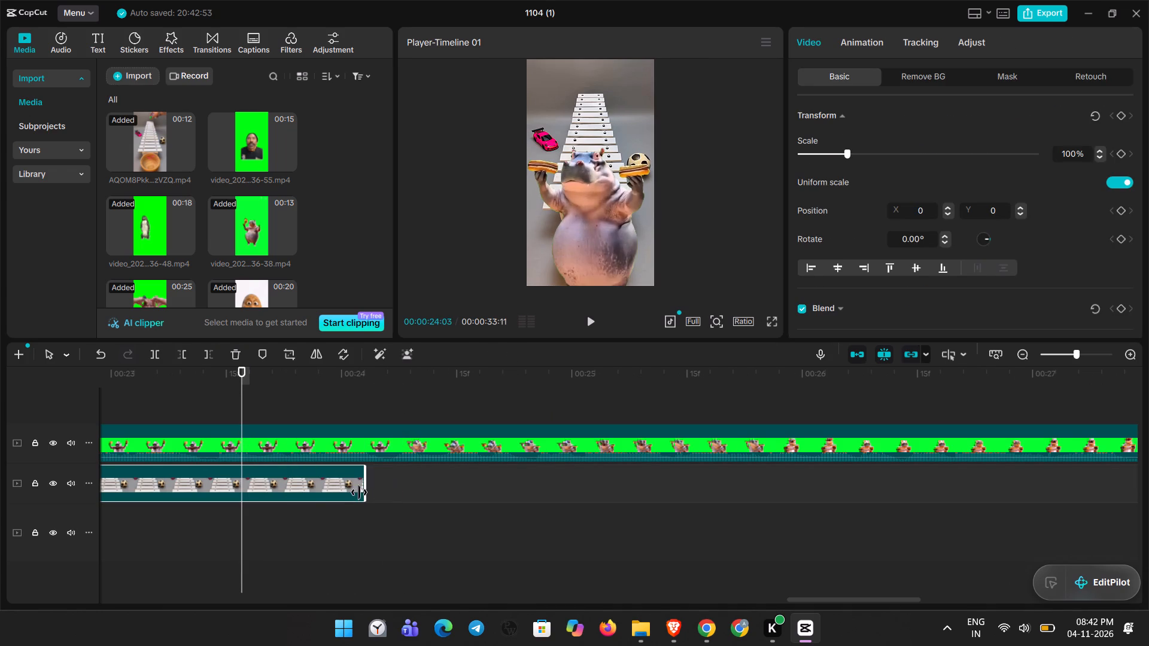
pyautogui.moveTo(359, 492); pyautogui.dragTo(355, 490)
pyautogui.click(387, 441)
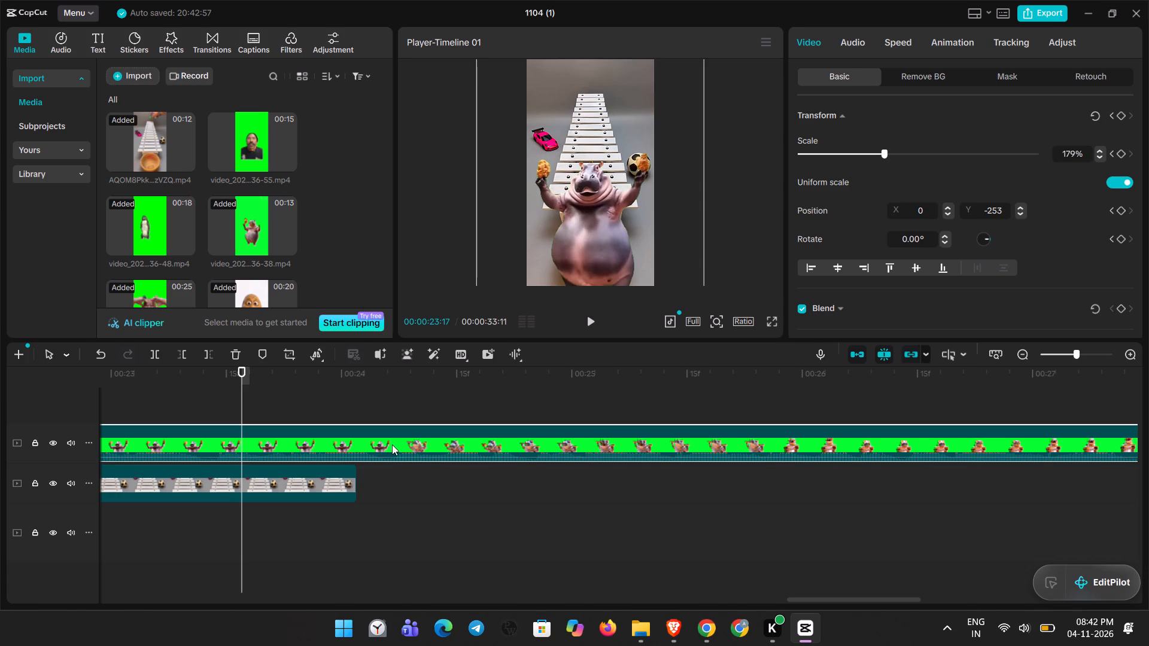
pyautogui.moveTo(241, 392); pyautogui.dragTo(356, 400)
pyautogui.hotkey('ctrl', 'b')
pyautogui.press('Delete')
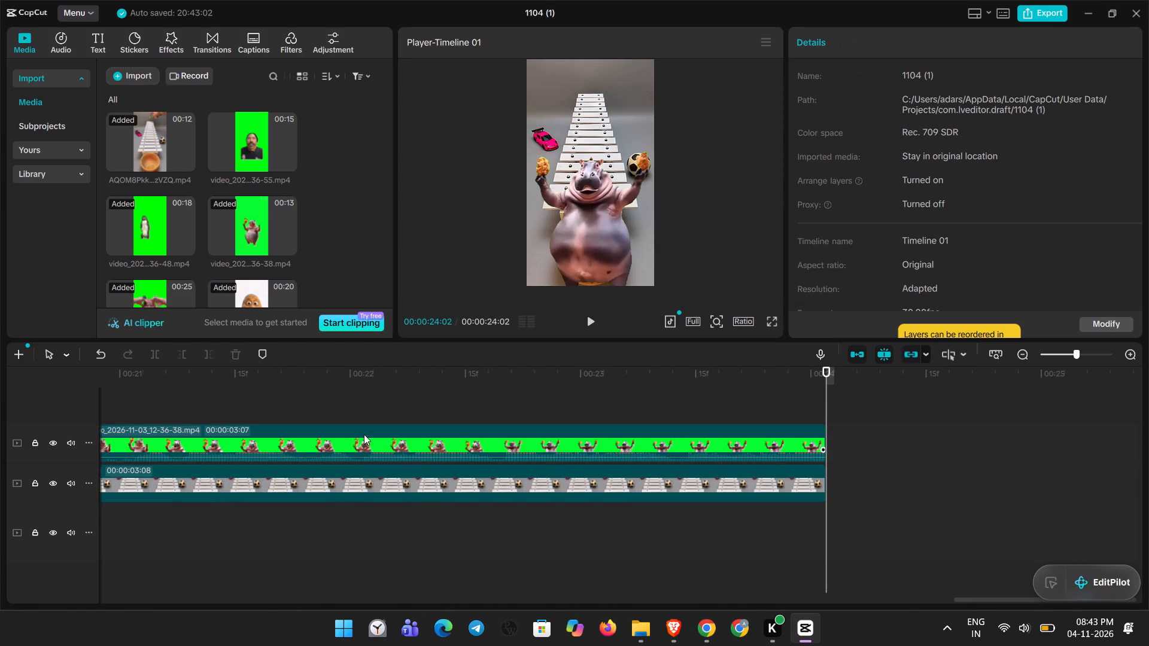
# Play the whole video from the beginning to review every freeze frame and character pop-up.
pyautogui.scroll(-3, 461, 459)
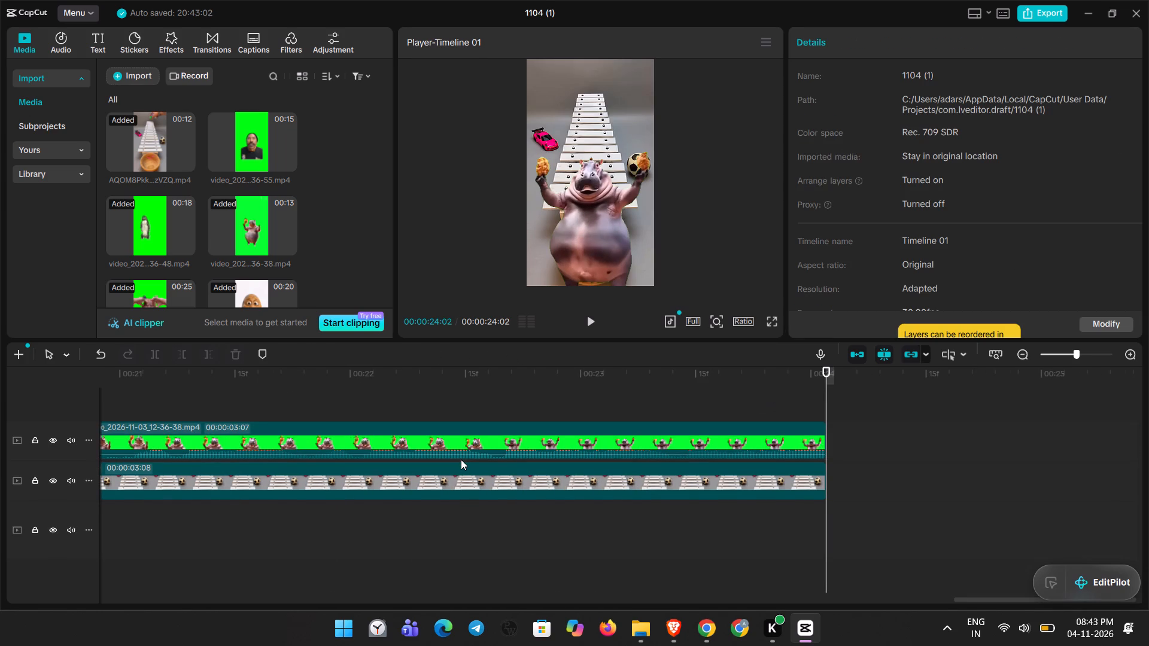
pyautogui.keyDown('ctrl'); pyautogui.scroll(-2, 461, 459); pyautogui.keyUp('ctrl')
pyautogui.keyDown('ctrl'); pyautogui.scroll(-2, 592, 414); pyautogui.keyUp('ctrl')
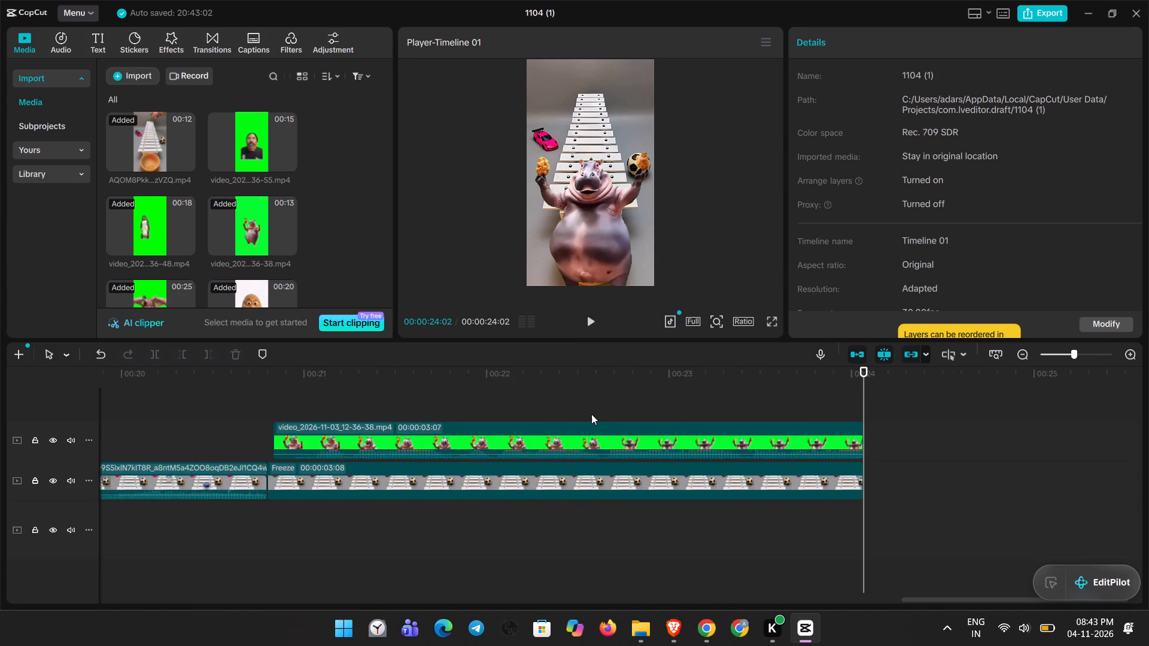
pyautogui.keyDown('ctrl'); pyautogui.scroll(-10, 591, 414); pyautogui.keyUp('ctrl')
pyautogui.moveTo(864, 393); pyautogui.dragTo(848, 397)
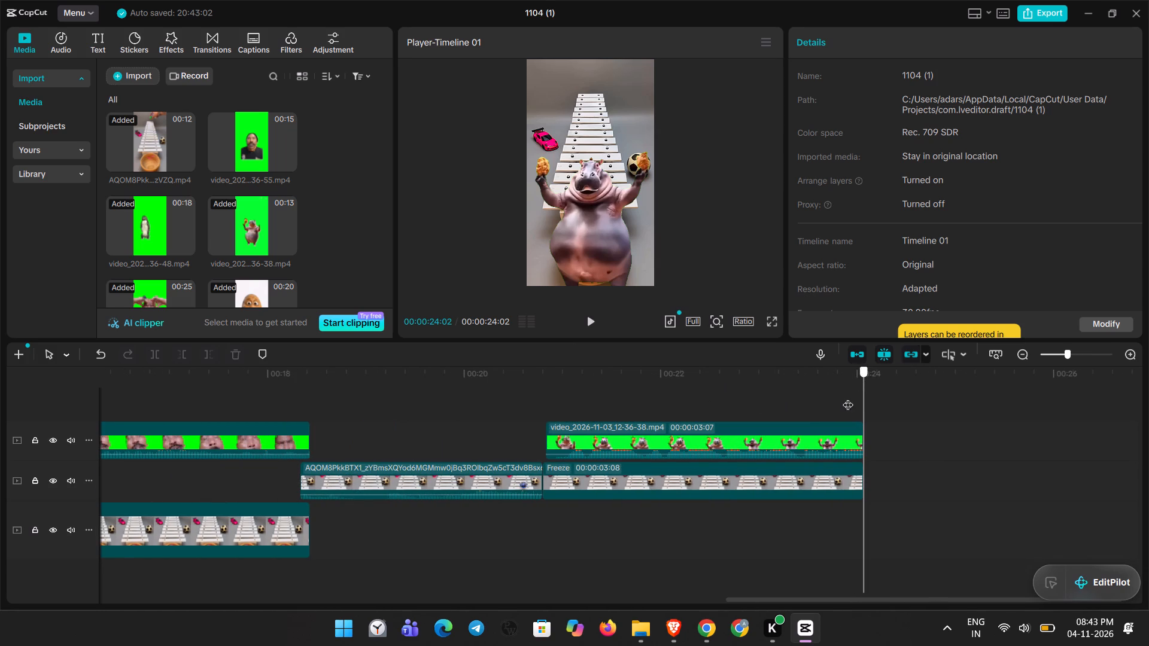
pyautogui.moveTo(848, 397); pyautogui.dragTo(0, 411)
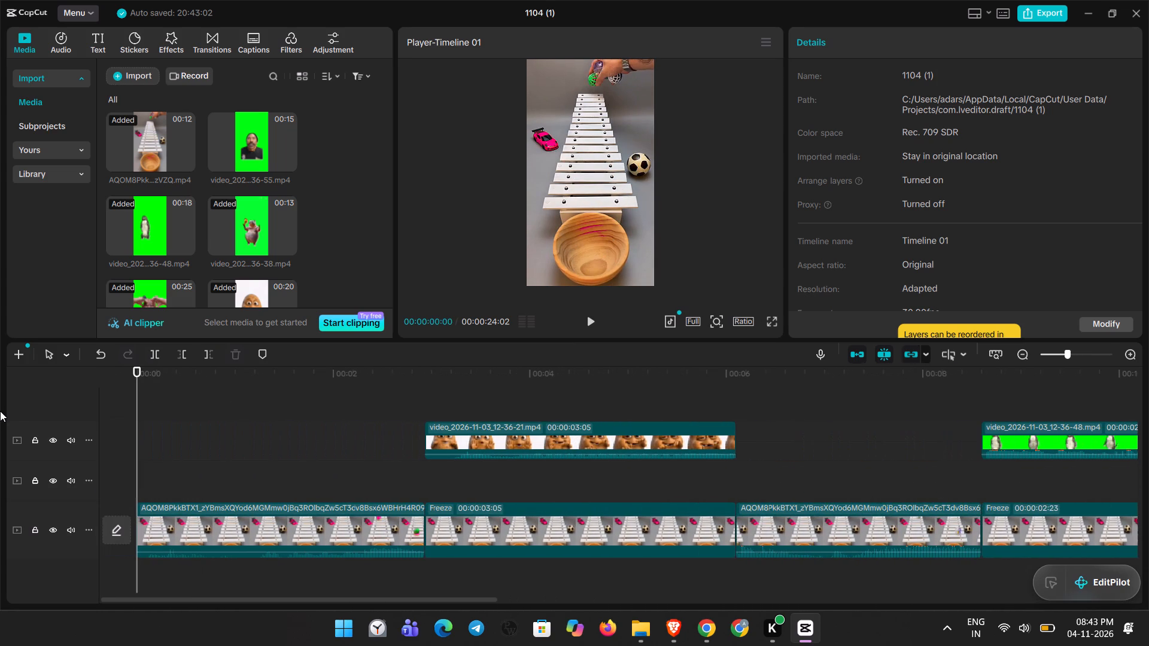
pyautogui.press('space')
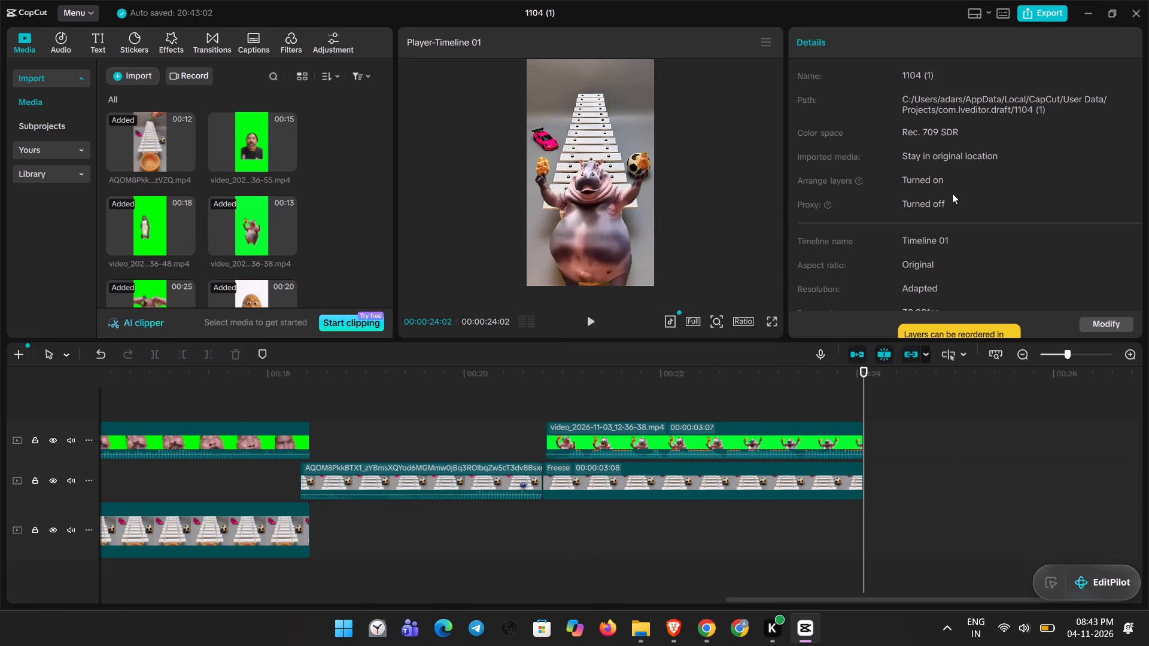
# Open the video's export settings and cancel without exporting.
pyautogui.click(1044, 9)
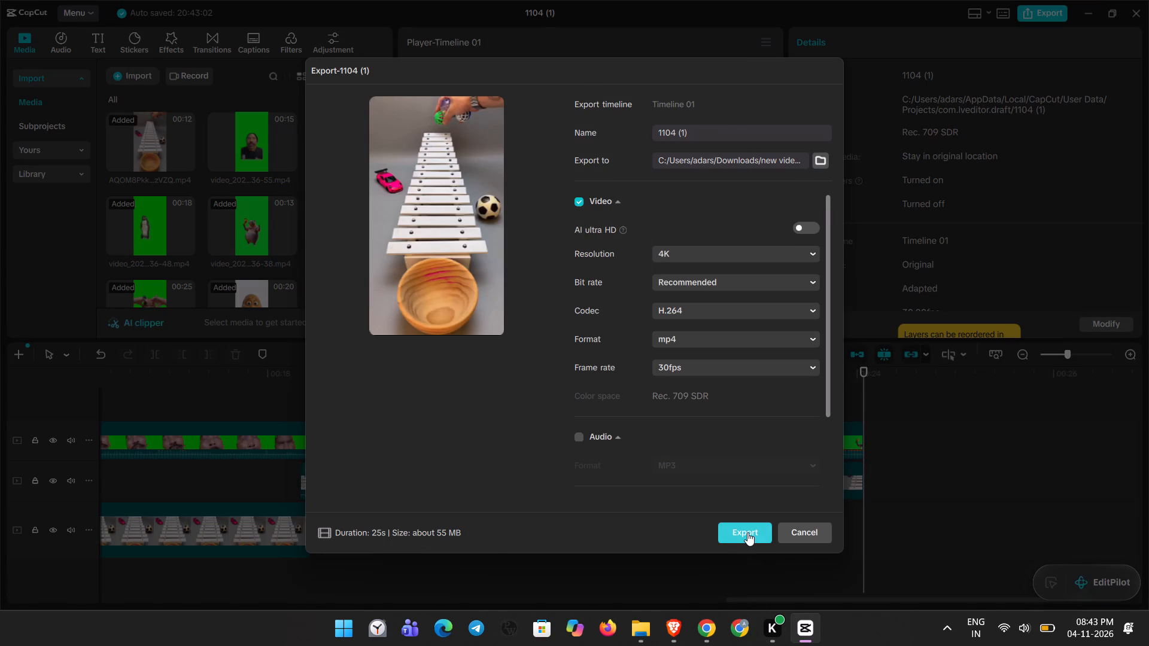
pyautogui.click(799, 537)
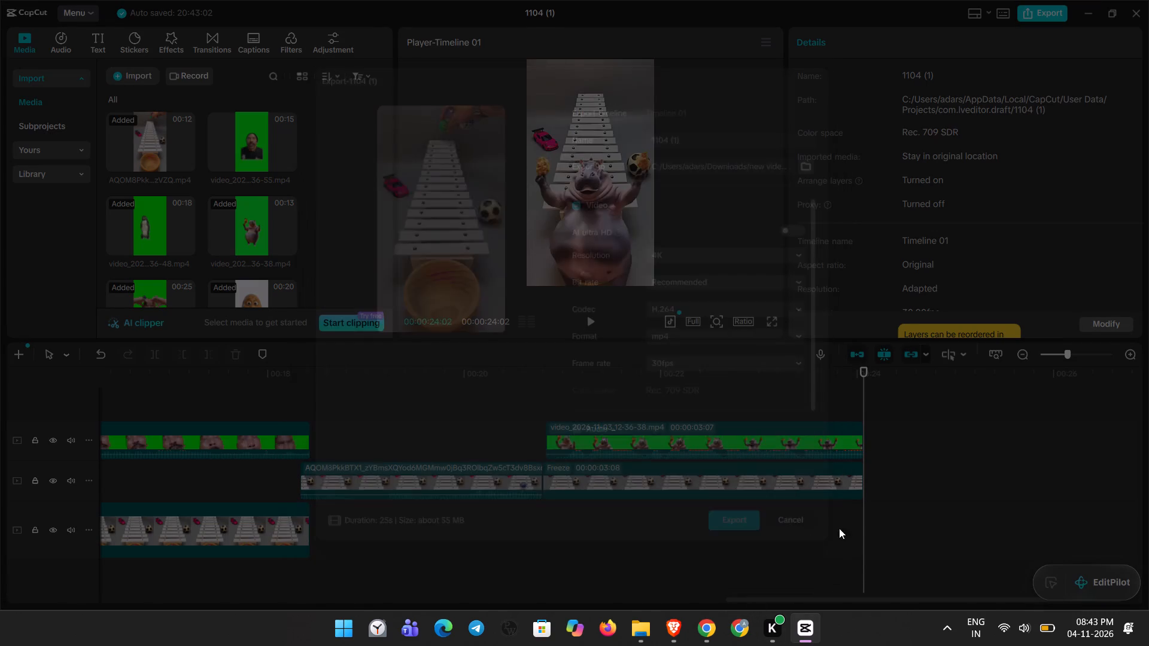
# Return to 00:00:00:00 and look through the opening xylophone clip's transform, blend and mask settings.
pyautogui.moveTo(863, 415); pyautogui.dragTo(0, 645)
pyautogui.click(279, 530)
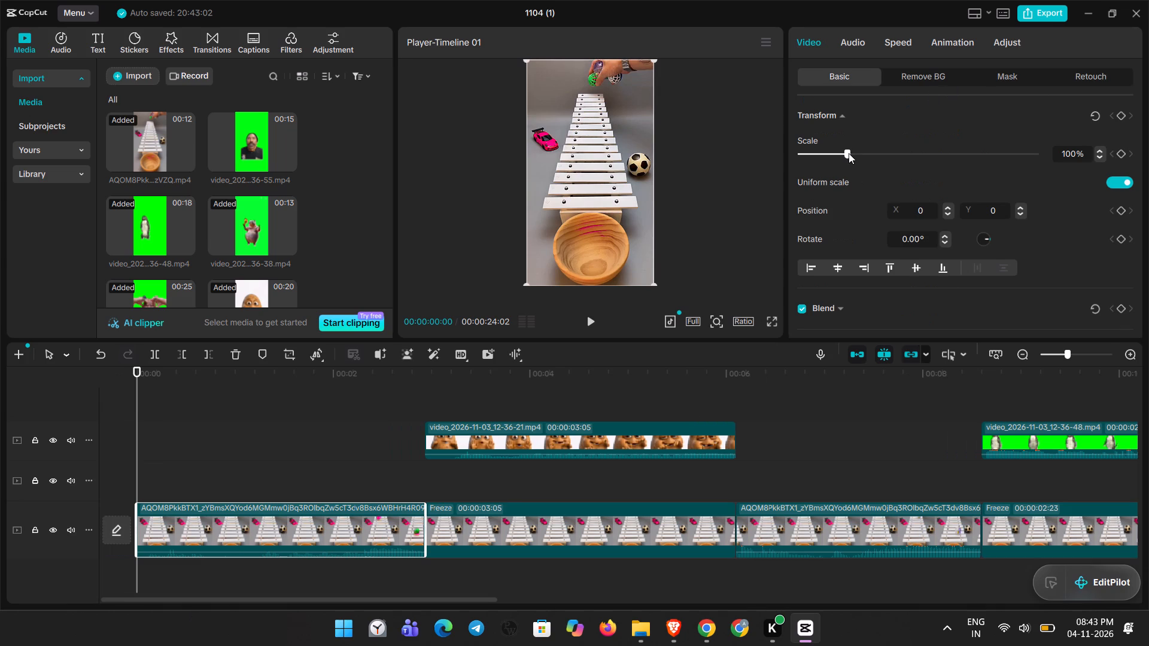
pyautogui.click(849, 153)
pyautogui.scroll(-5, 928, 197)
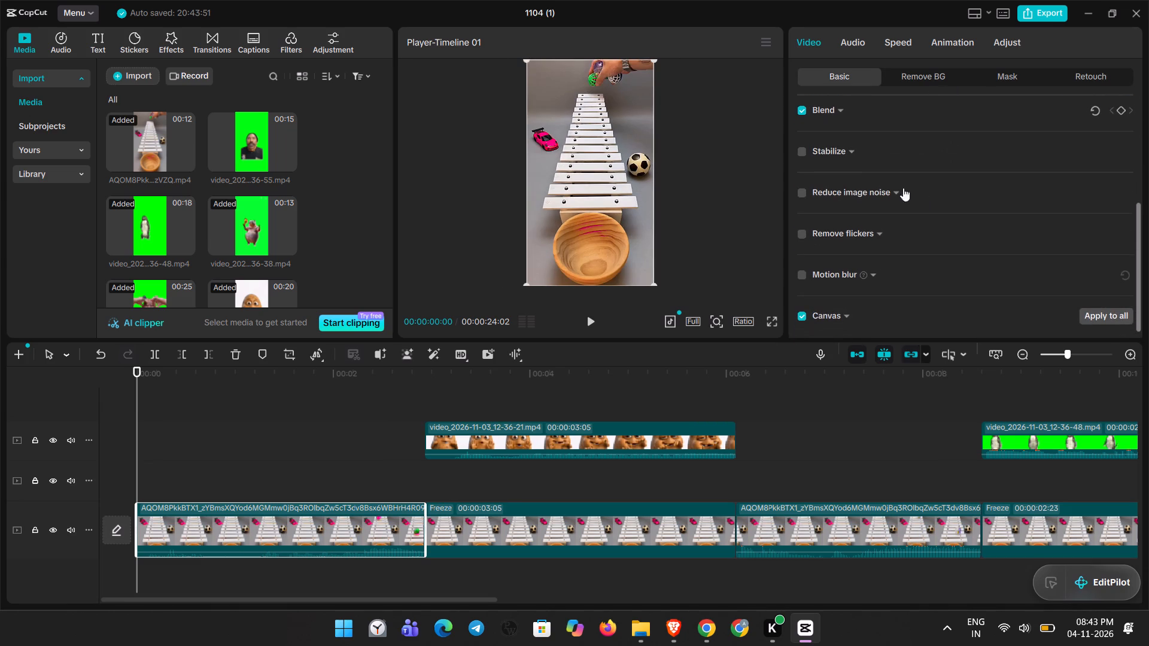
pyautogui.click(847, 110)
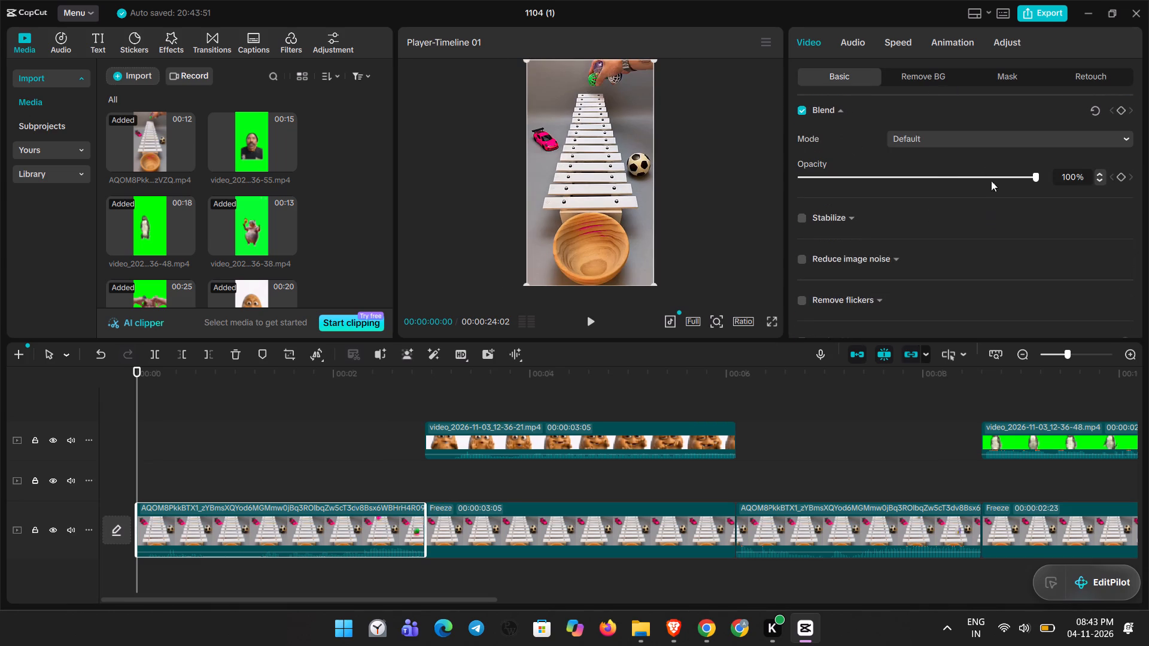
pyautogui.scroll(3, 934, 174)
pyautogui.click(1082, 69)
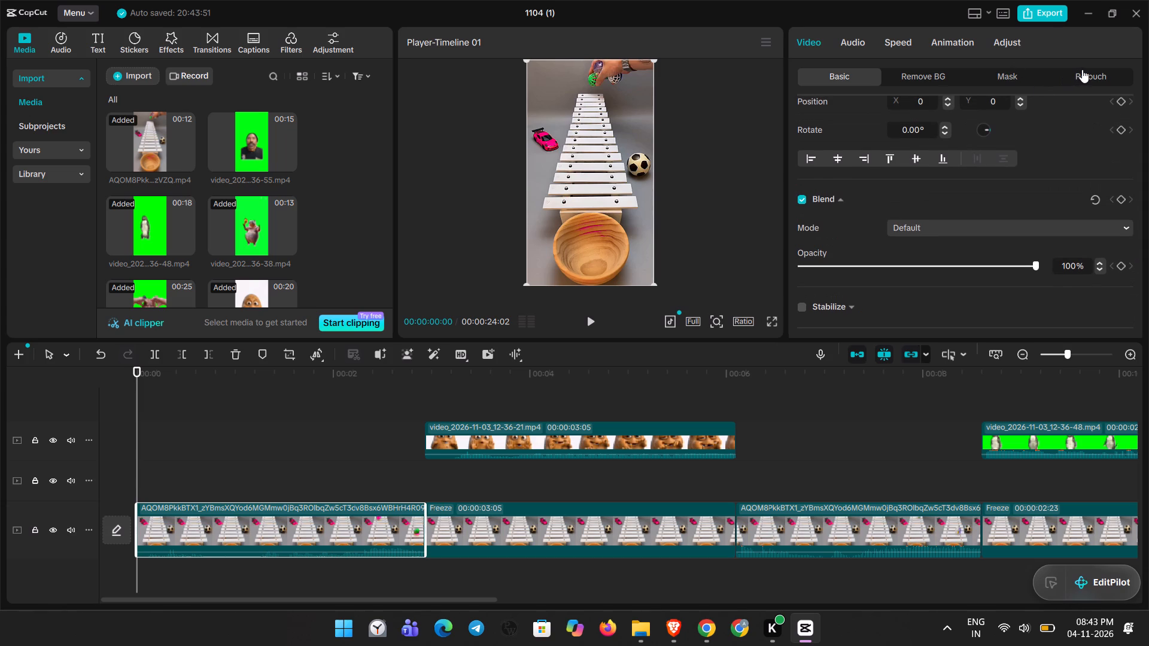
pyautogui.click(1010, 74)
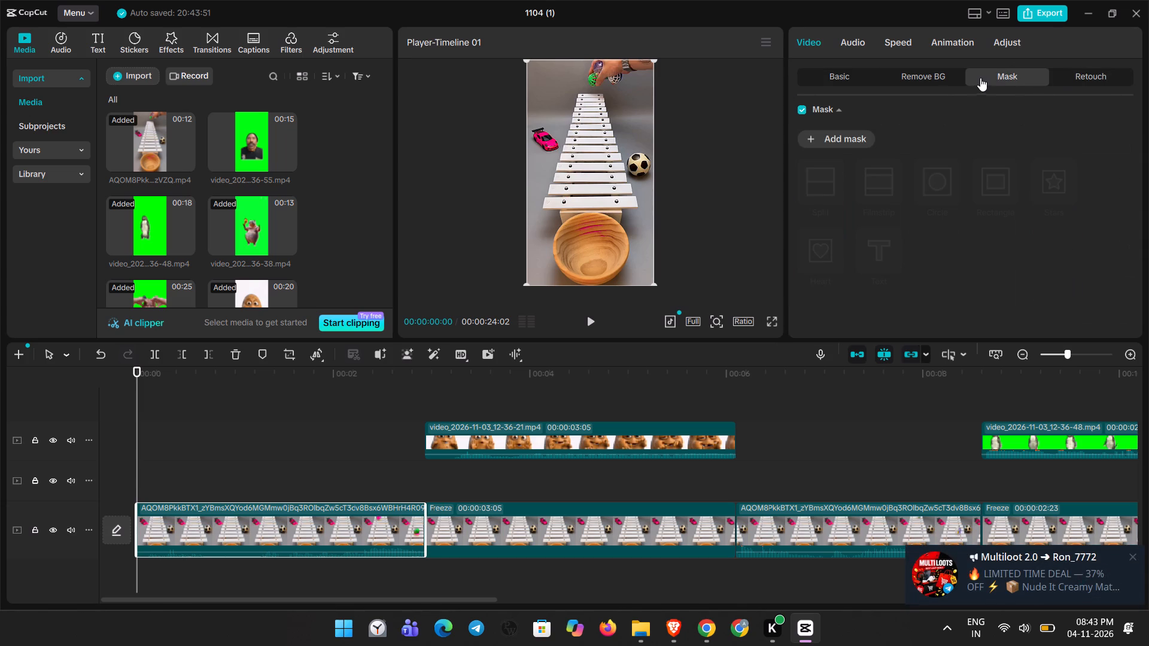
pyautogui.click(949, 71)
pyautogui.click(829, 72)
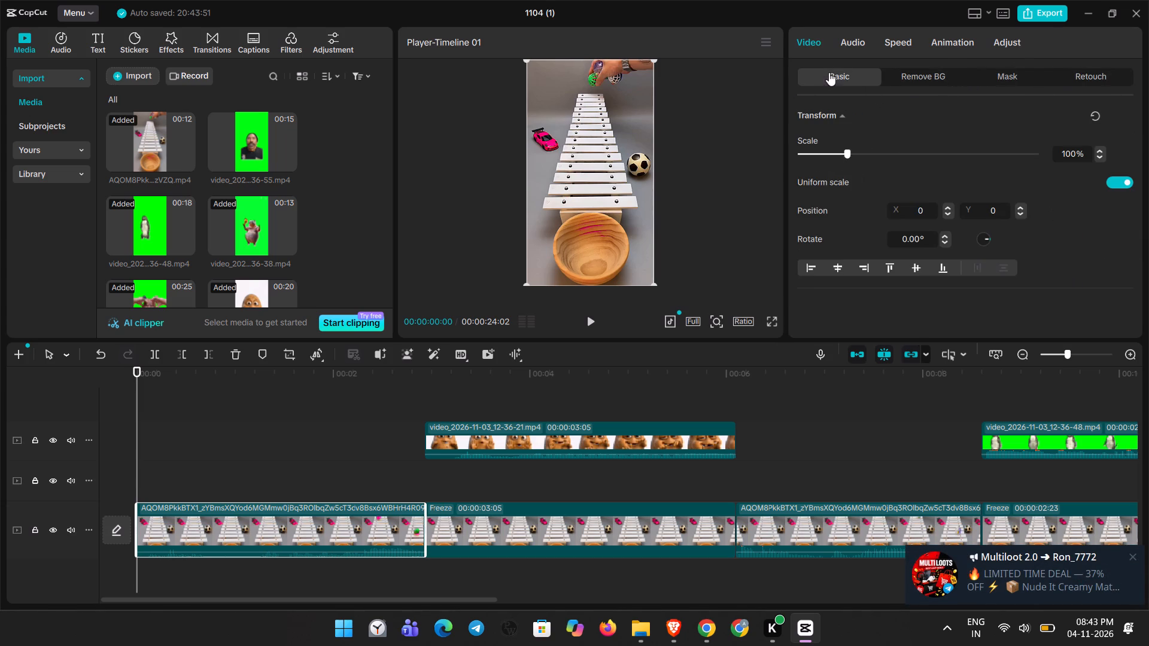
# Apply Color correction to the opening xylophone clip at intensity 79.
pyautogui.click(1007, 41)
pyautogui.click(1007, 41)
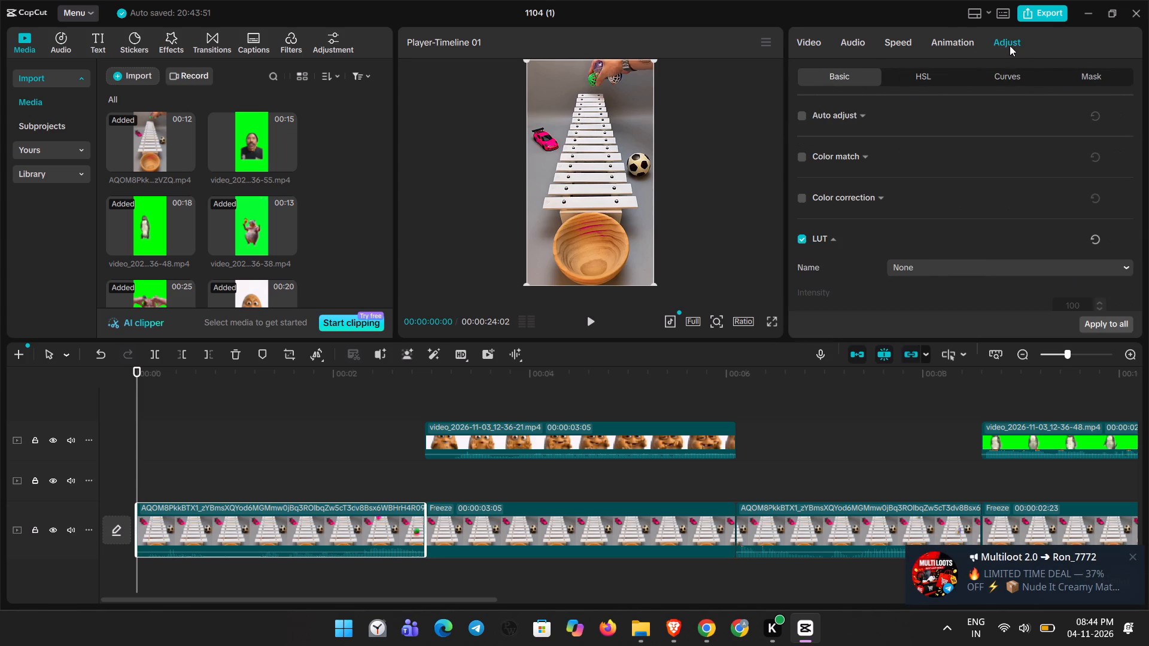
pyautogui.click(1010, 45)
pyautogui.scroll(-3, 906, 199)
pyautogui.scroll(3, 906, 199)
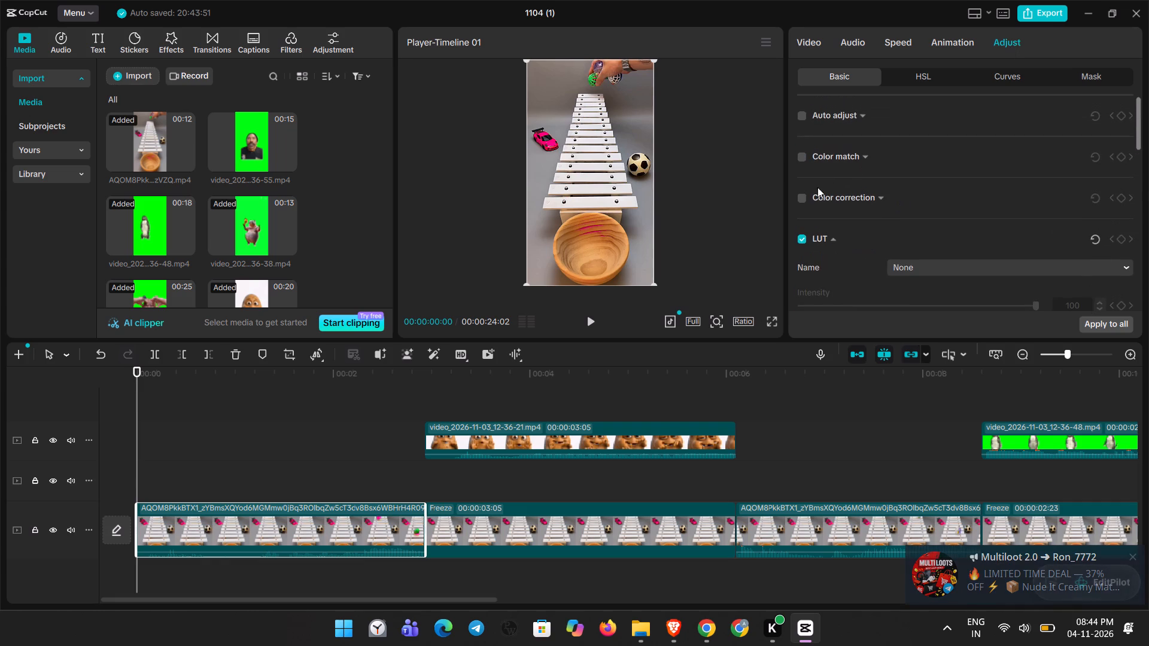
pyautogui.click(803, 197)
pyautogui.moveTo(987, 237); pyautogui.dragTo(1032, 237)
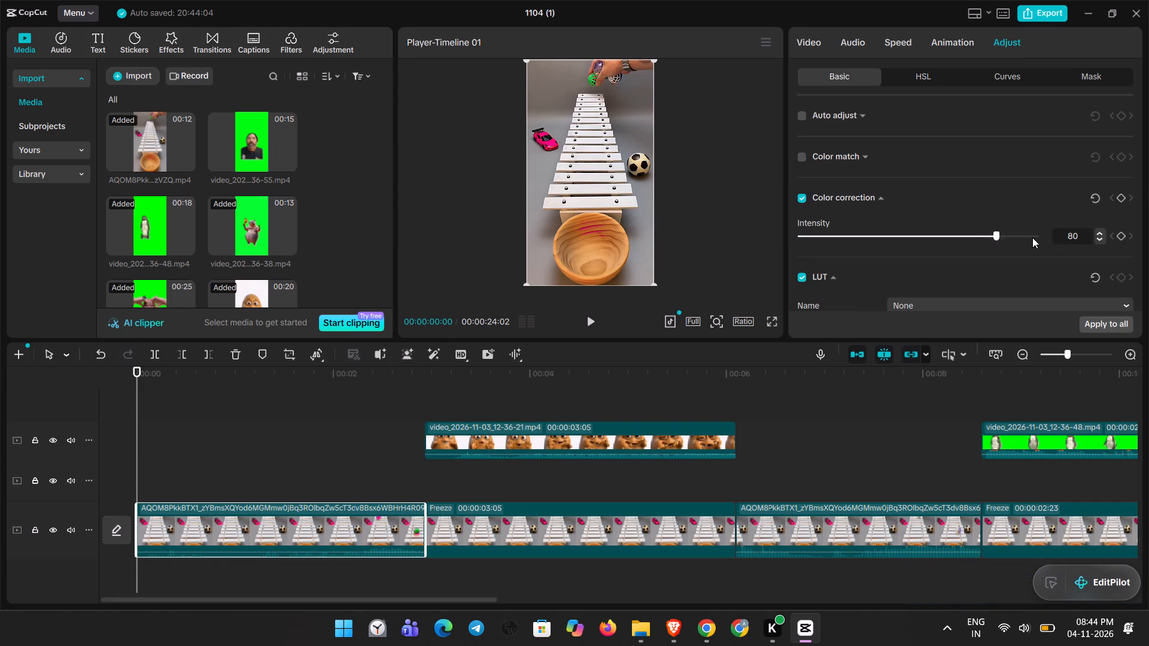
pyautogui.moveTo(1032, 237); pyautogui.dragTo(1048, 255)
pyautogui.moveTo(1048, 255); pyautogui.dragTo(984, 251)
pyautogui.scroll(4, 975, 247)
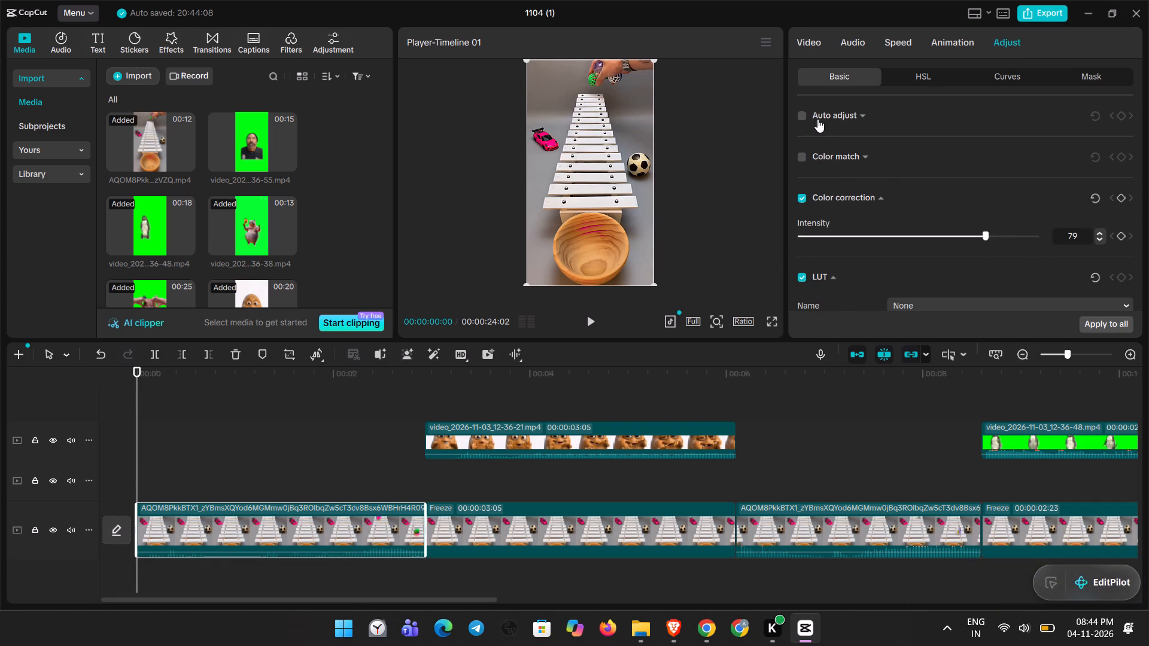
pyautogui.click(819, 118)
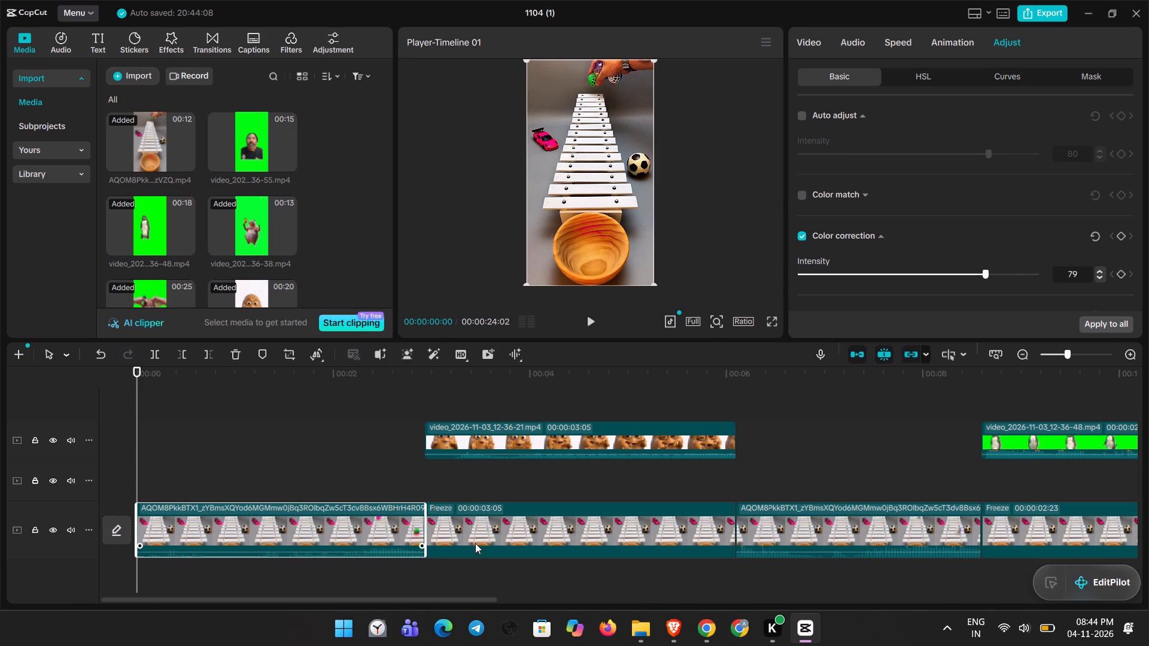
# Turn on Auto adjust for the freeze frame beneath the potato.
pyautogui.click(522, 532)
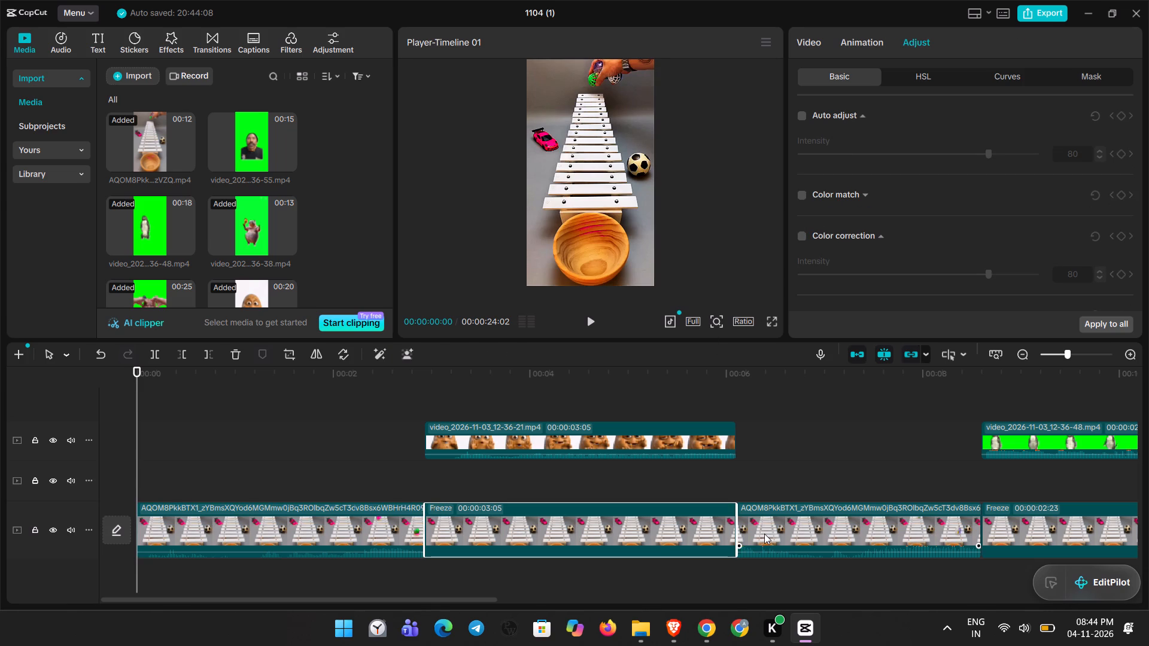
pyautogui.click(764, 534)
pyautogui.scroll(-2, 992, 528)
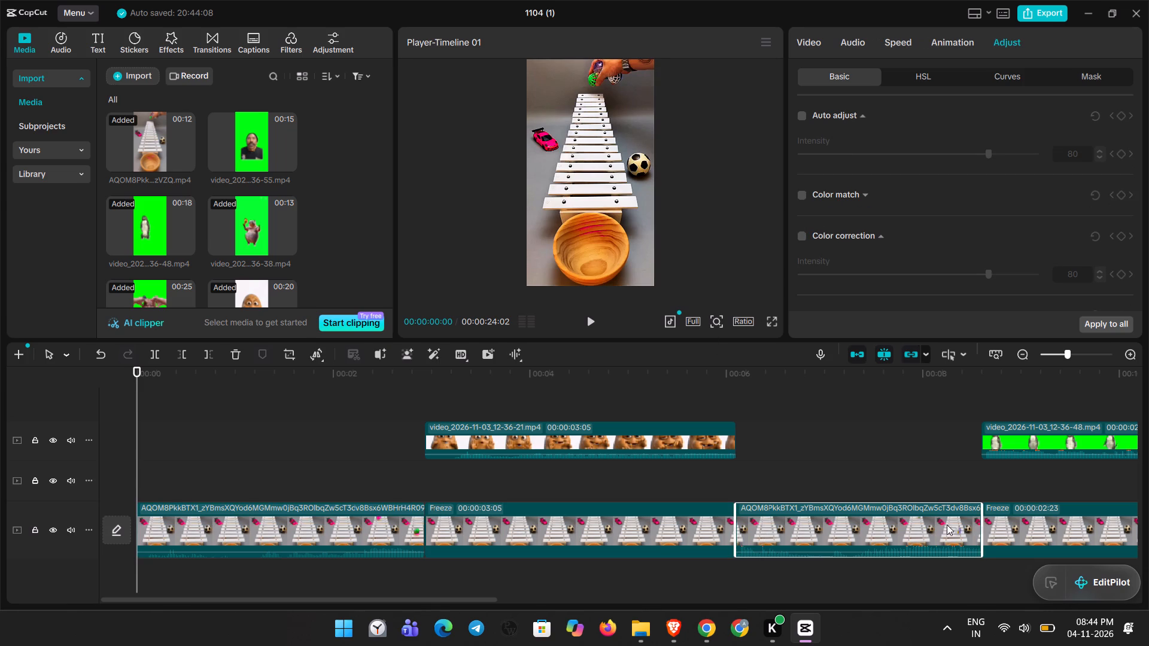
pyautogui.click(828, 458)
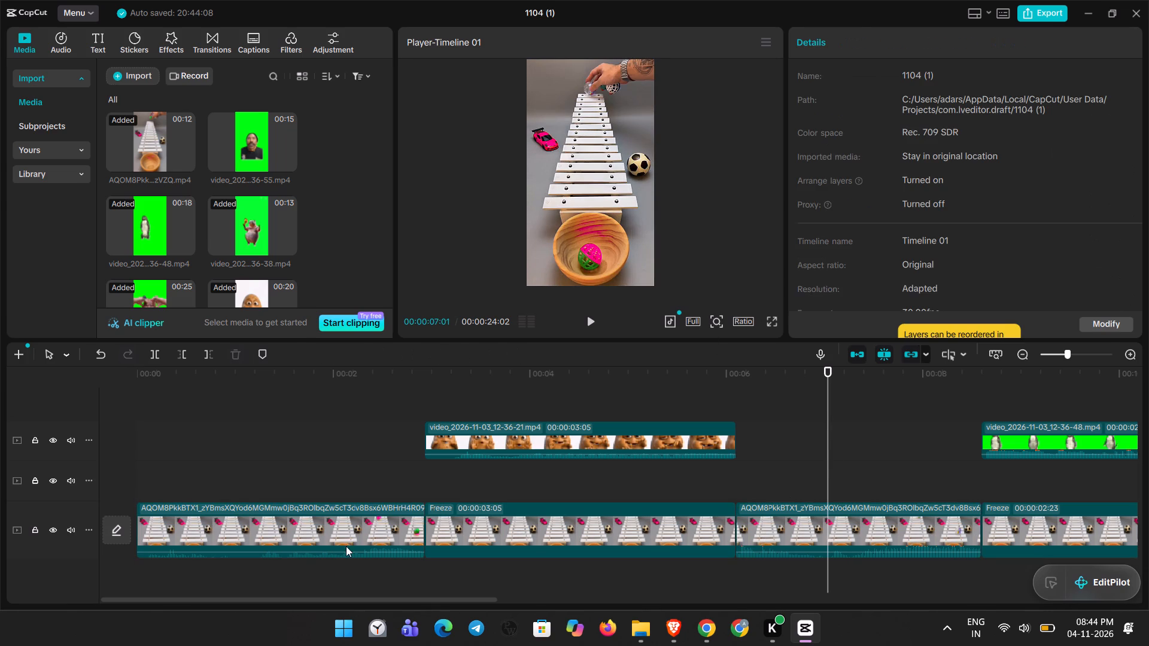
pyautogui.click(323, 526)
pyautogui.click(520, 522)
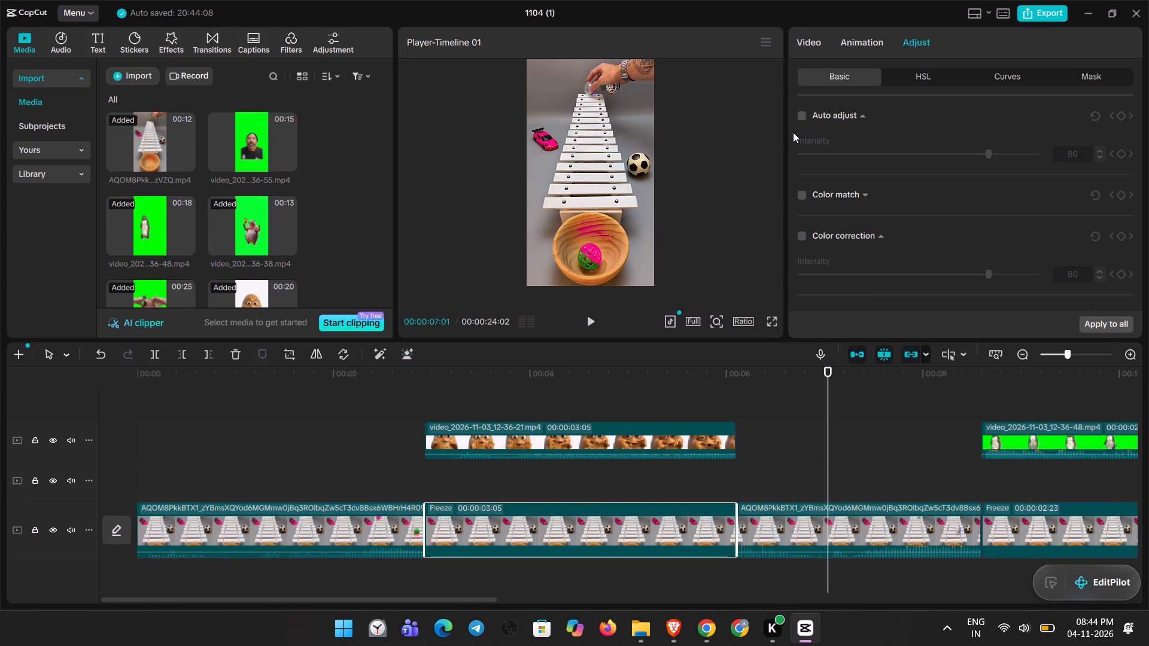
pyautogui.click(799, 117)
# Turn on Auto adjust at intensity 80 for the second xylophone clip and the freeze frame beneath the crocodile.
pyautogui.click(892, 511)
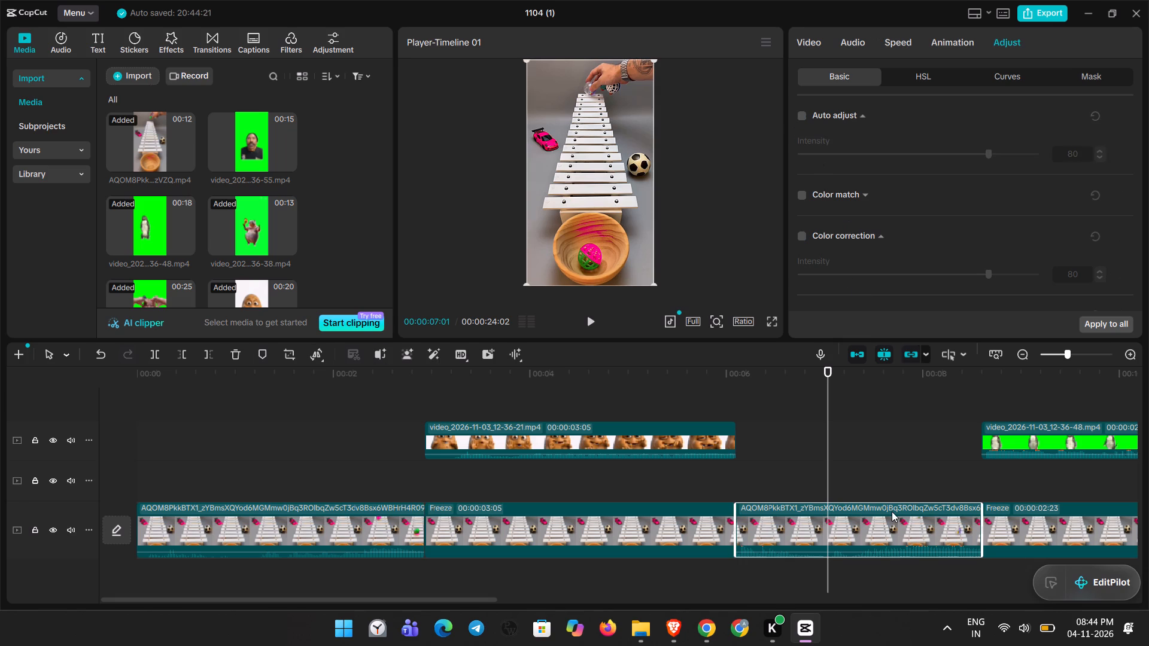
pyautogui.click(798, 118)
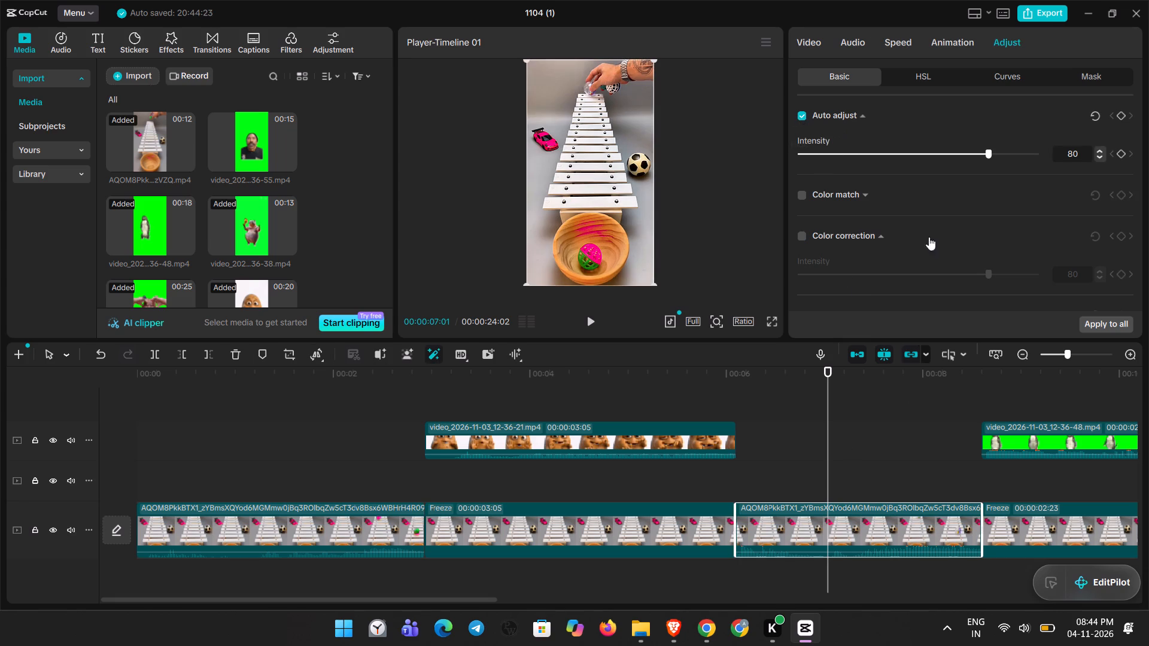
pyautogui.click(1052, 523)
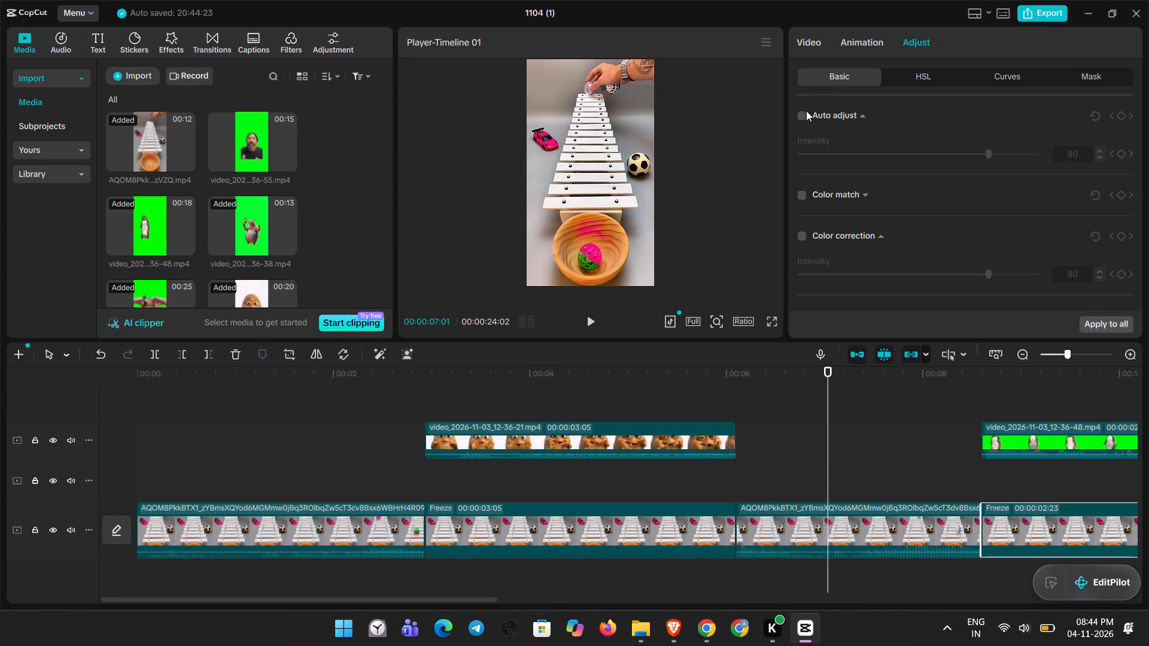
pyautogui.click(800, 116)
# Turn on Auto adjust at intensity 80 for the third xylophone clip and the freeze frame beneath the mustached man.
pyautogui.moveTo(828, 409); pyautogui.dragTo(977, 422)
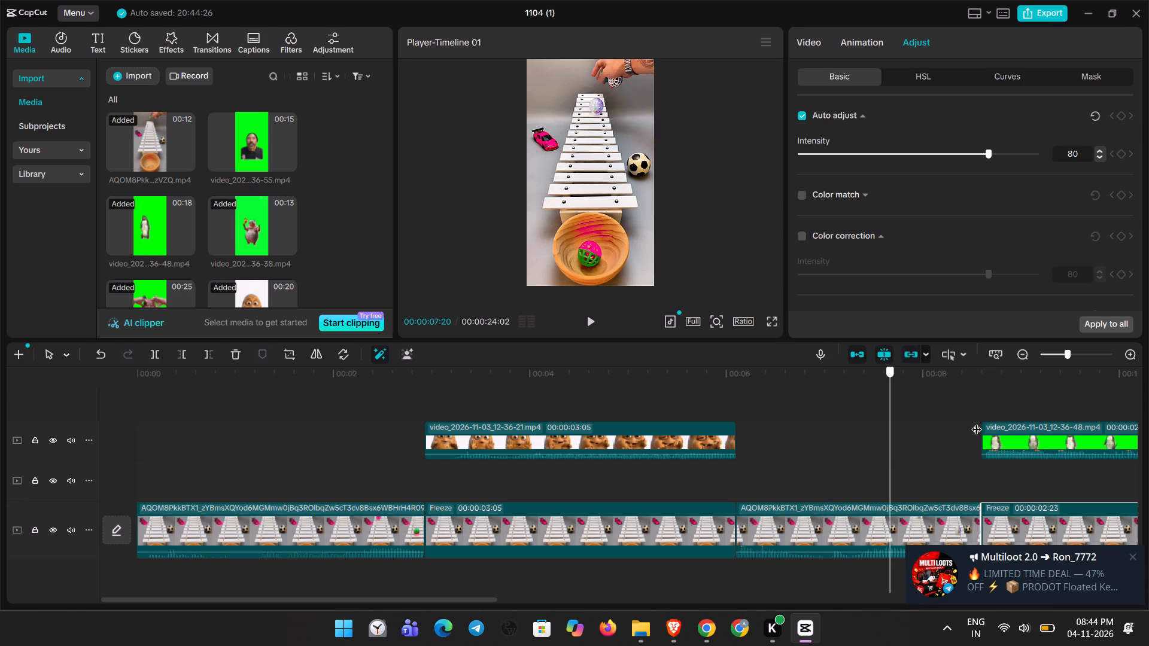
pyautogui.moveTo(977, 422); pyautogui.dragTo(1066, 435)
pyautogui.moveTo(430, 603); pyautogui.dragTo(612, 603)
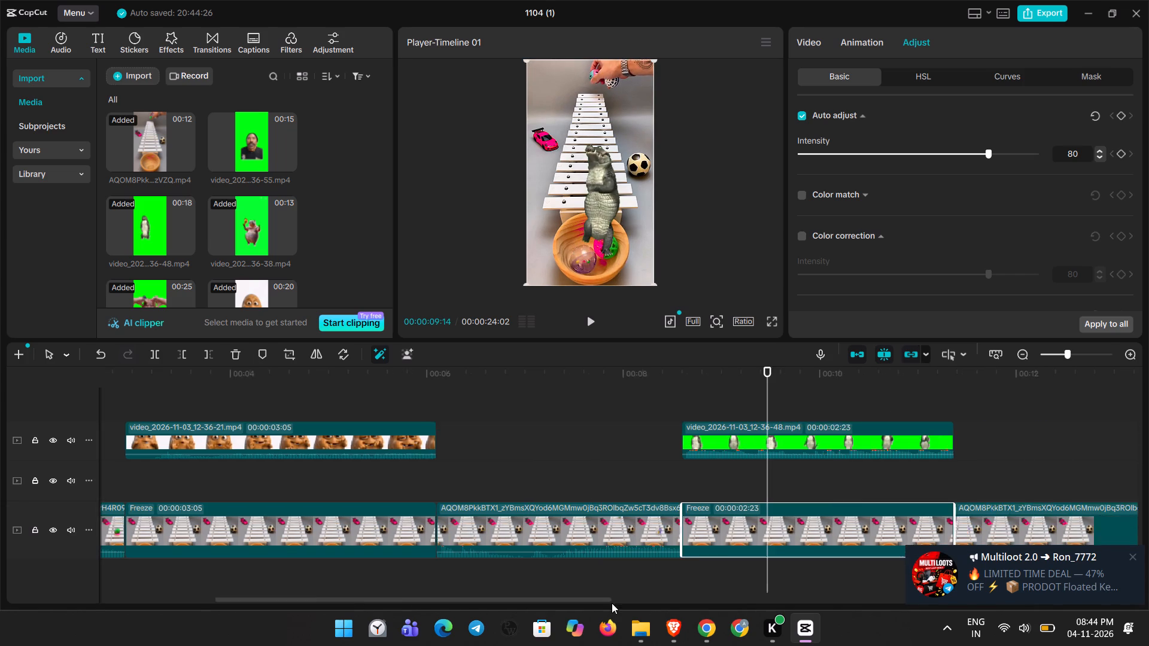
pyautogui.moveTo(612, 603); pyautogui.dragTo(744, 602)
pyautogui.click(491, 525)
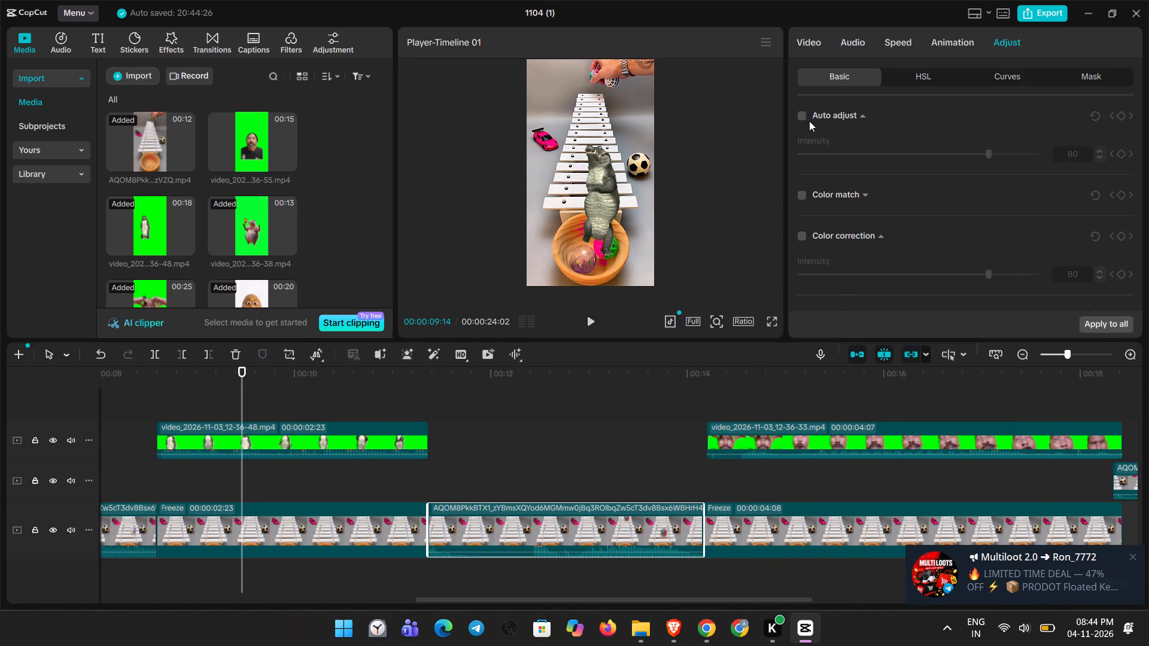
pyautogui.click(801, 119)
pyautogui.click(775, 525)
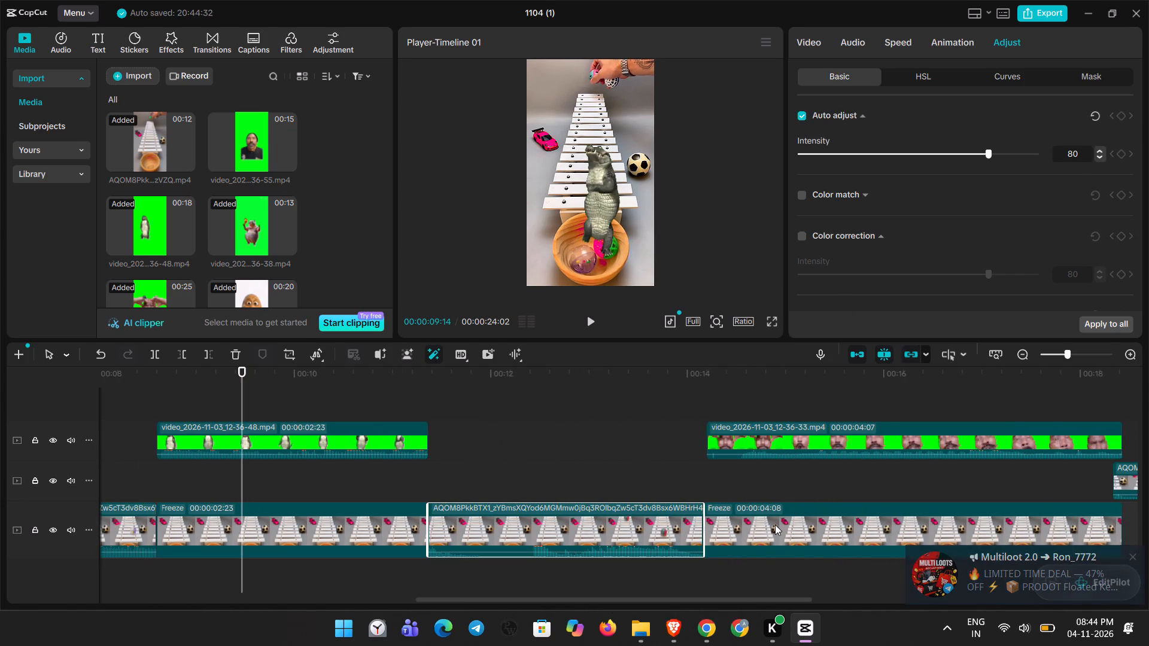
pyautogui.click(800, 115)
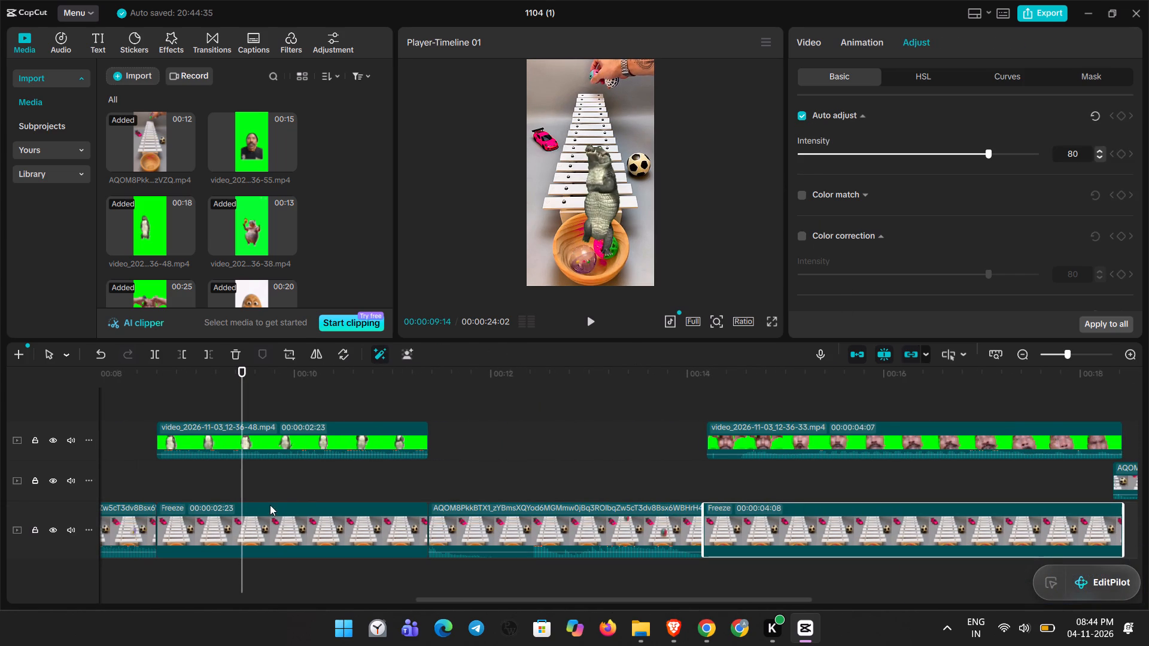
# Turn on Auto adjust at intensity 80 for the last xylophone clip and the freeze frame beneath the hippo.
pyautogui.moveTo(245, 482); pyautogui.dragTo(1017, 480)
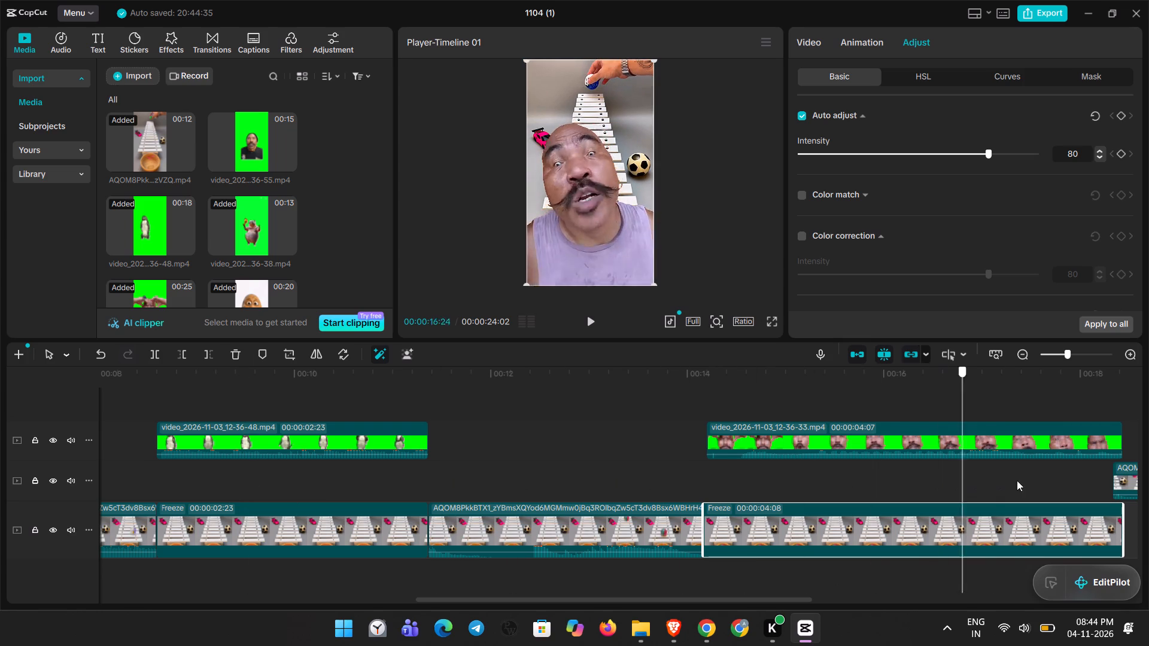
pyautogui.moveTo(1017, 480); pyautogui.dragTo(919, 487)
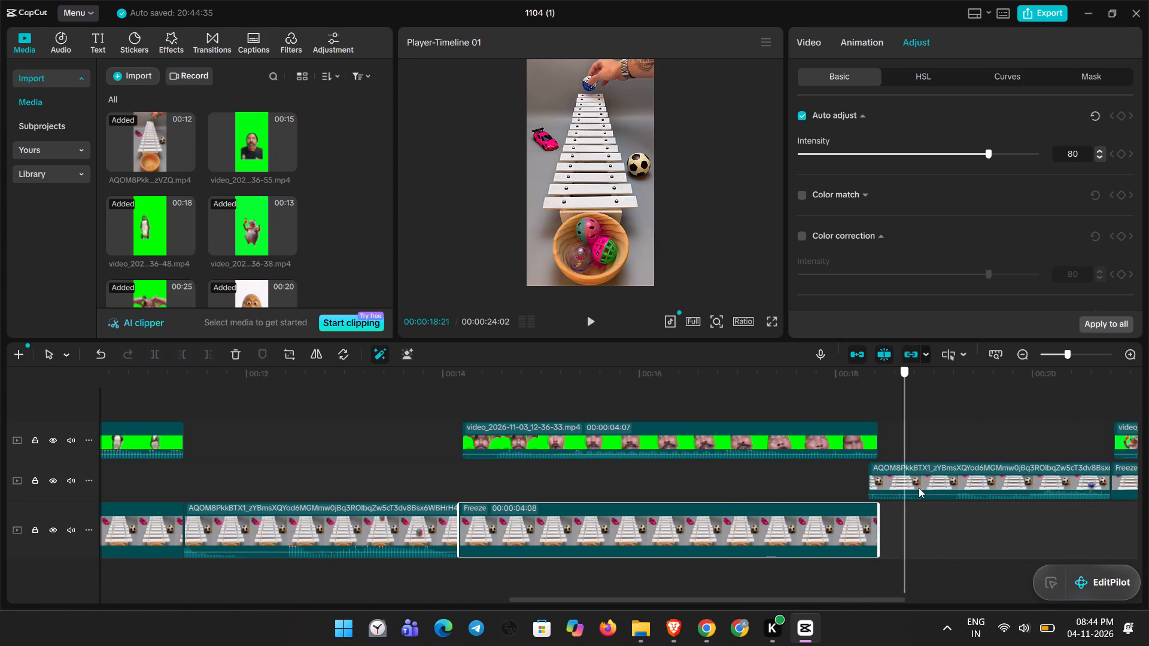
pyautogui.moveTo(919, 487); pyautogui.dragTo(1003, 487)
pyautogui.click(936, 486)
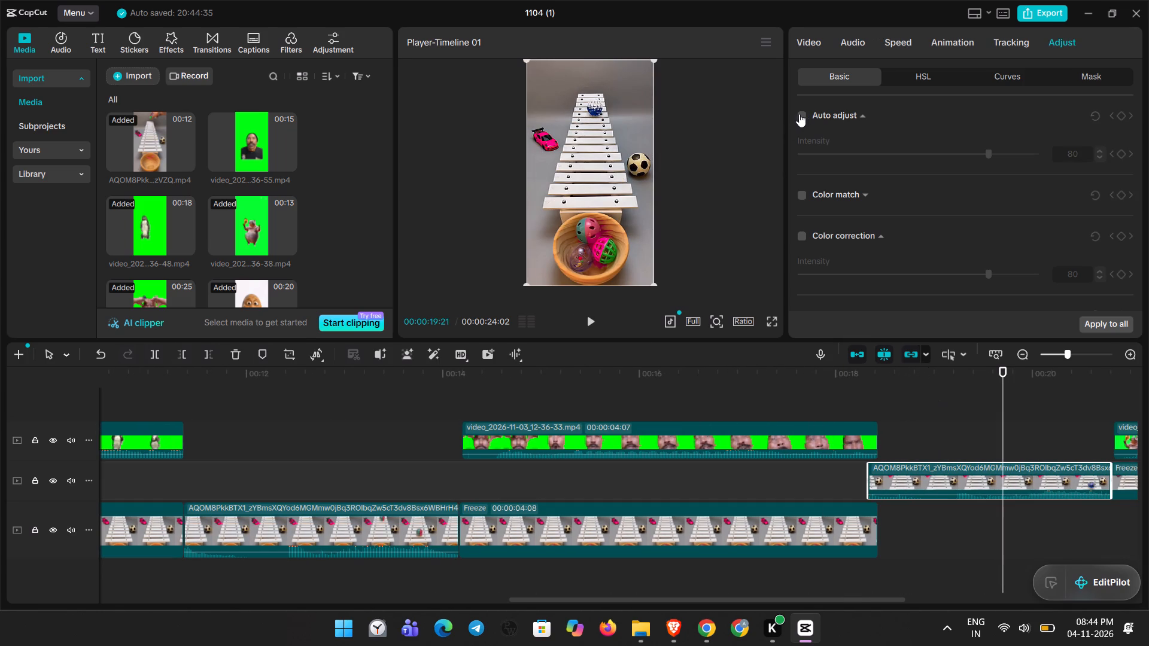
pyautogui.click(803, 113)
pyautogui.moveTo(1001, 435); pyautogui.dragTo(1148, 435)
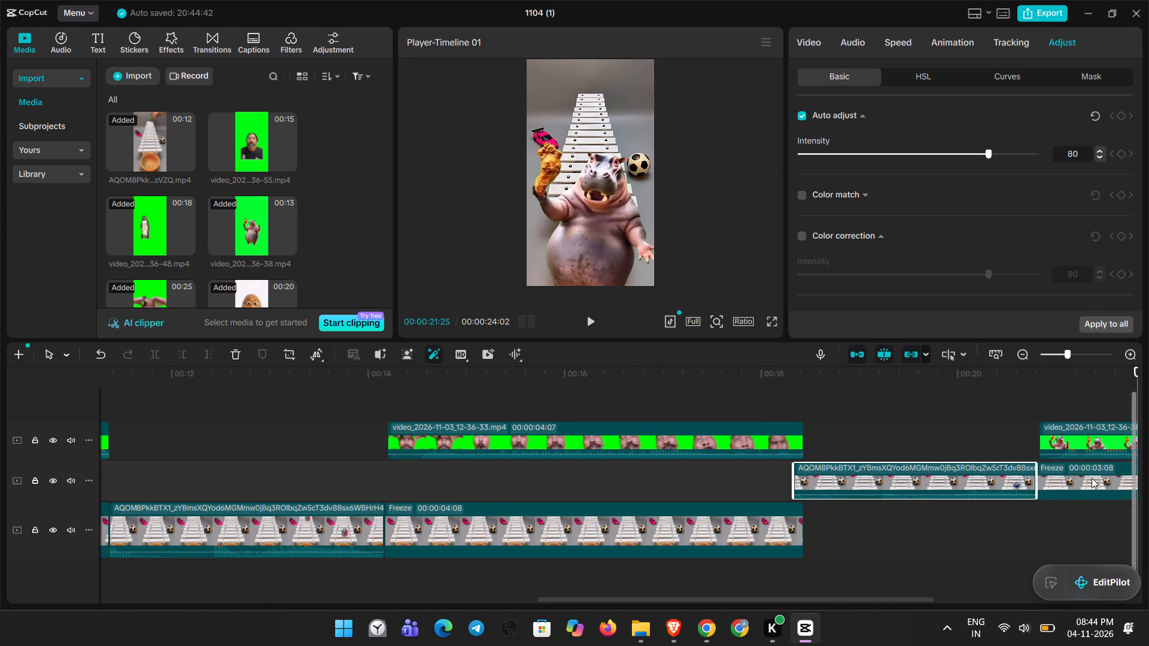
pyautogui.click(1075, 482)
pyautogui.click(805, 117)
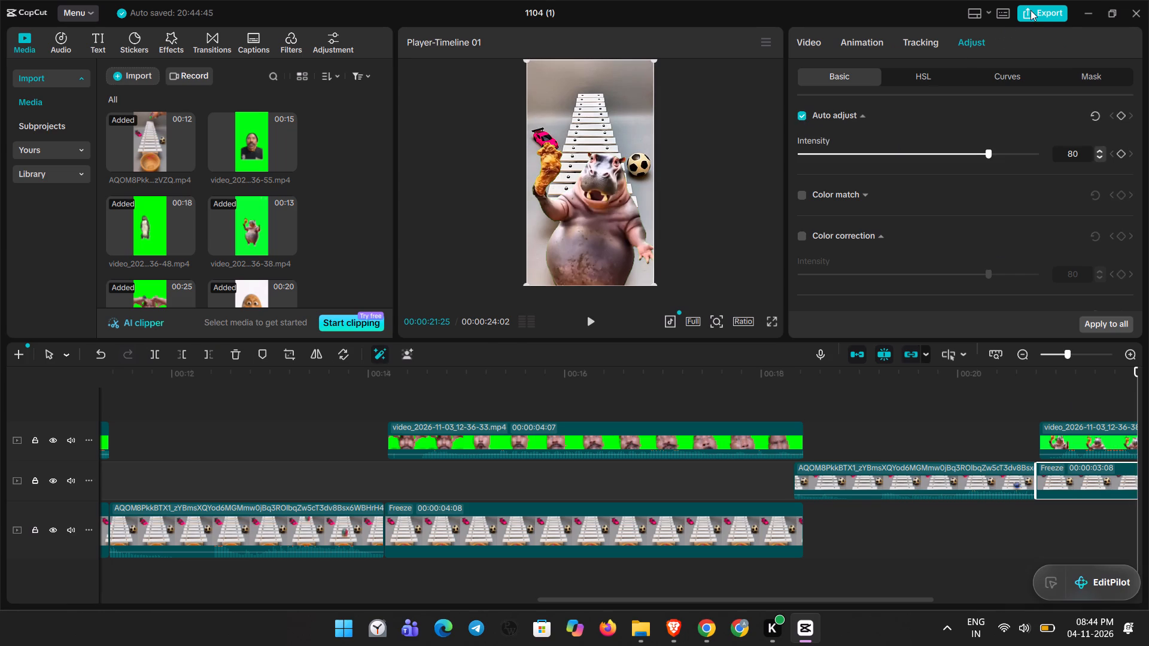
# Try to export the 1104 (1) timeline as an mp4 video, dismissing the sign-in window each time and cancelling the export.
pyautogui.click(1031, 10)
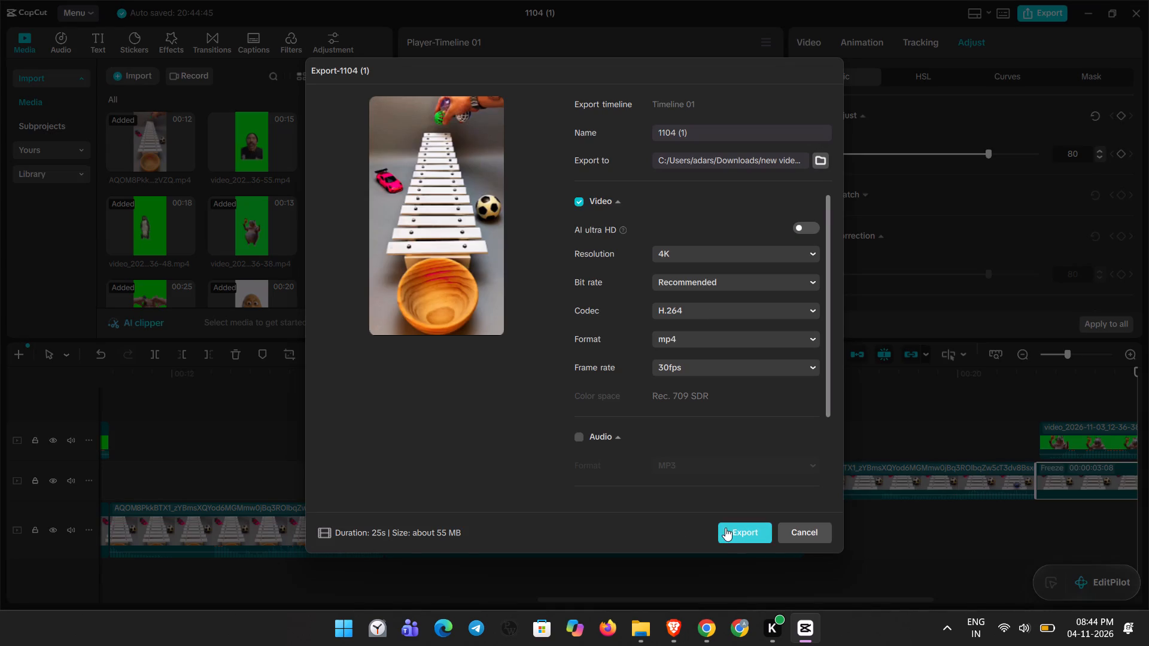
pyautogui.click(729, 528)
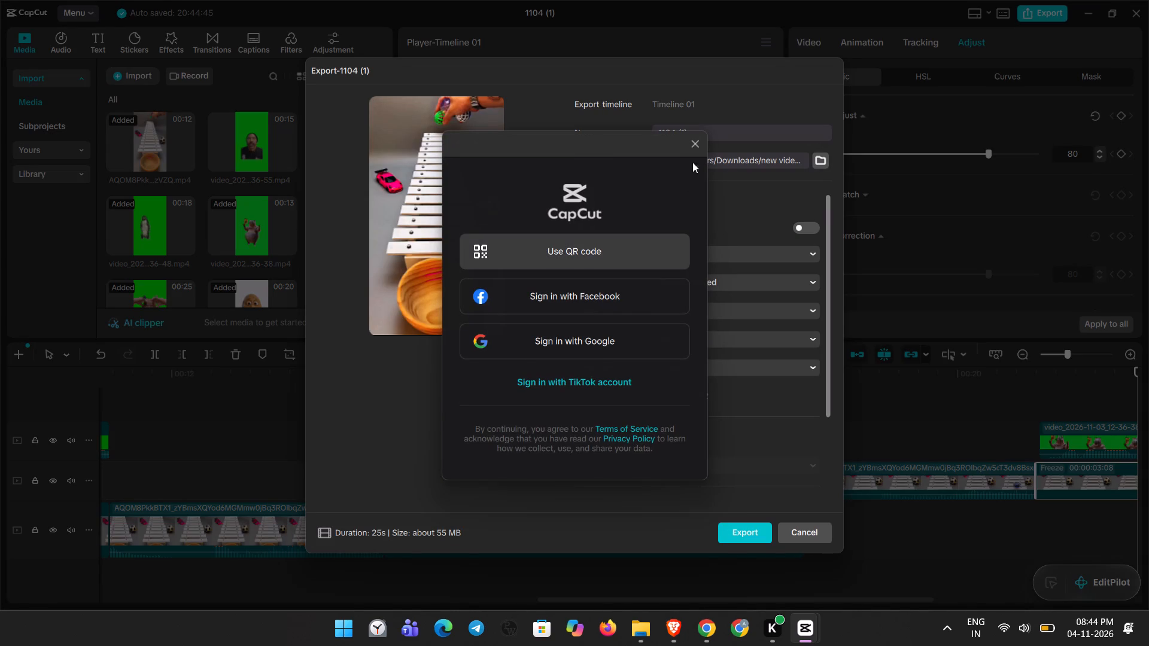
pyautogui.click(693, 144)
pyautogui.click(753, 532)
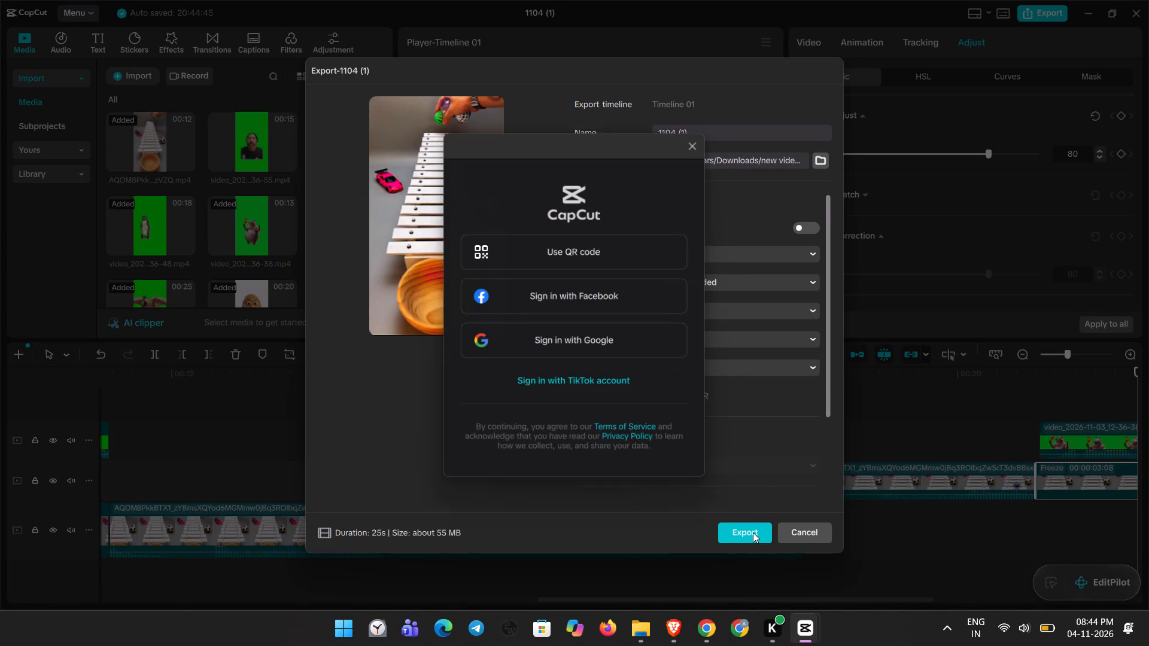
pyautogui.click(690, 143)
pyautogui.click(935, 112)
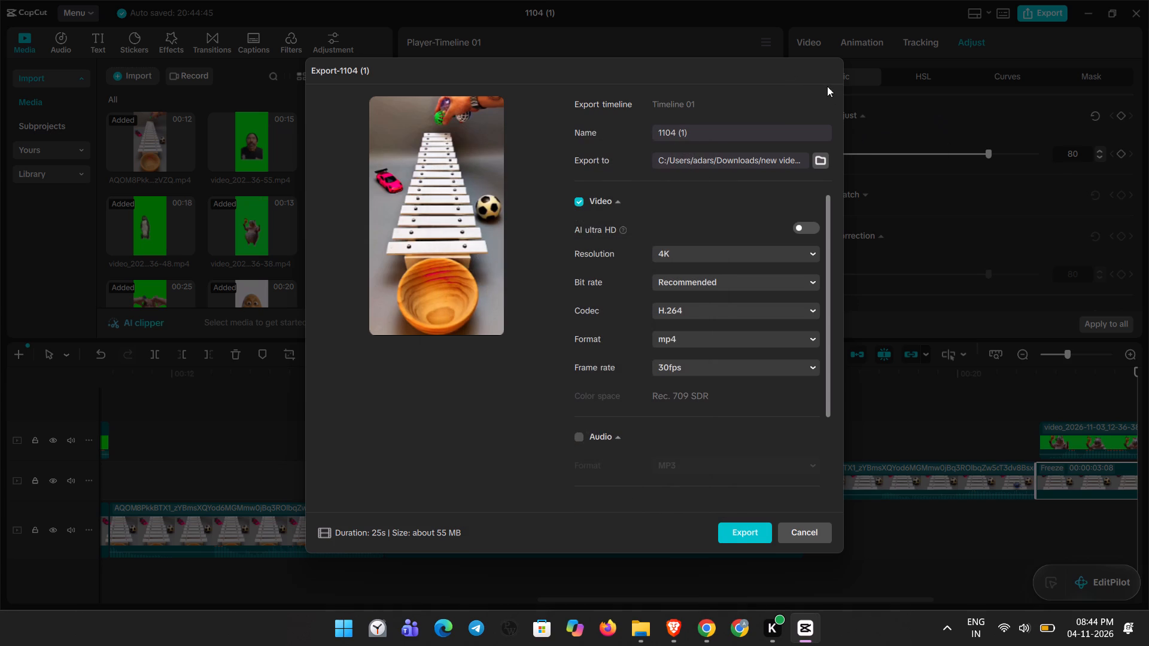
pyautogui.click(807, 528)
# Turn off Auto adjust for the hippo and mustached man freeze frames and the xylophone clip before each.
pyautogui.click(803, 114)
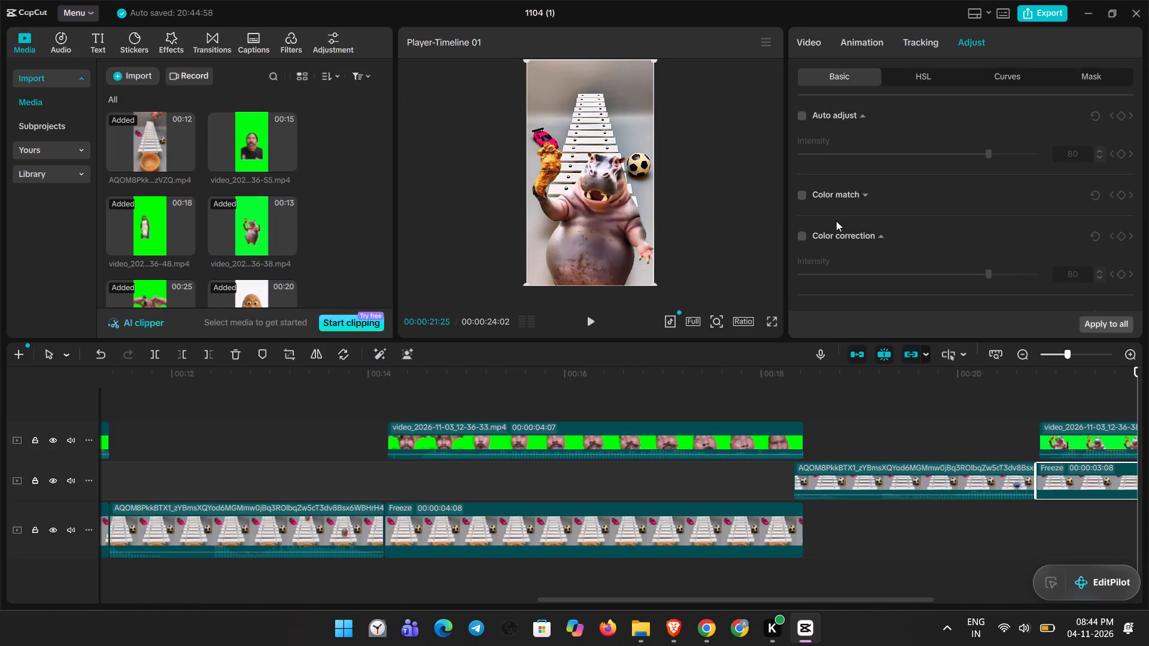
pyautogui.click(914, 472)
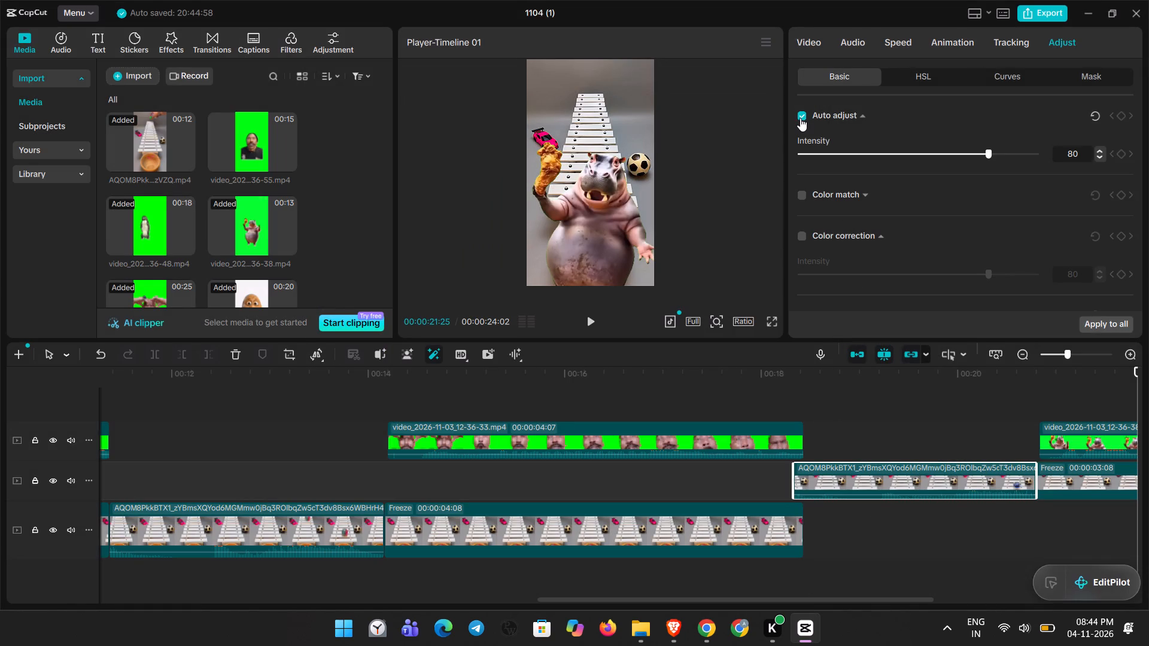
pyautogui.click(800, 118)
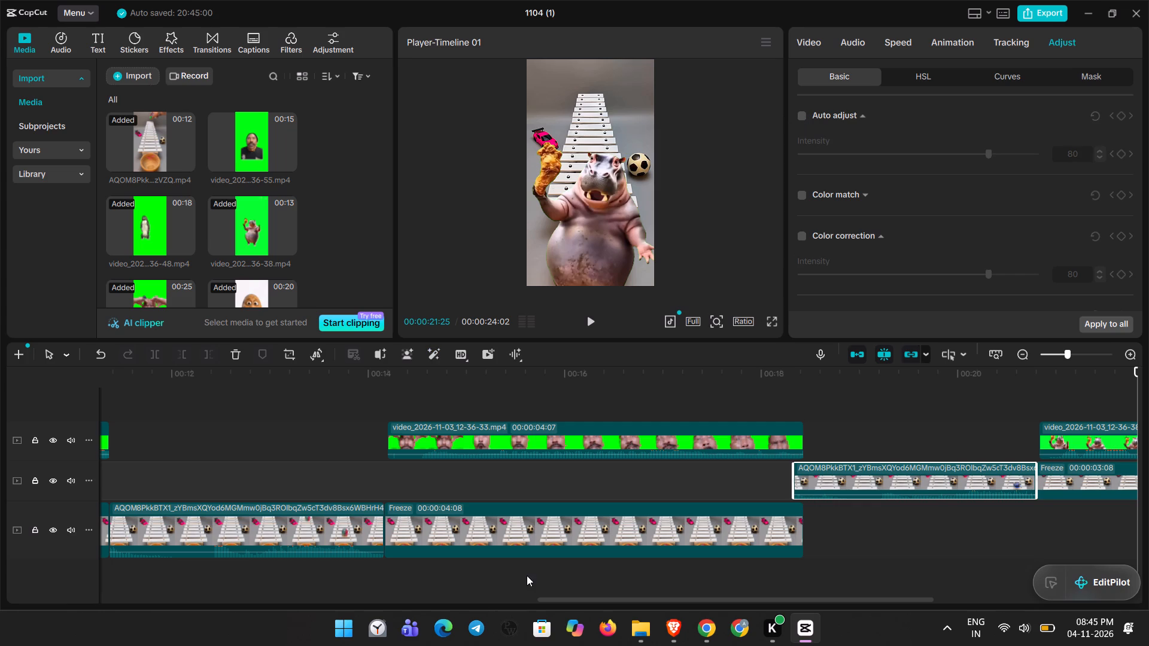
pyautogui.click(527, 553)
pyautogui.click(800, 116)
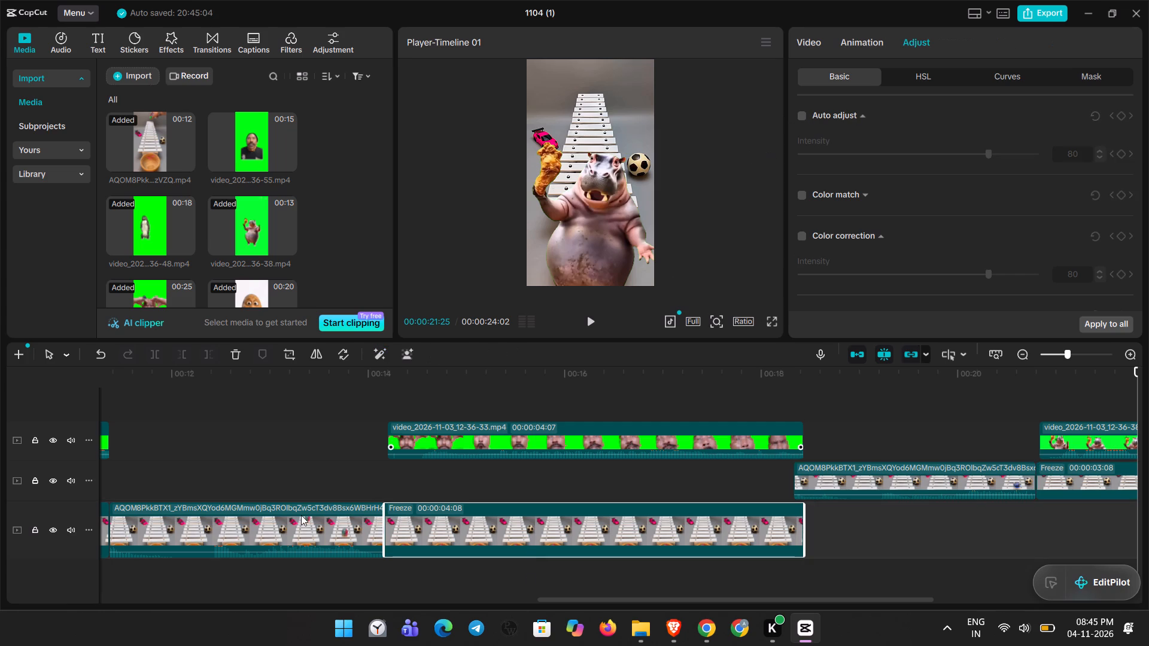
pyautogui.click(268, 532)
pyautogui.click(798, 116)
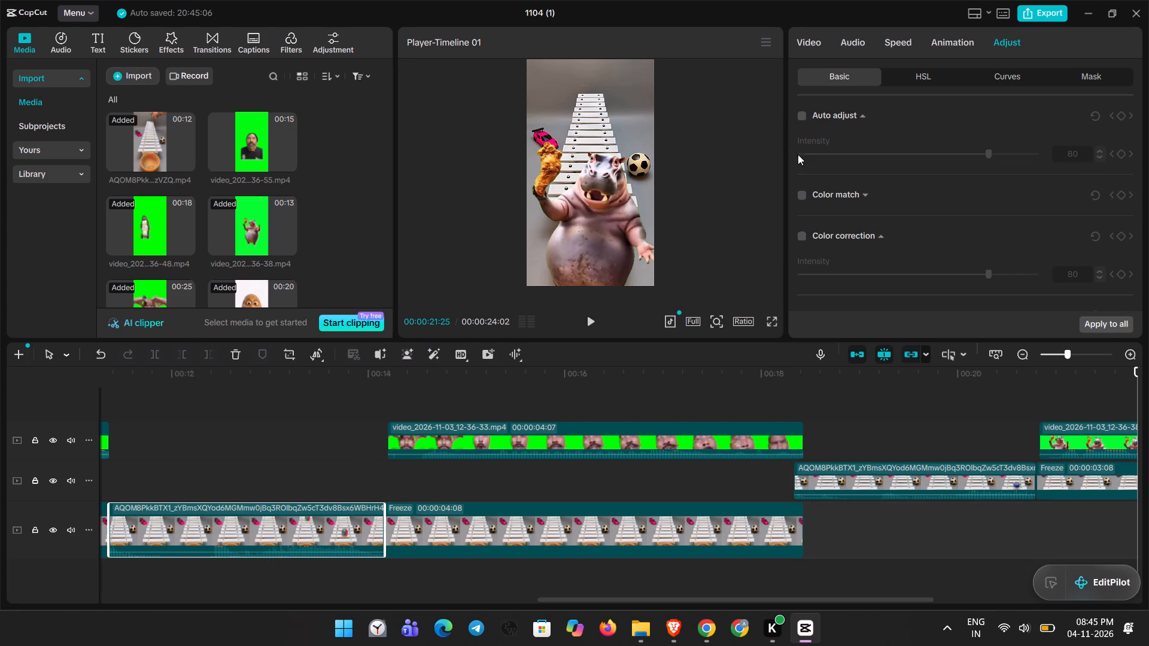
# Turn off Auto adjust for the crocodile freeze frame, the second xylophone clip and the potato freeze frame, and check the first clip.
pyautogui.moveTo(540, 599); pyautogui.dragTo(314, 599)
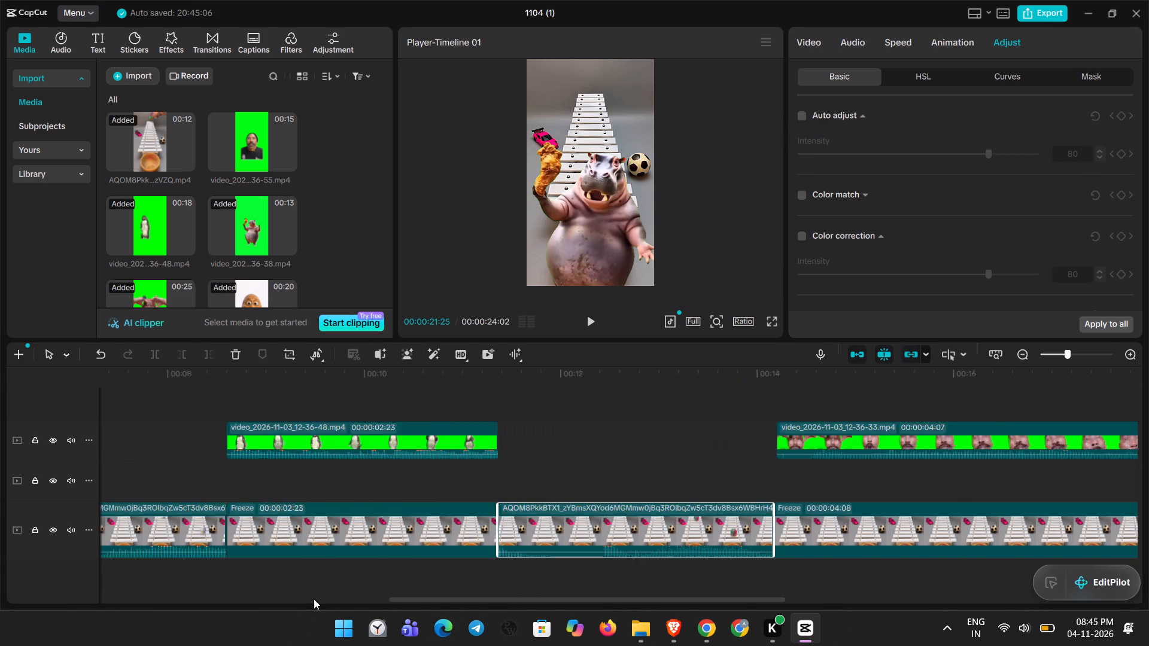
pyautogui.moveTo(314, 599); pyautogui.dragTo(278, 599)
pyautogui.click(654, 520)
pyautogui.click(804, 115)
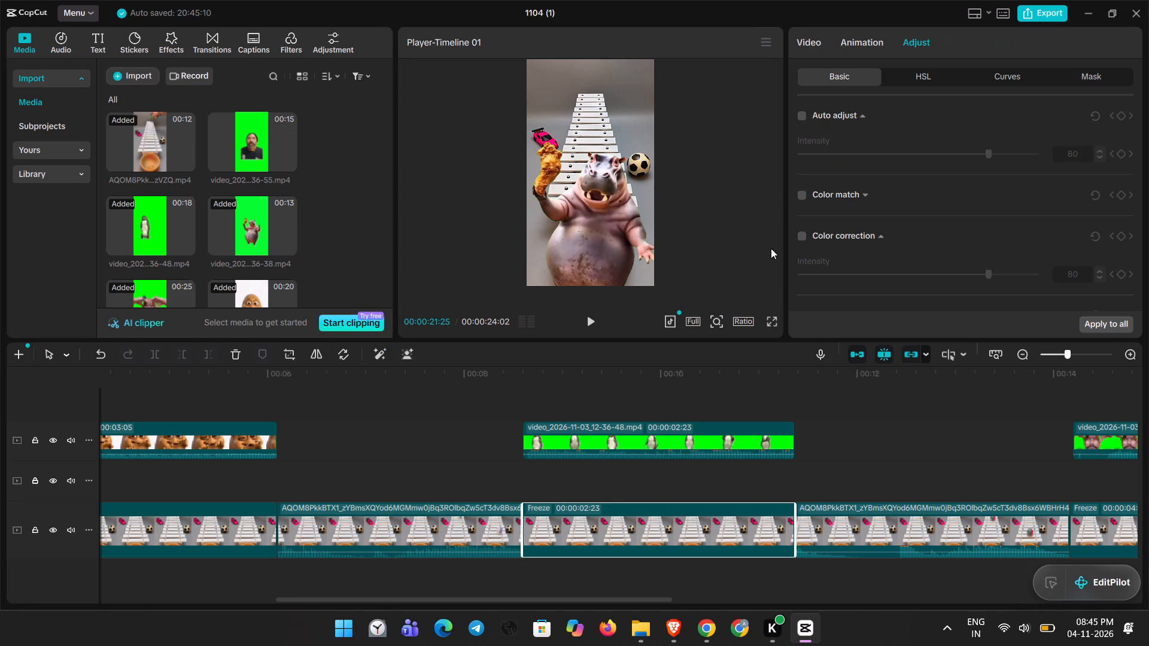
pyautogui.click(428, 526)
pyautogui.click(805, 117)
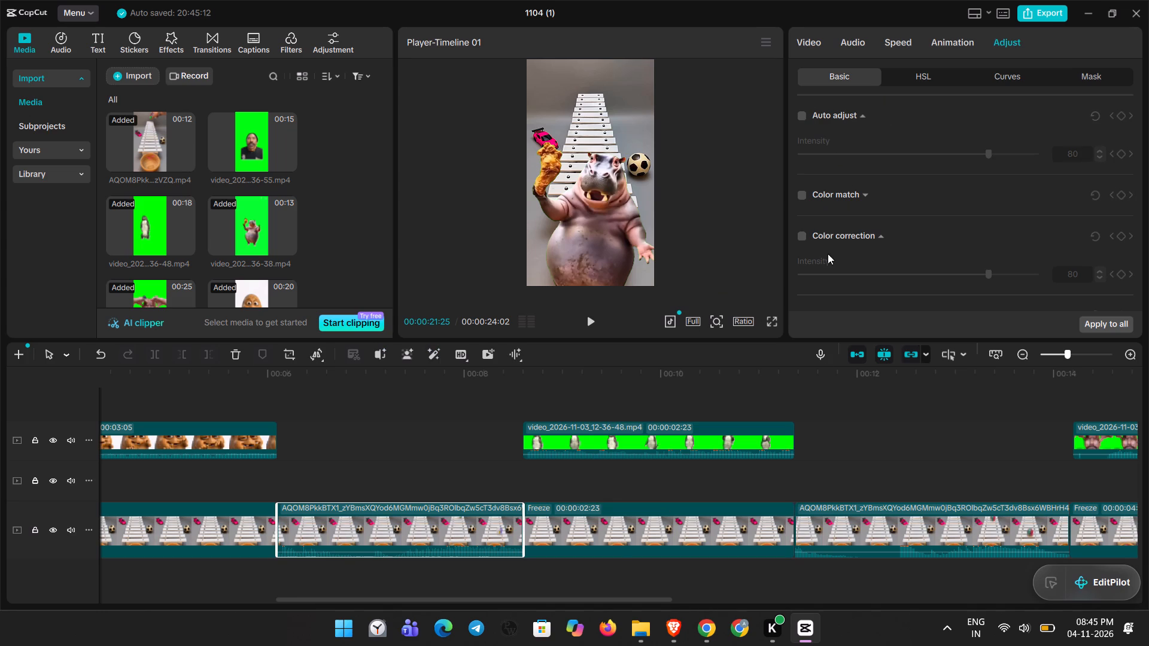
pyautogui.moveTo(579, 597); pyautogui.dragTo(250, 598)
pyautogui.click(541, 519)
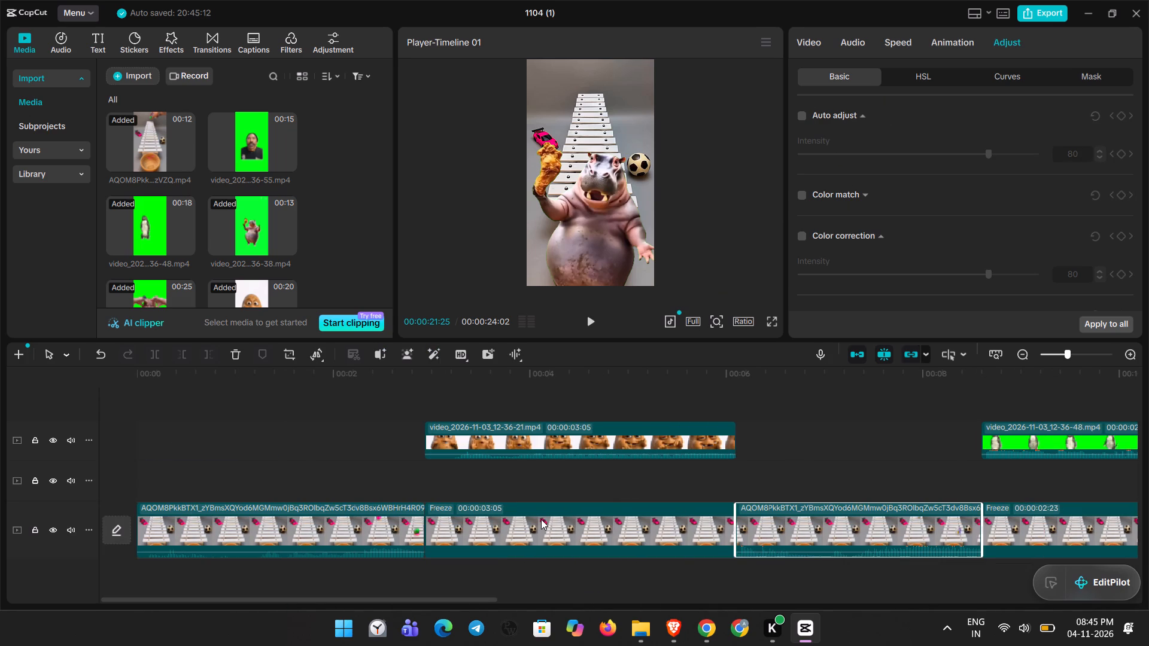
pyautogui.click(802, 119)
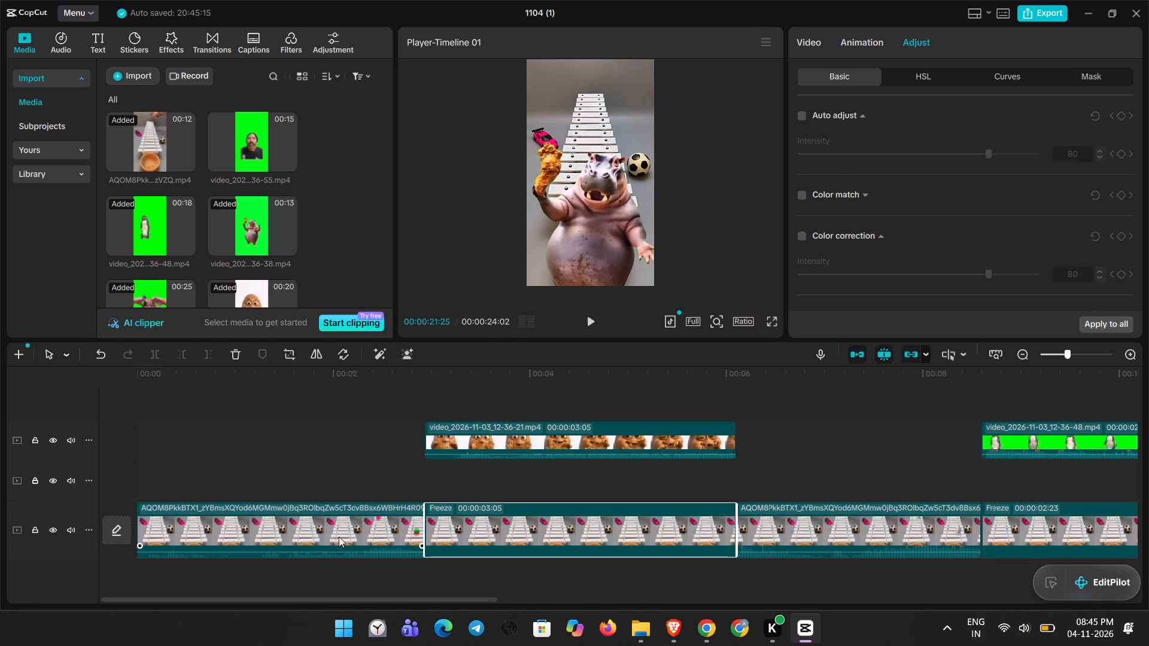
pyautogui.click(339, 537)
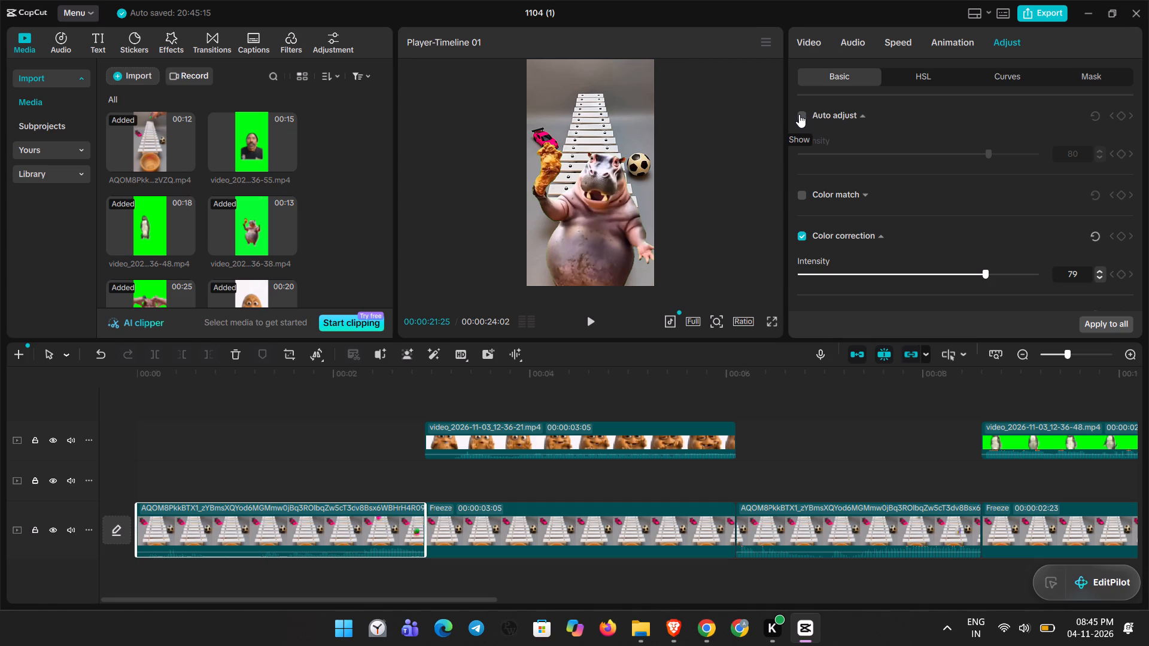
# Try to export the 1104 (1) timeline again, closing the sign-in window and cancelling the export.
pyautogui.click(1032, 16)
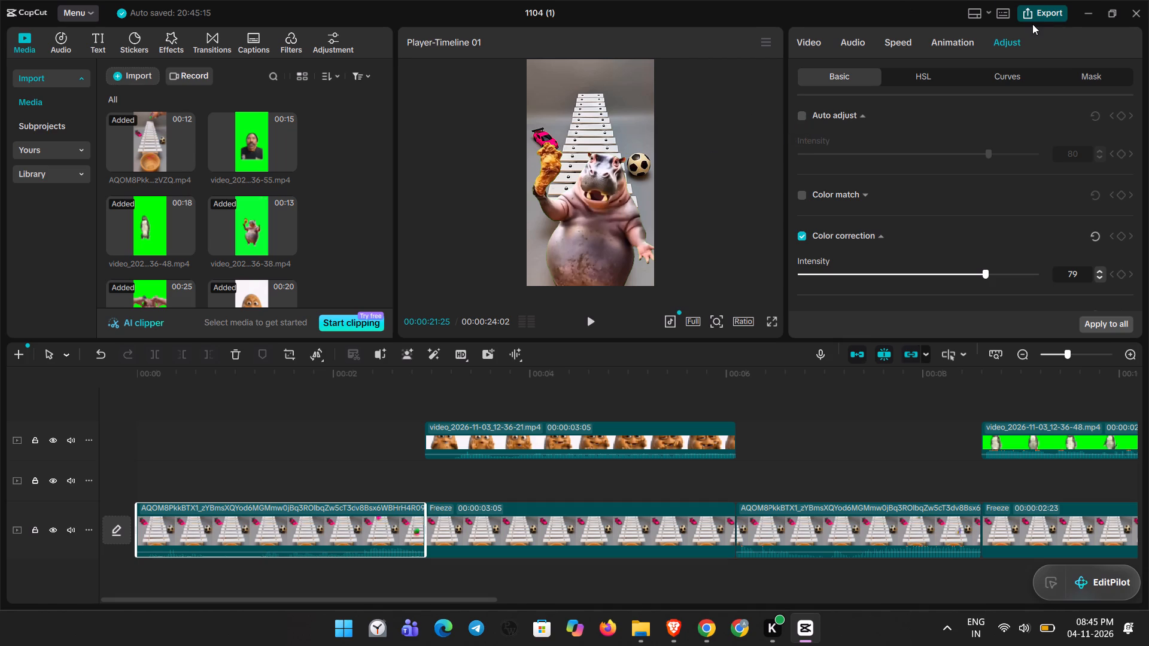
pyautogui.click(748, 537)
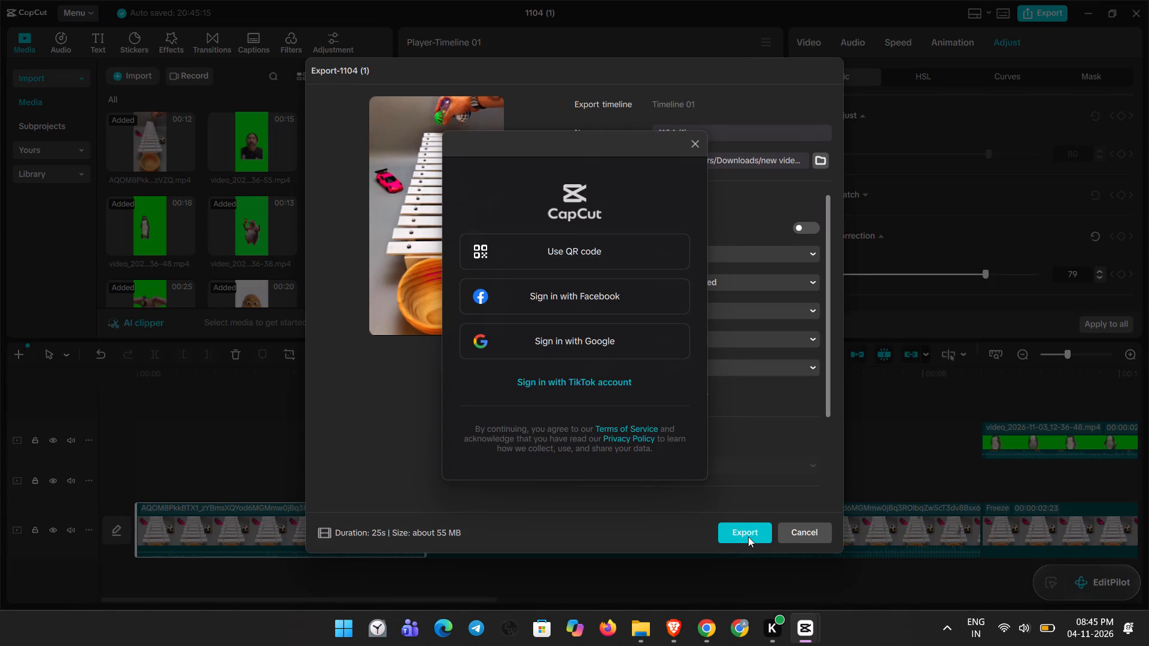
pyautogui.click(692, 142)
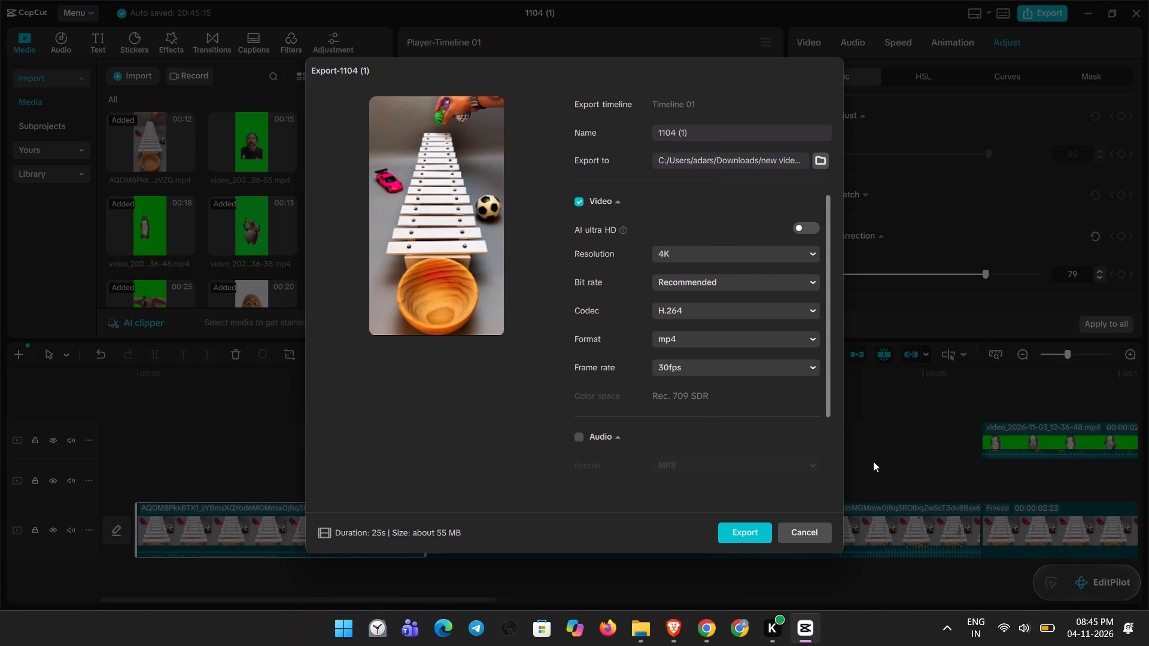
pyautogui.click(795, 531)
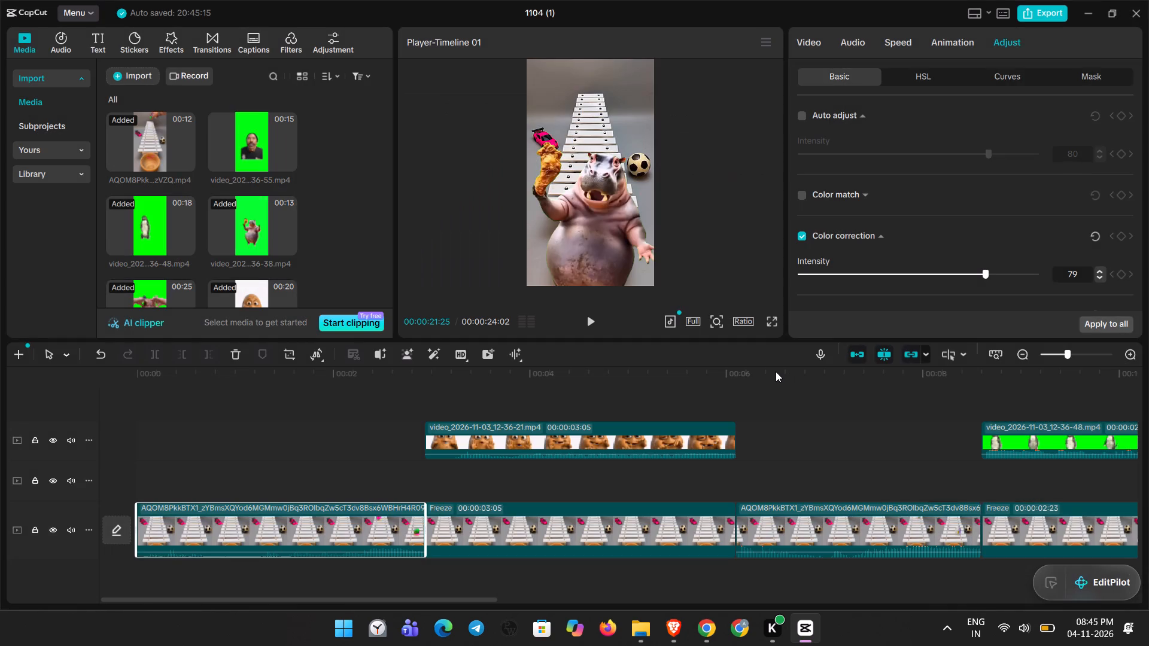
# Move the last xylophone clip and the hippo's freeze frame onto the main track, directly after the mustached man's freeze frame.
pyautogui.moveTo(481, 596); pyautogui.dragTo(1148, 598)
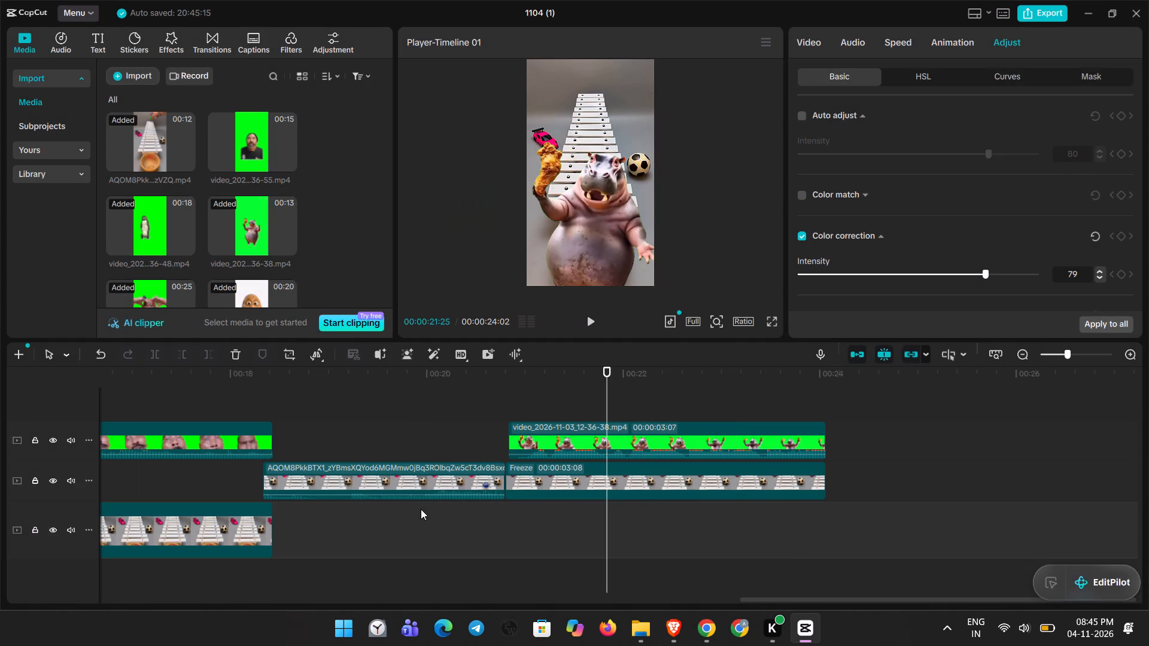
pyautogui.moveTo(400, 471); pyautogui.dragTo(414, 523)
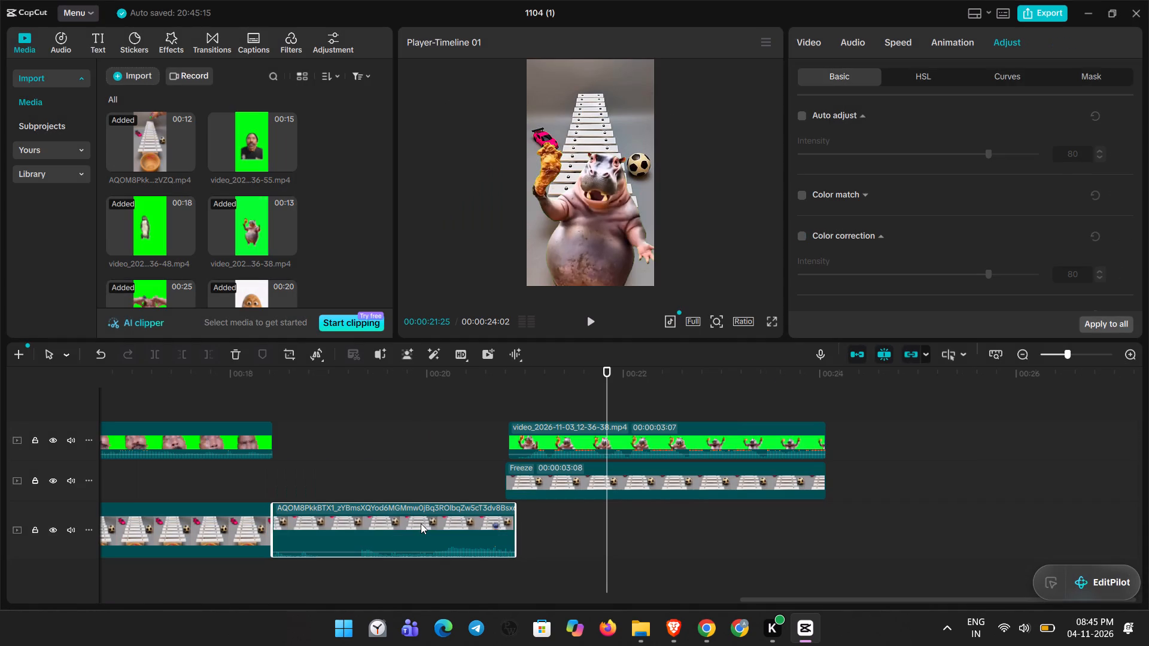
pyautogui.moveTo(578, 482); pyautogui.dragTo(590, 534)
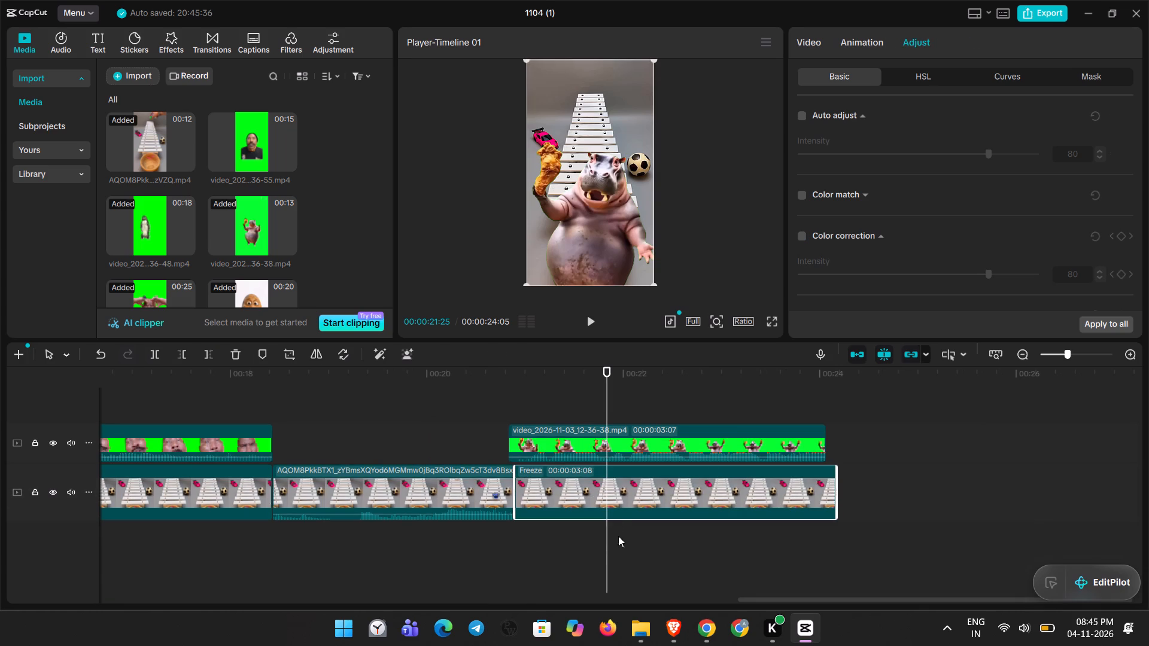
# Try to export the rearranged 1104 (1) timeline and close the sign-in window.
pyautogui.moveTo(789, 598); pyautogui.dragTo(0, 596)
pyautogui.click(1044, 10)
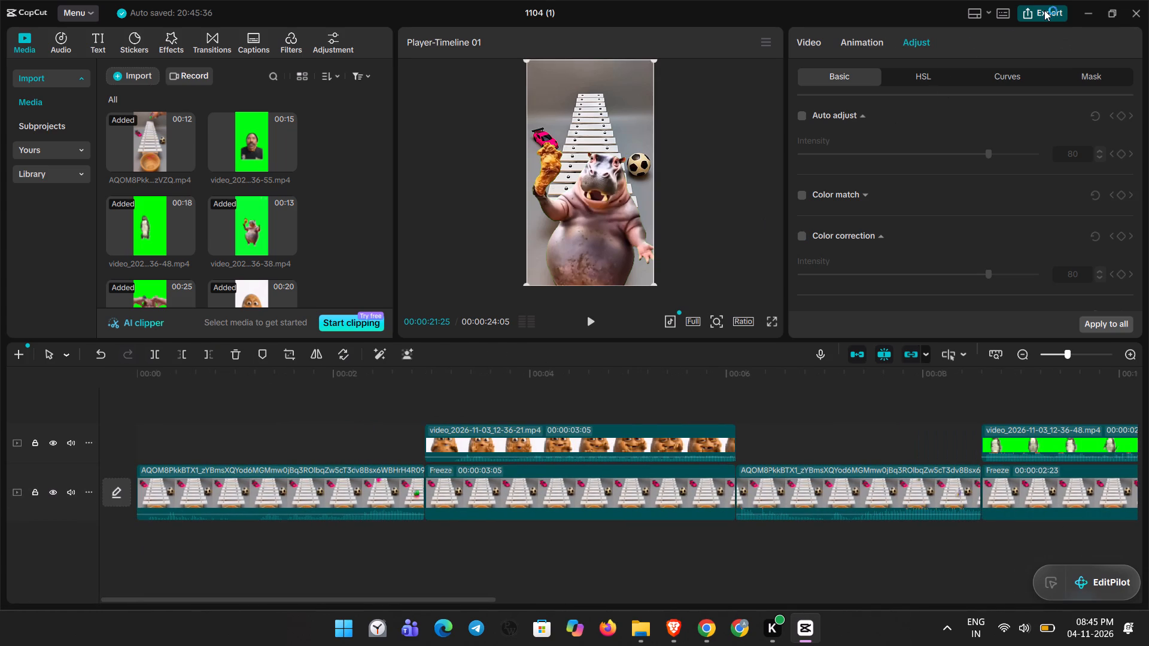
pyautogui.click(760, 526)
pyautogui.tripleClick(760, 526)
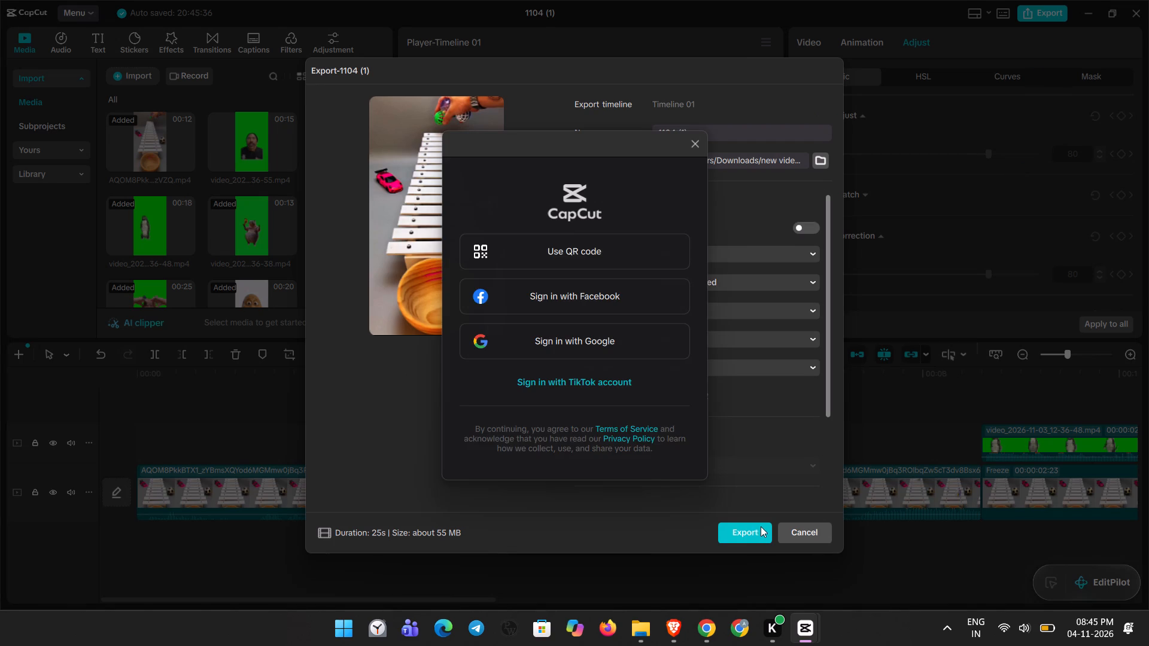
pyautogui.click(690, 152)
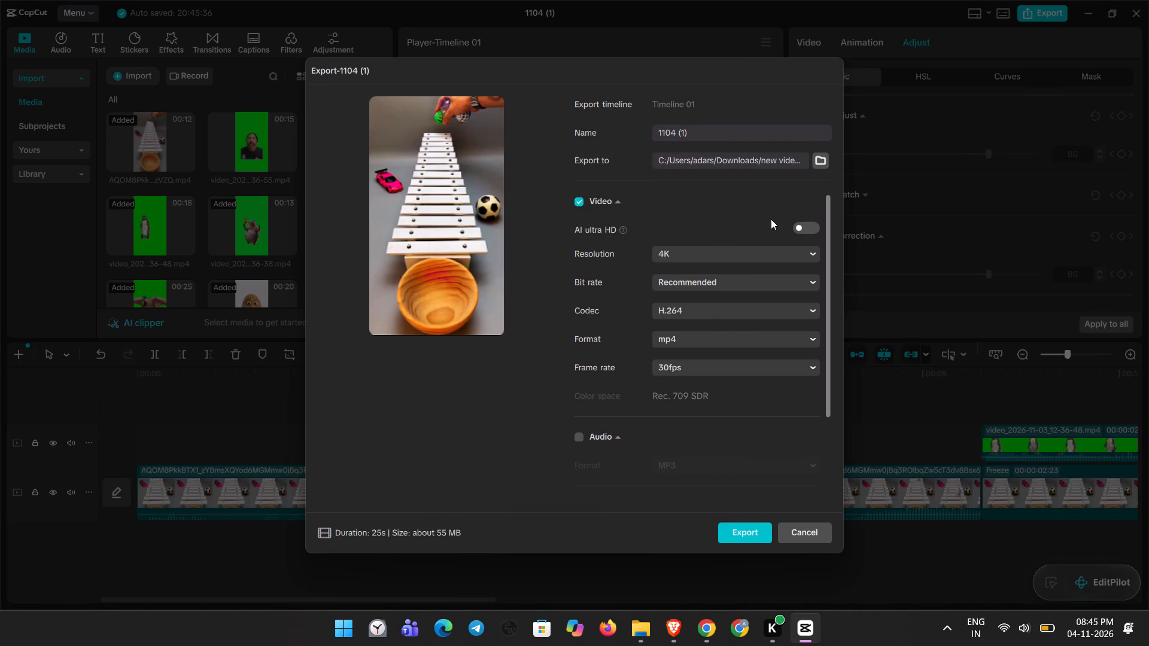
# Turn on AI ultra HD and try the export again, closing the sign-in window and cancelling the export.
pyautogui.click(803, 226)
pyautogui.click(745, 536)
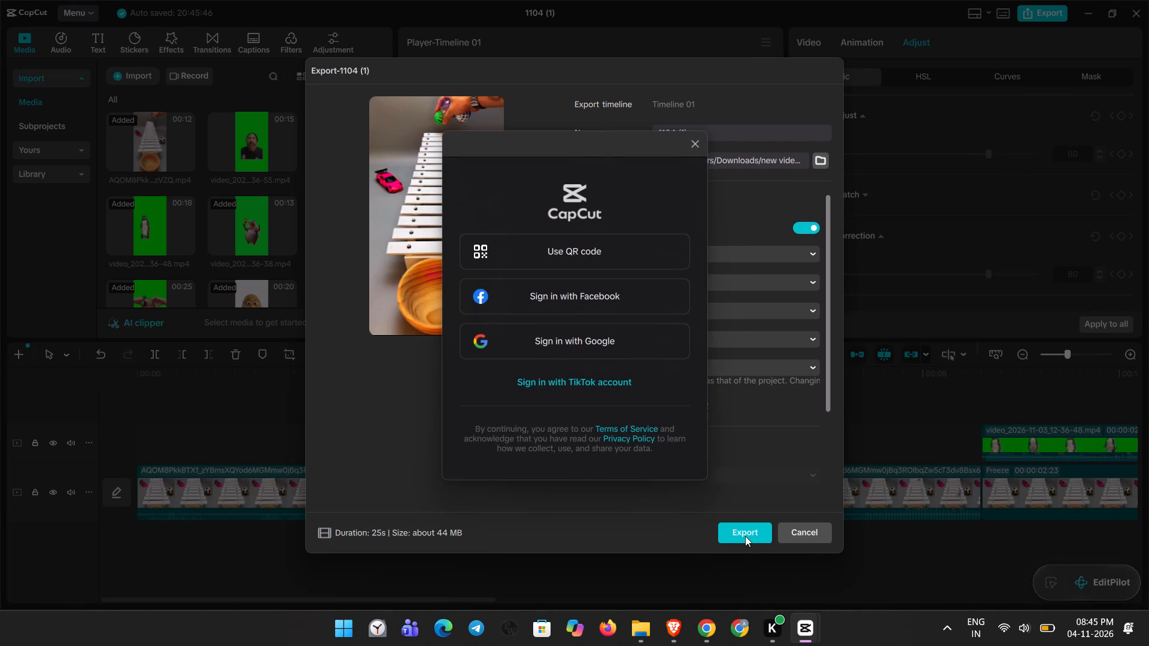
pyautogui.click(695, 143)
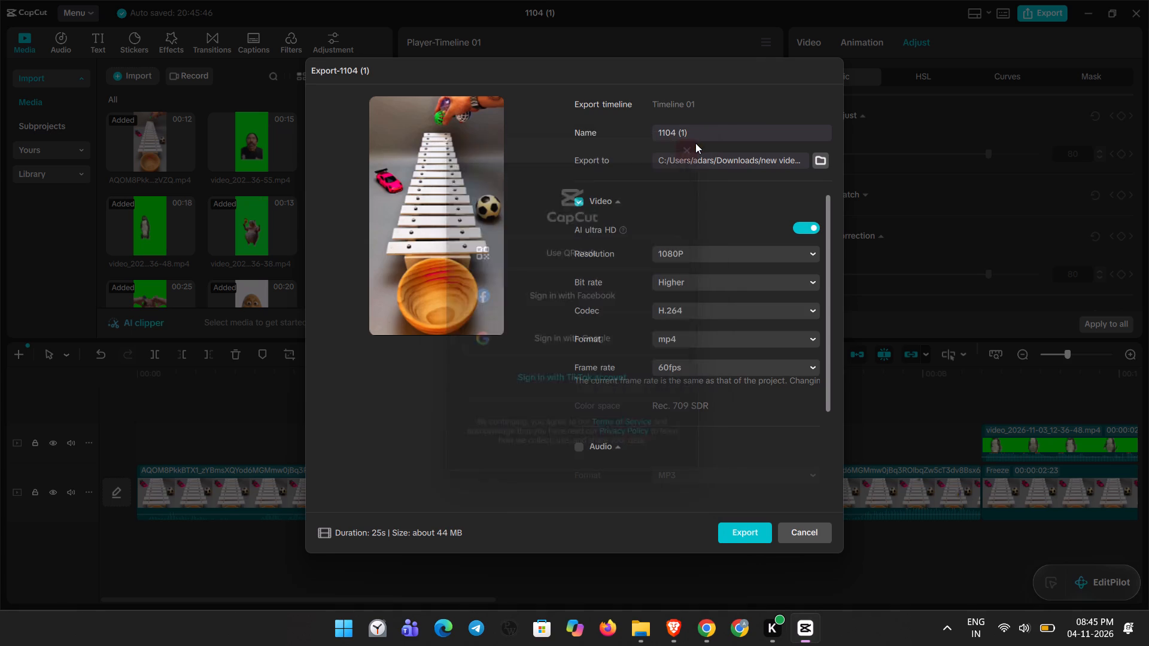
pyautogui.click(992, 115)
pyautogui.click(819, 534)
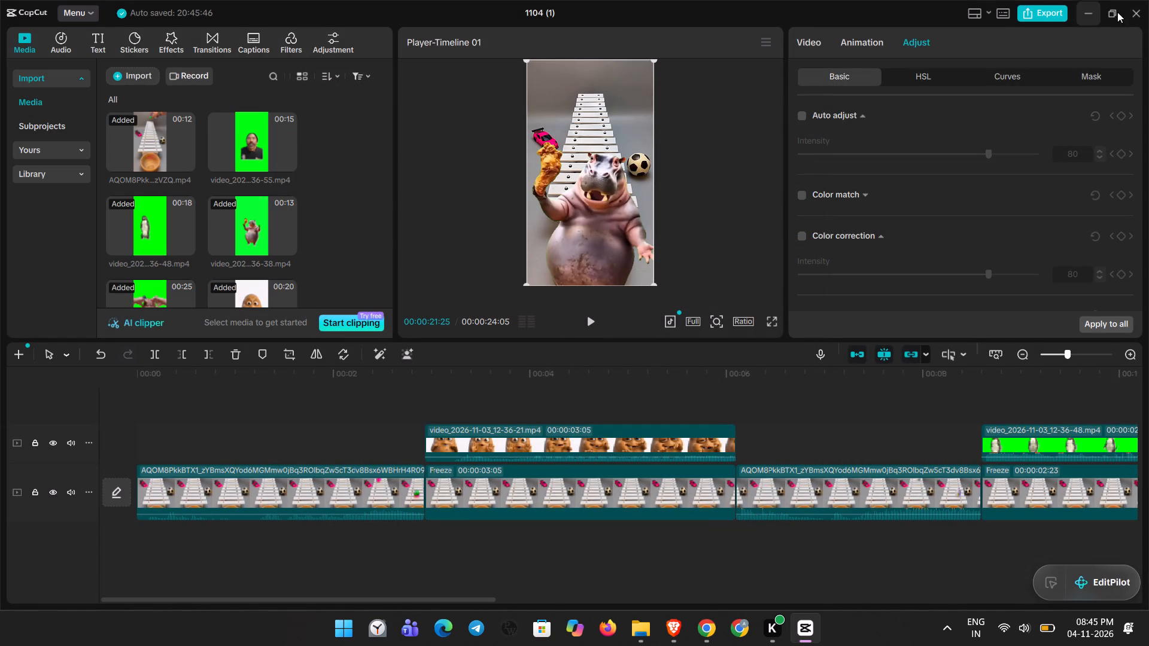
# Close the 1104 (1) project and return to the CapCut home screen.
pyautogui.click(1136, 11)
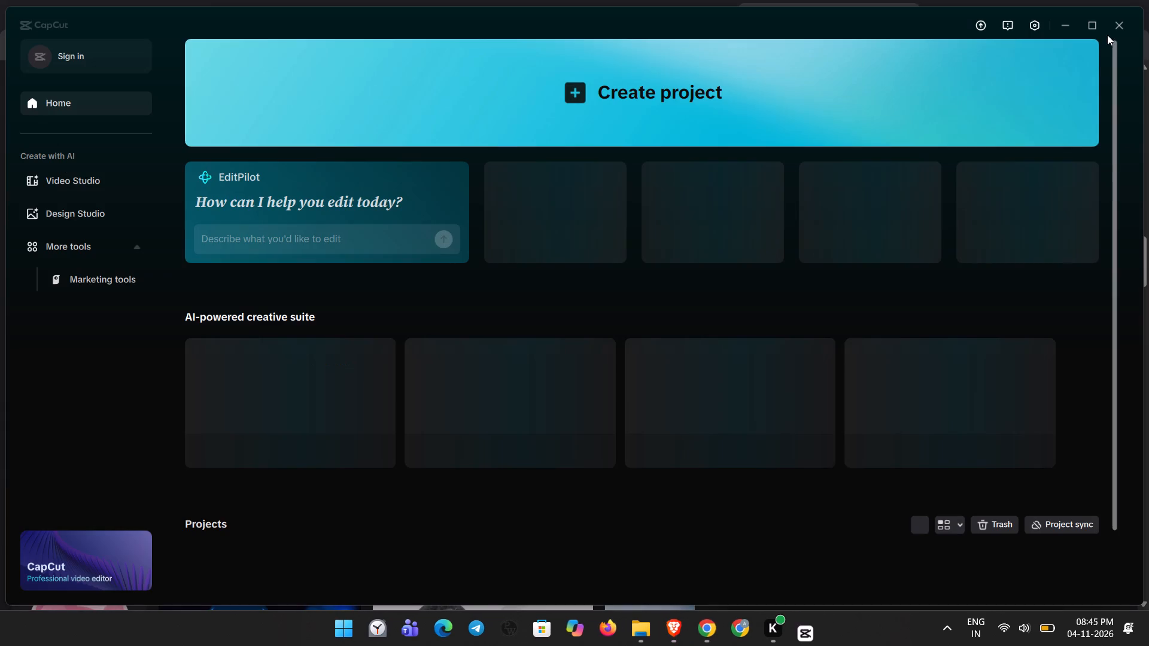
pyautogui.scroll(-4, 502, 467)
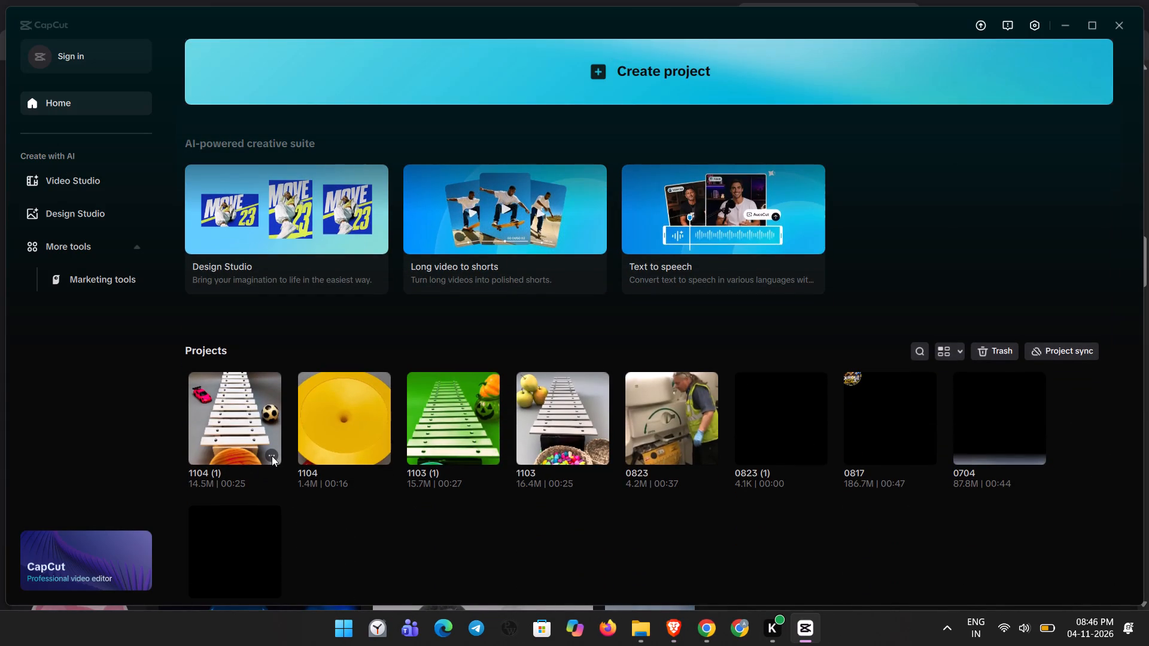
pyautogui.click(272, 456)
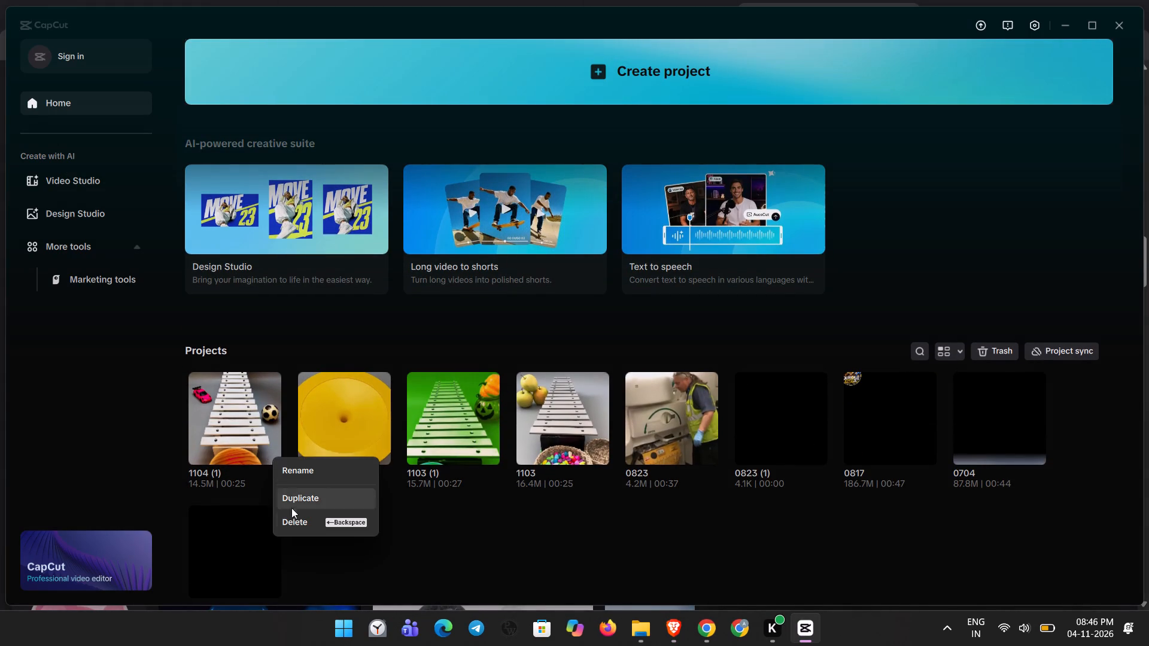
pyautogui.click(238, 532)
# Switch to File Explorer and browse Downloads > new video, checking the videos folder and the export videos folder.
pyautogui.click(628, 637)
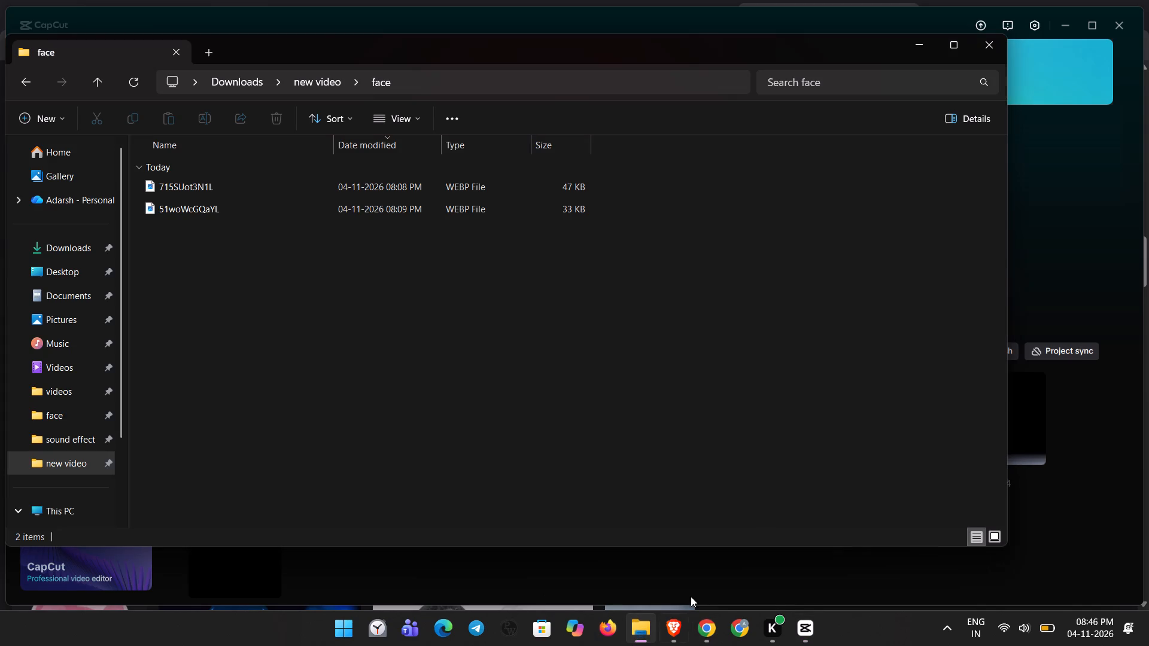
pyautogui.click(55, 245)
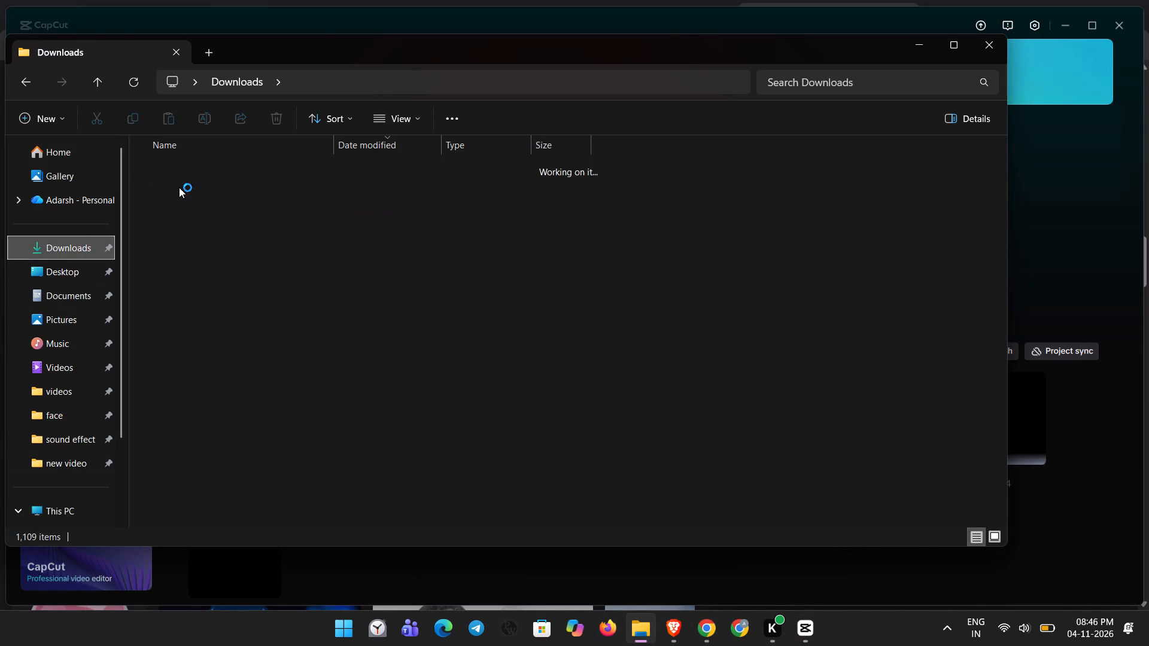
pyautogui.doubleClick(205, 181)
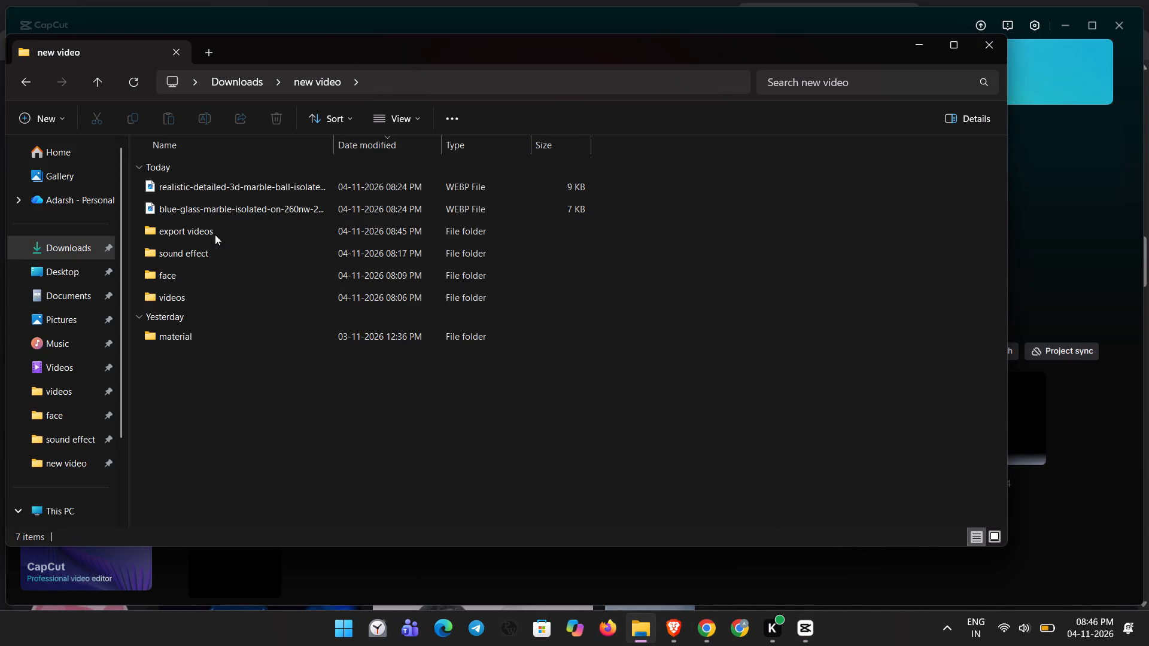
pyautogui.doubleClick(236, 303)
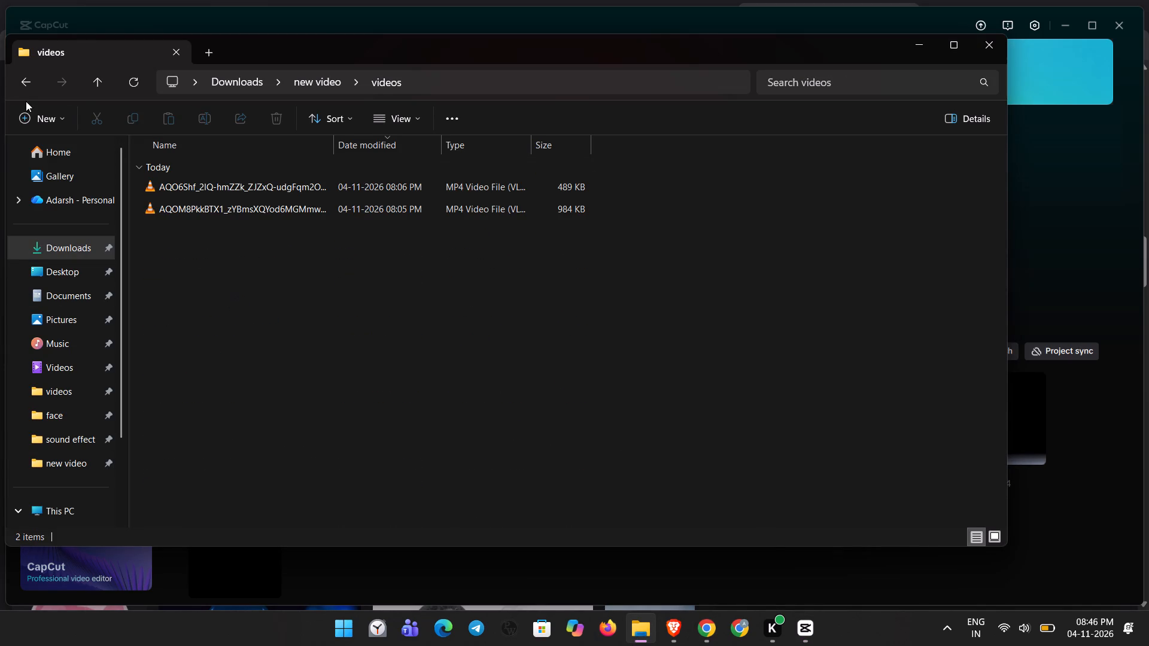
pyautogui.click(29, 83)
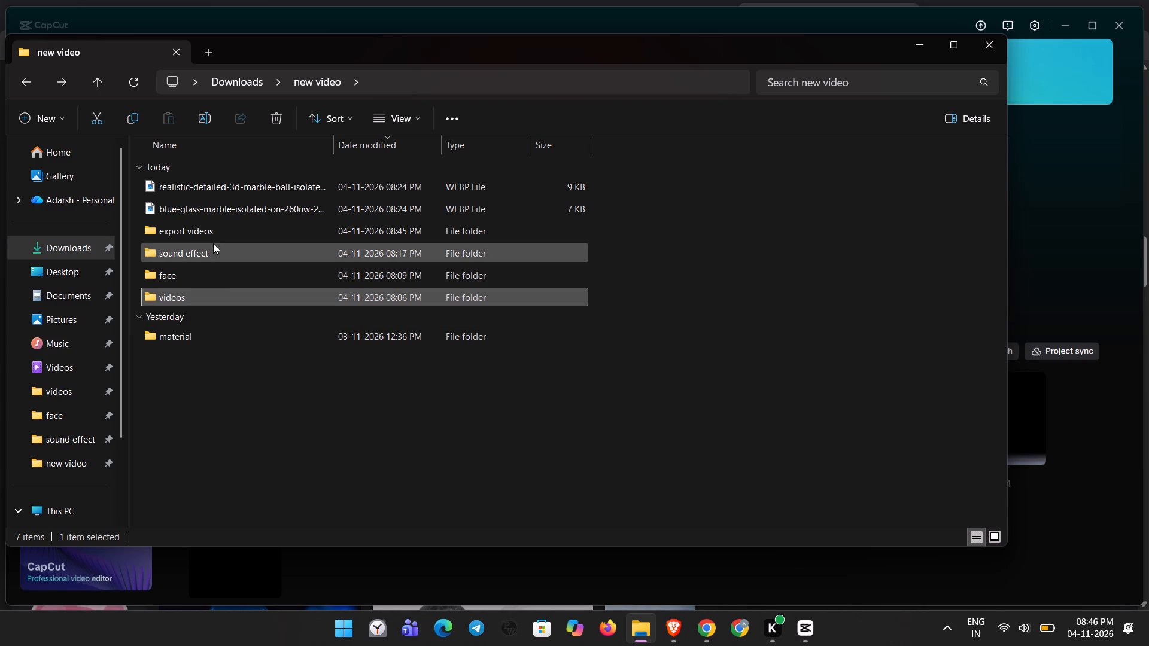
pyautogui.doubleClick(213, 231)
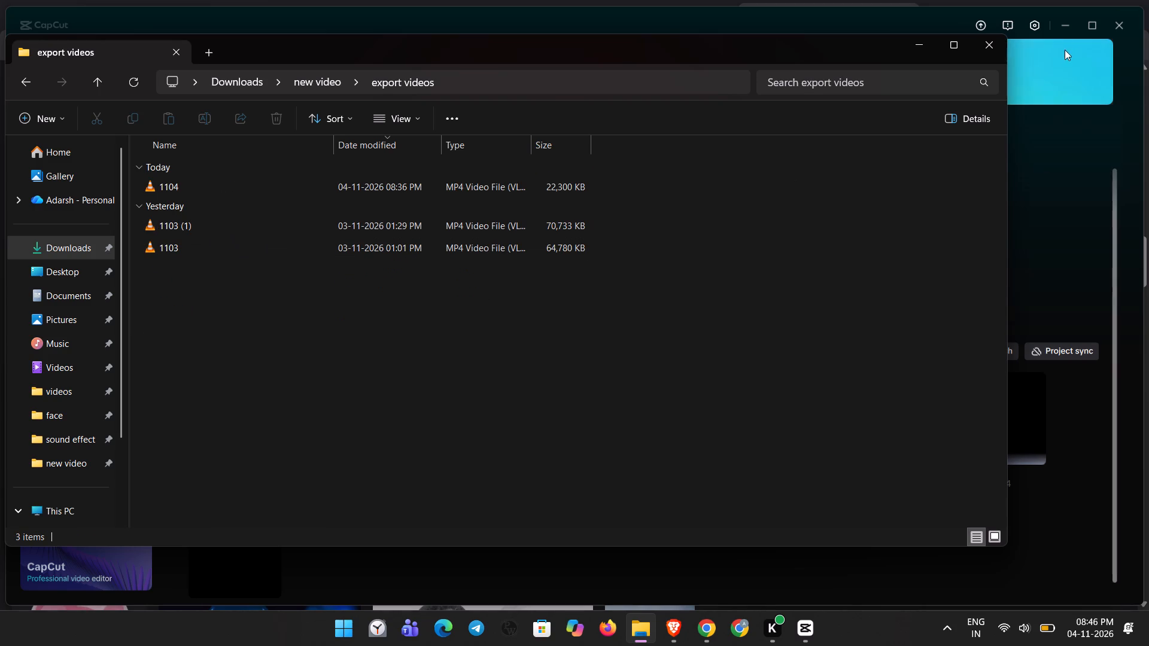
# Minimize CapCut and File Explorer to return to the marble ball image results in the Brave browser.
pyautogui.click(1066, 28)
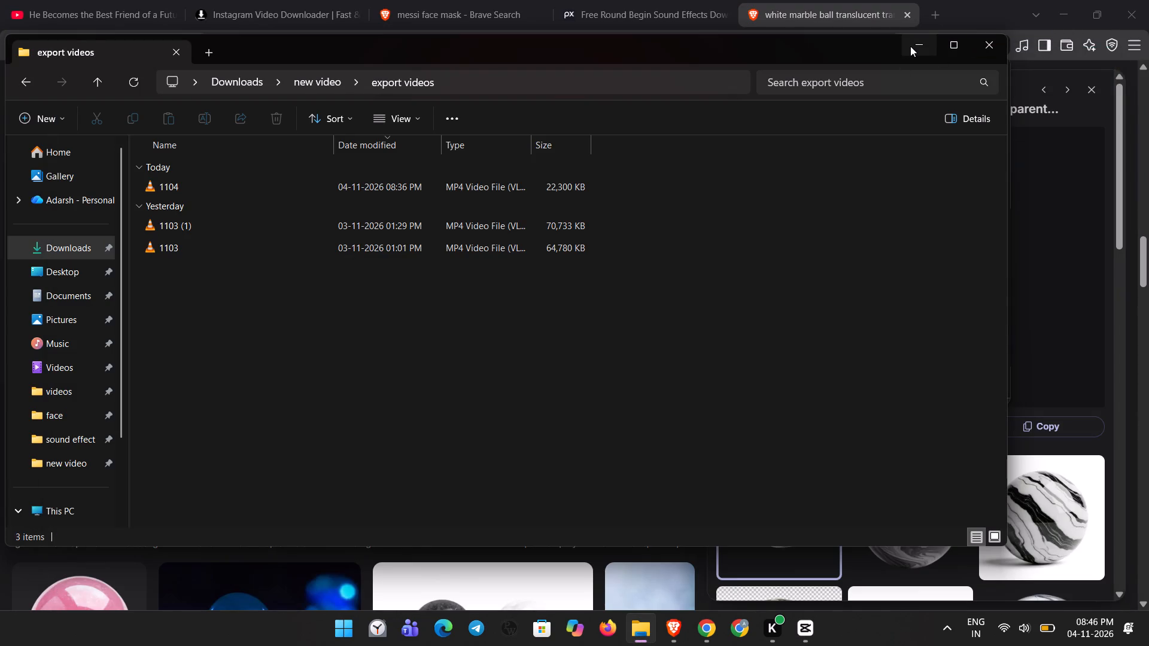
pyautogui.click(917, 46)
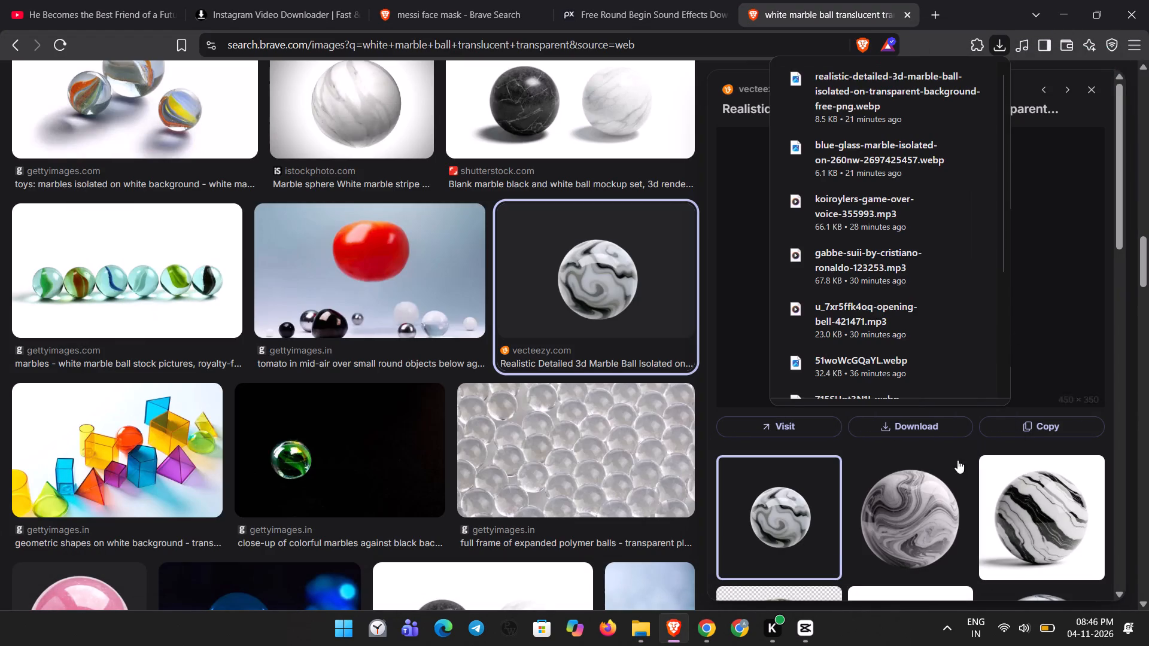